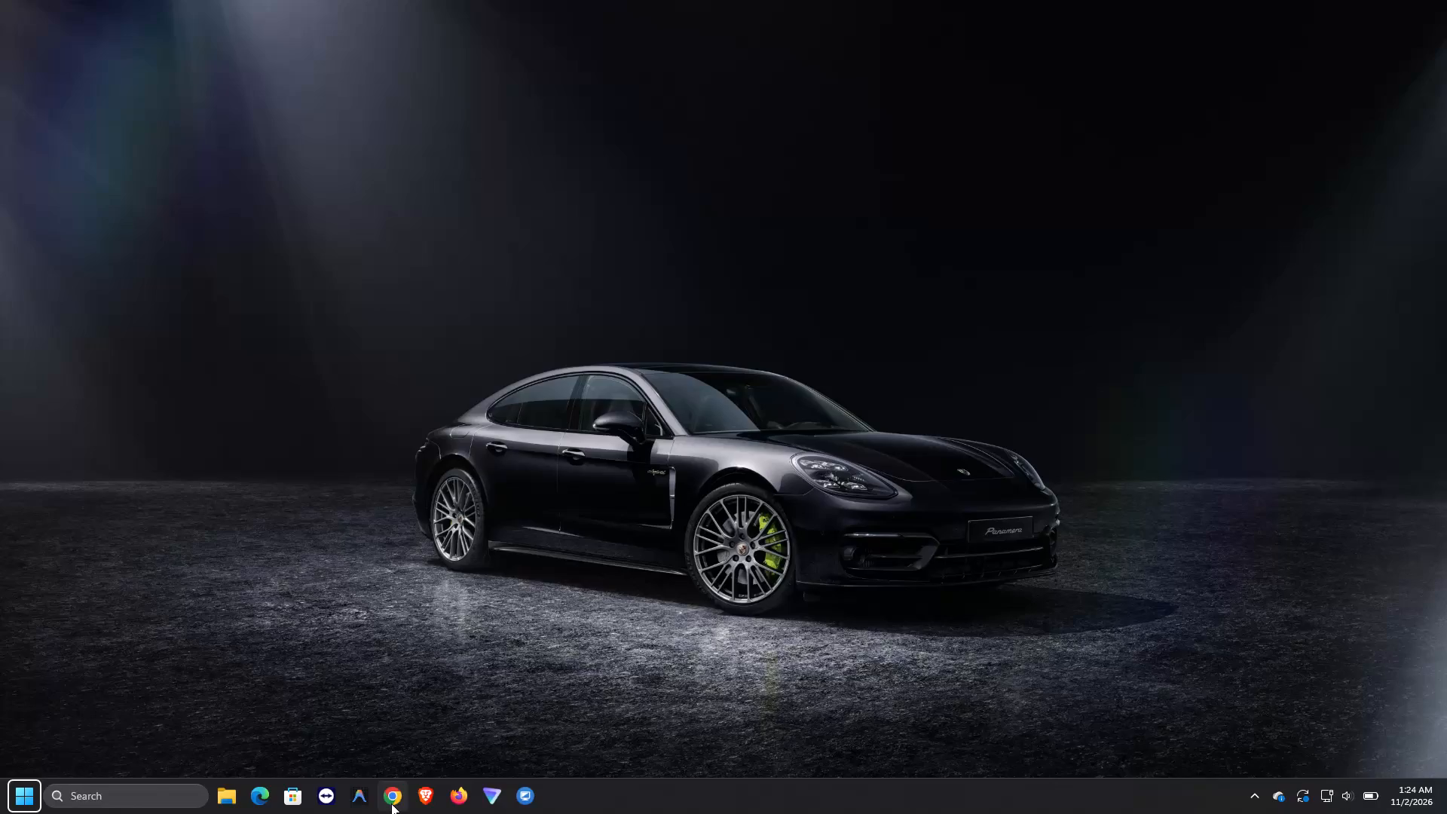
Open Google Chrome with the user's profile and restore the pages from the previous browsing session.
double_click(391, 803)
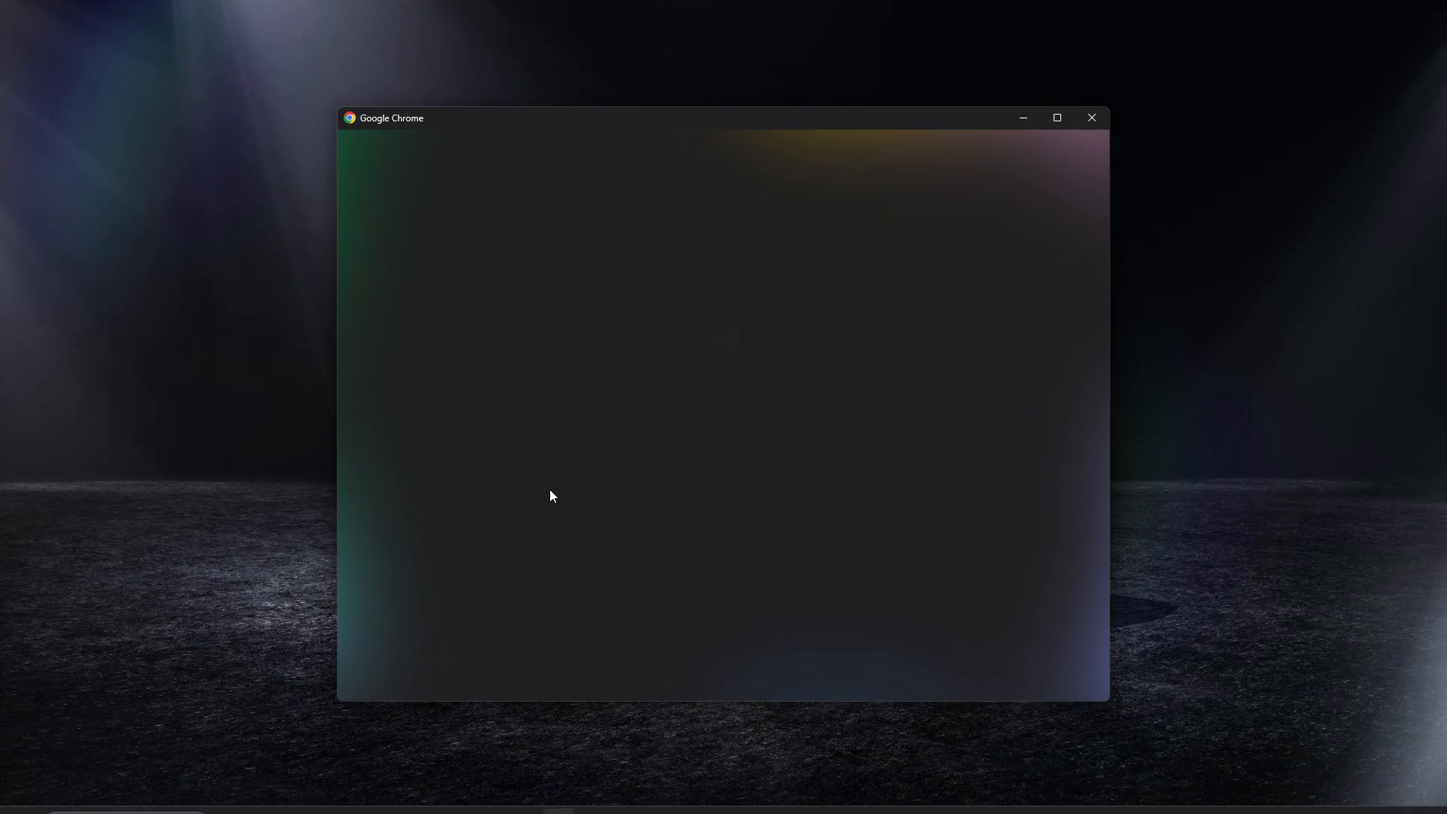
left_click(505, 387)
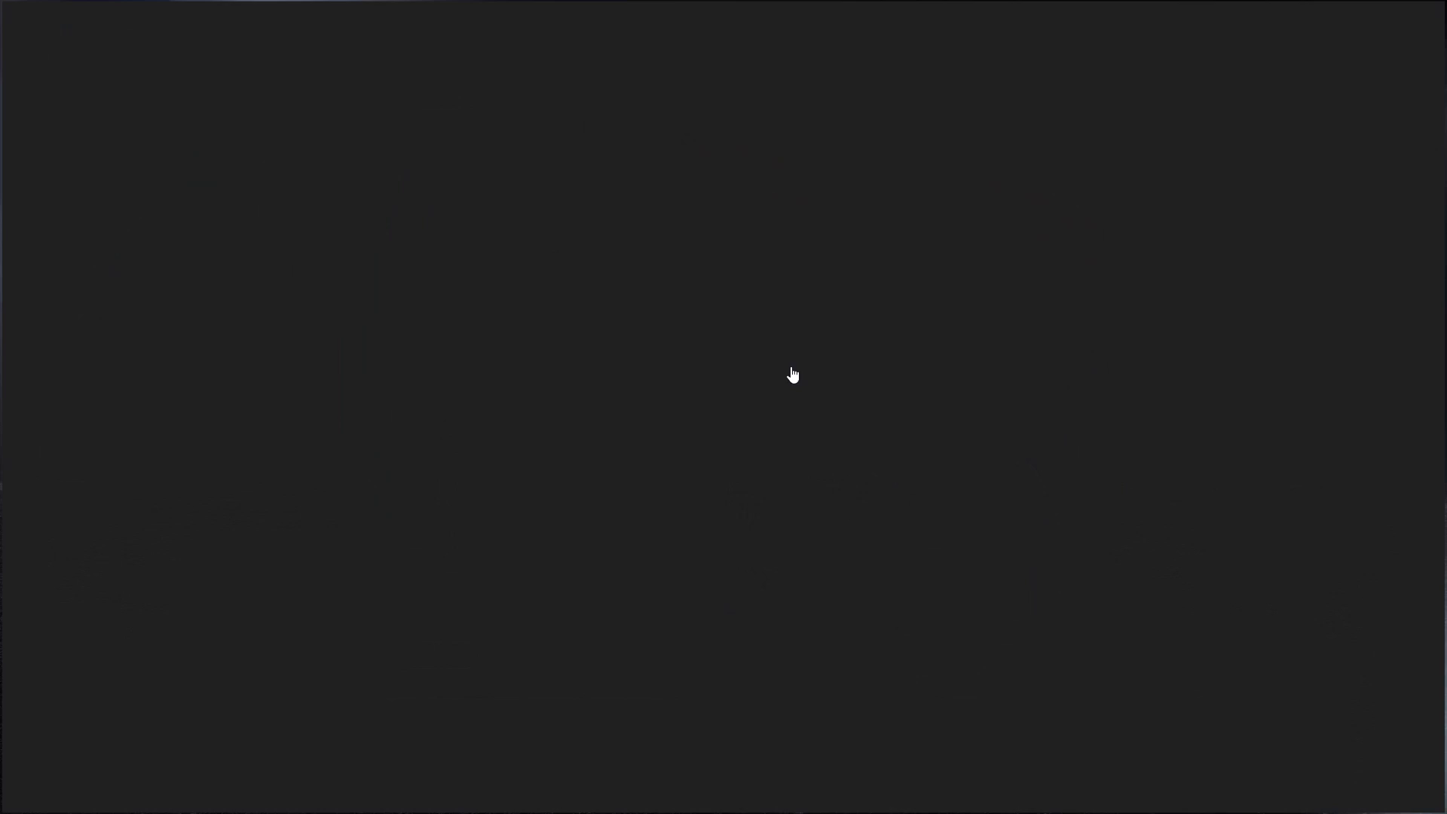
left_click(1393, 142)
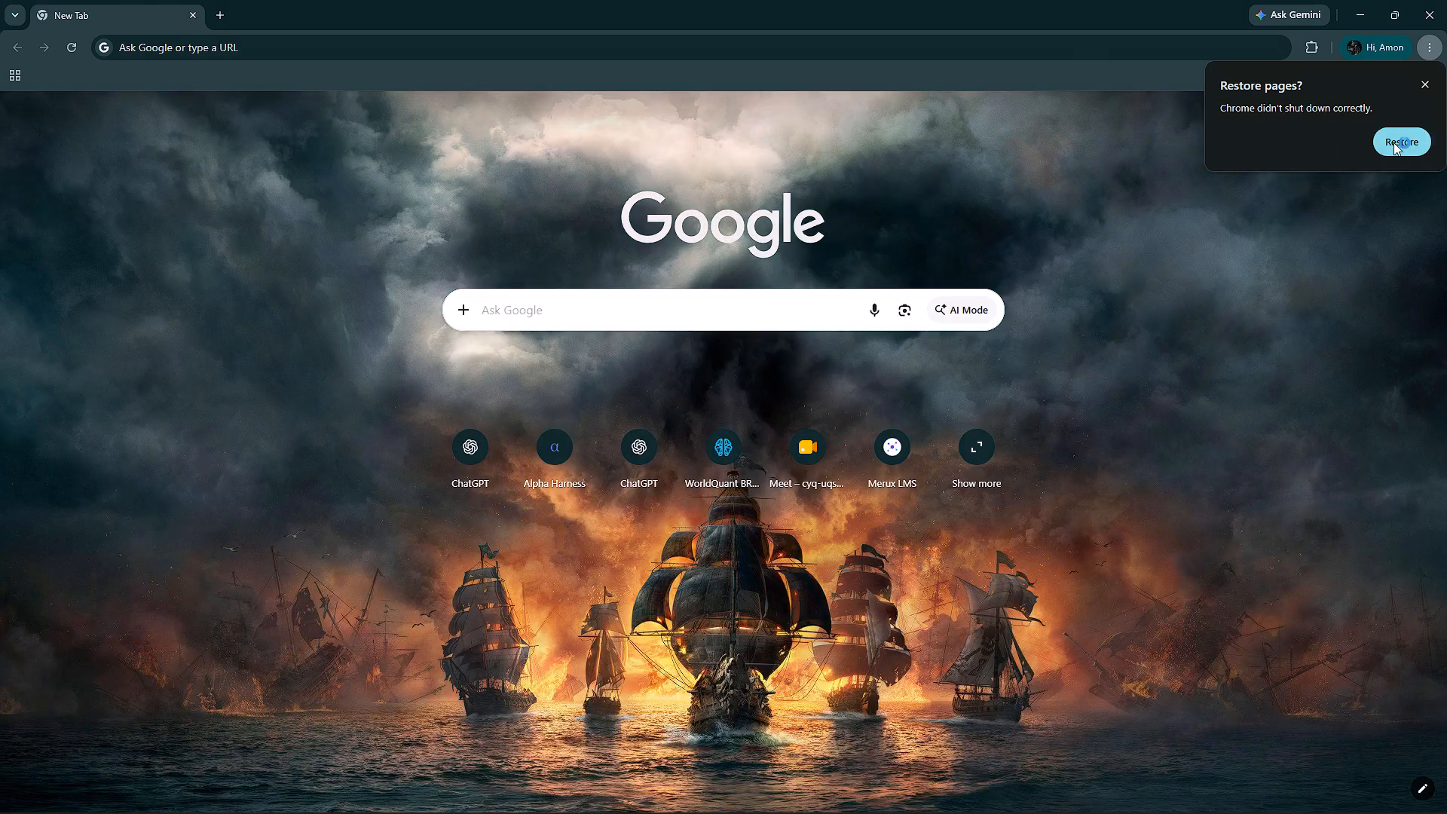
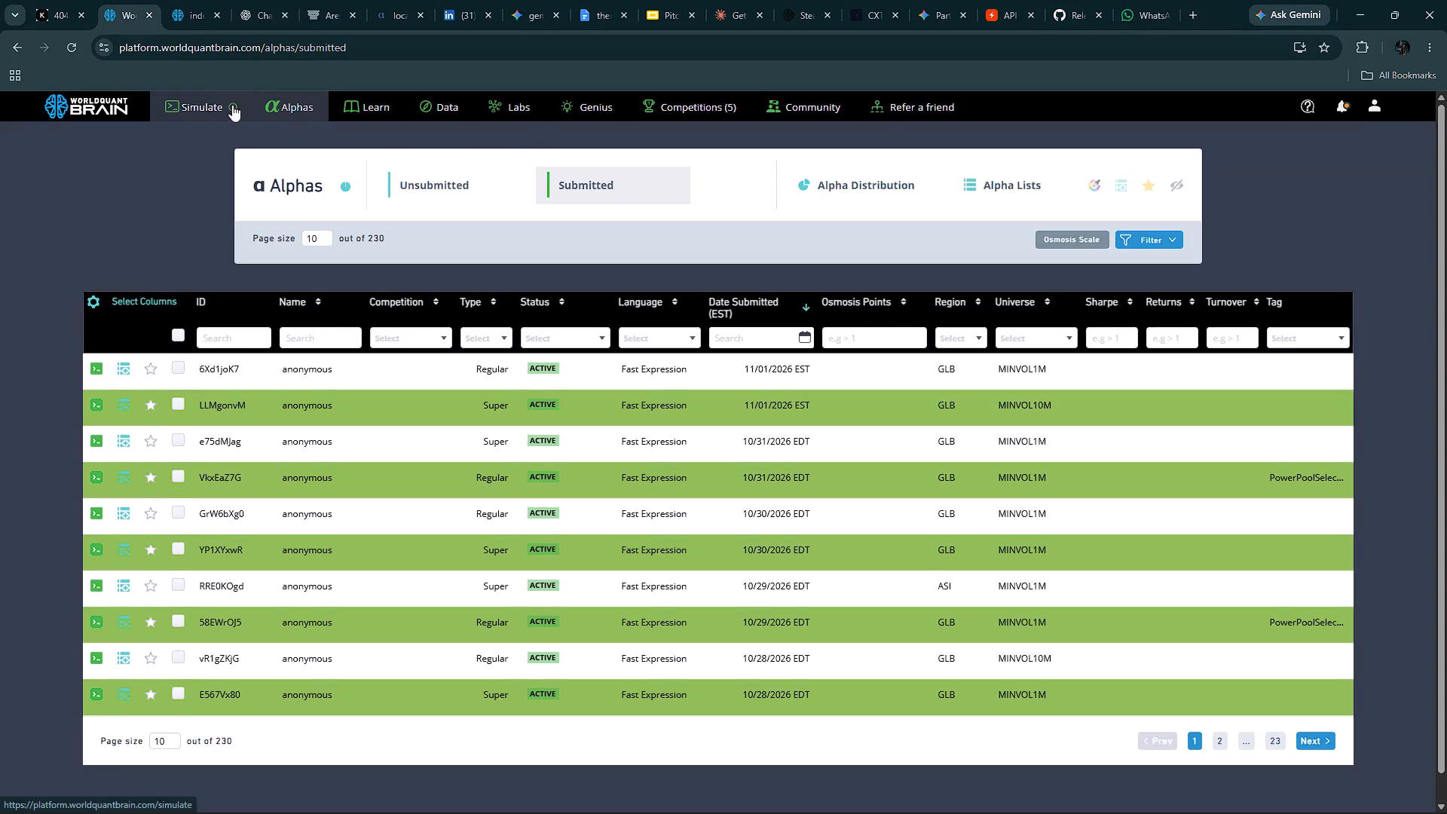
Open the Simulate page of the WorldQuant BRAIN platform from the submitted alphas list.
left_click(204, 98)
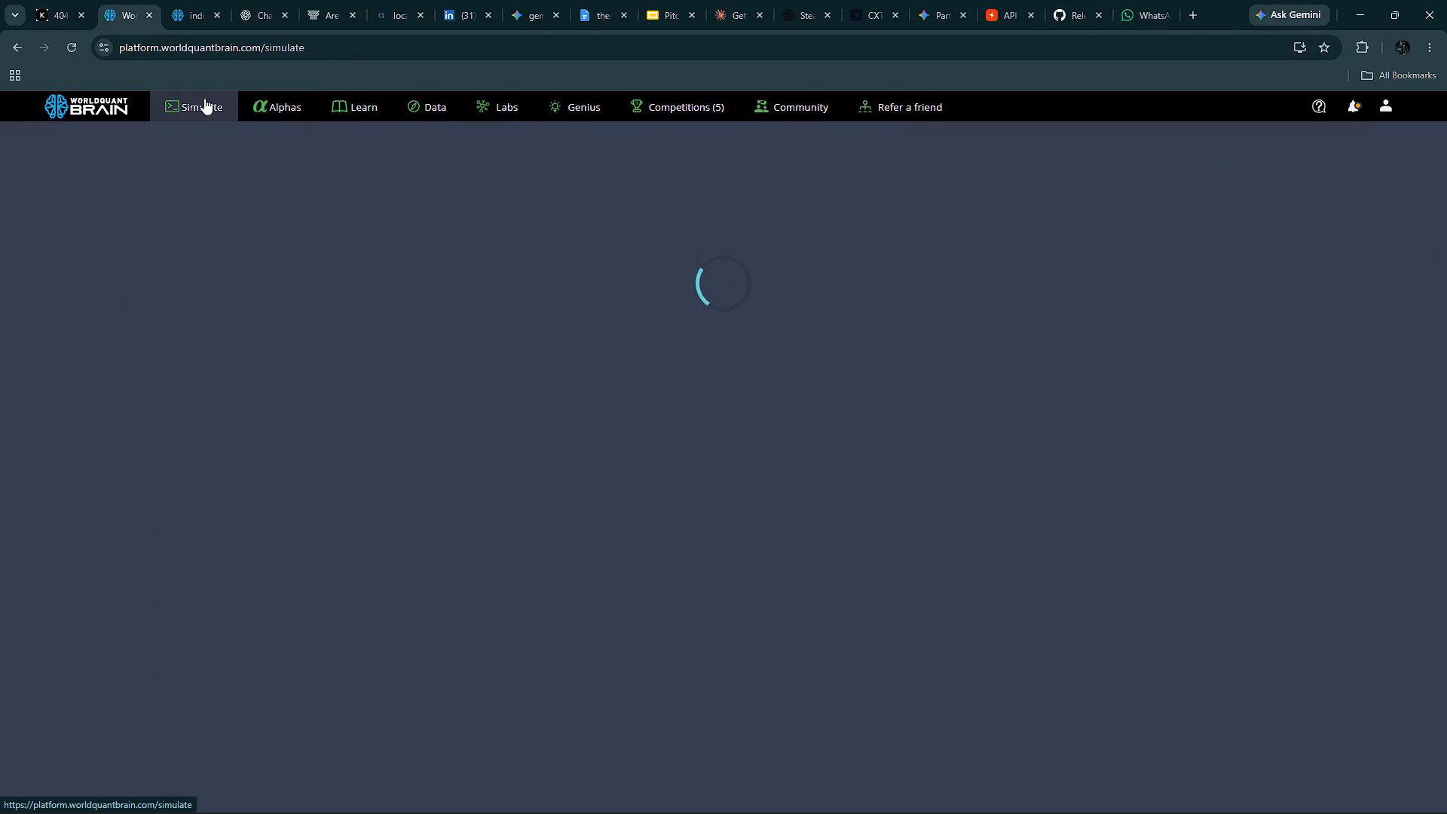
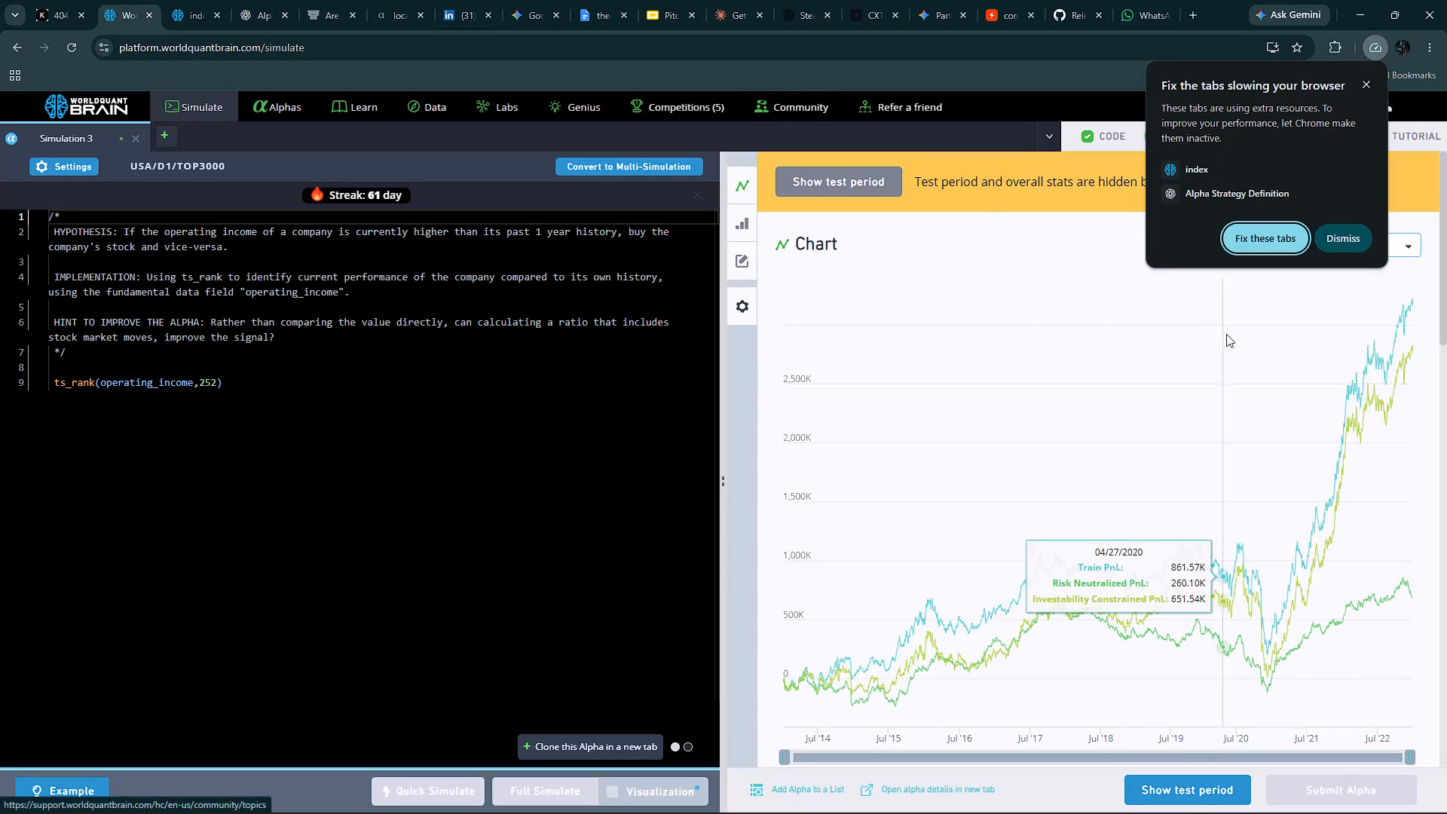
Dismiss the browser's suggestion to fix the tabs slowing it down.
left_click(1336, 234)
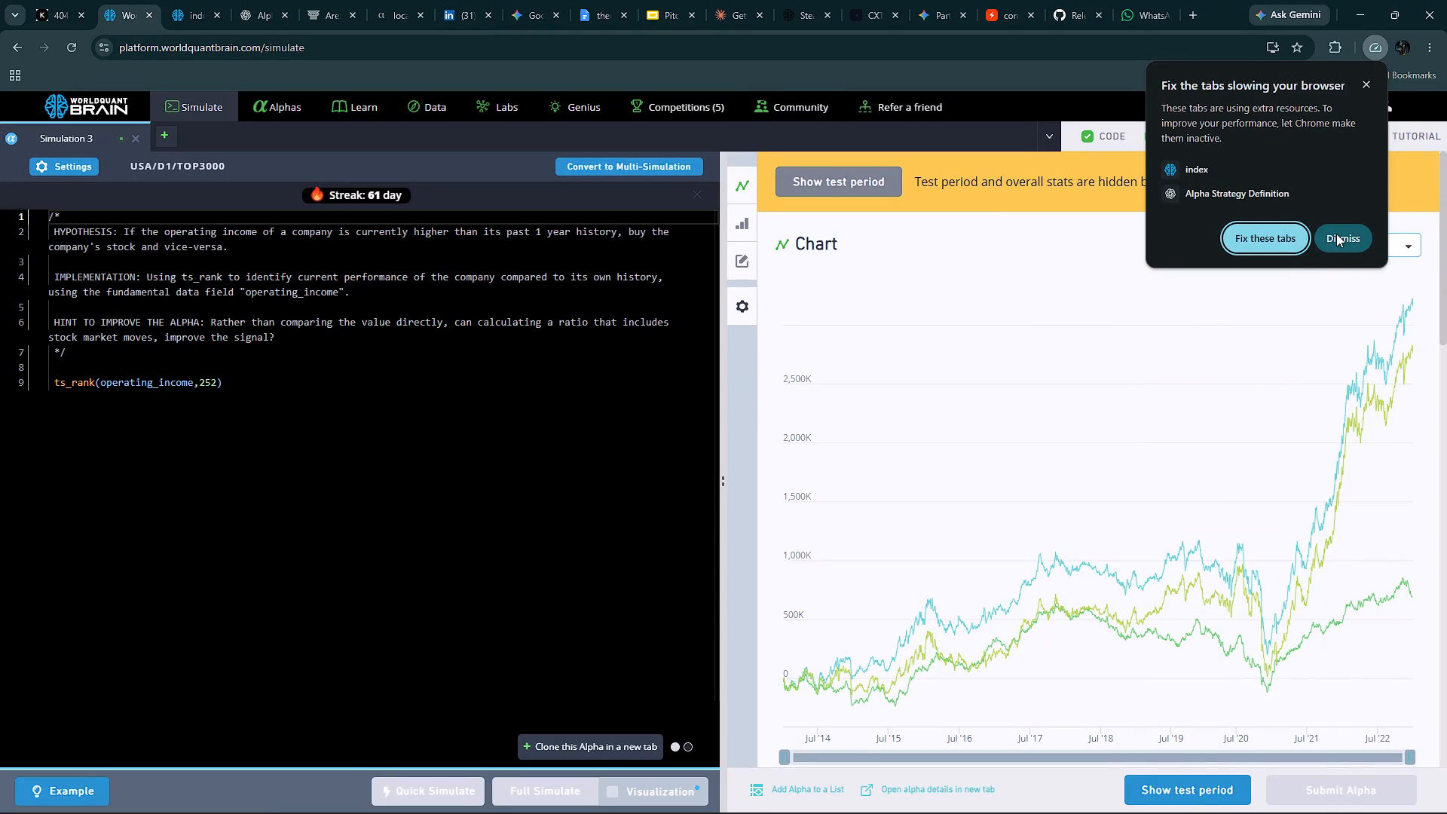
Replace the Simulation 3 code with the next built-in example alpha, -ts_rank(fn_liab_fair_val_l1_a,252), and run a full simulation of it.
left_click(63, 779)
left_click(555, 786)
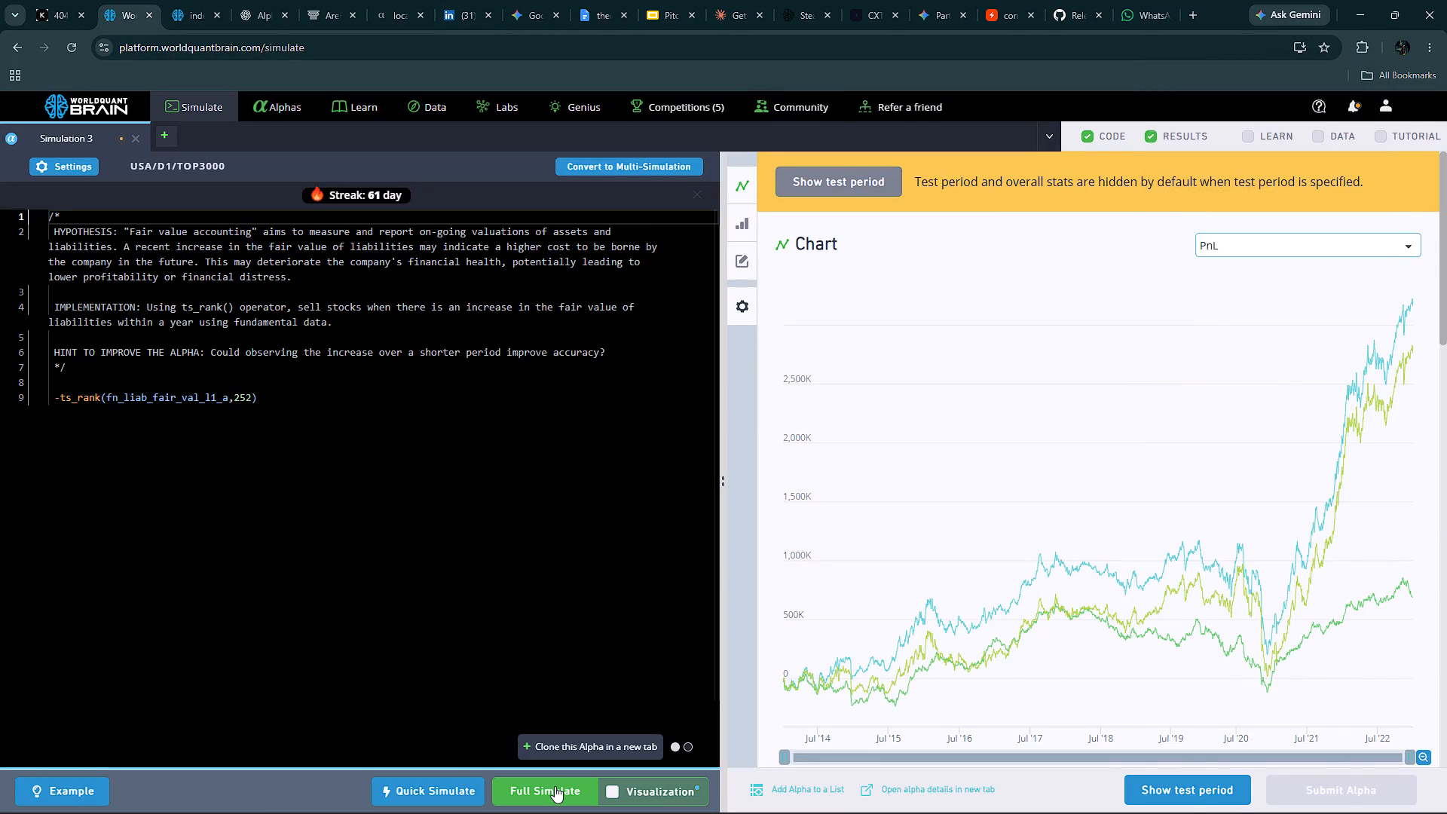
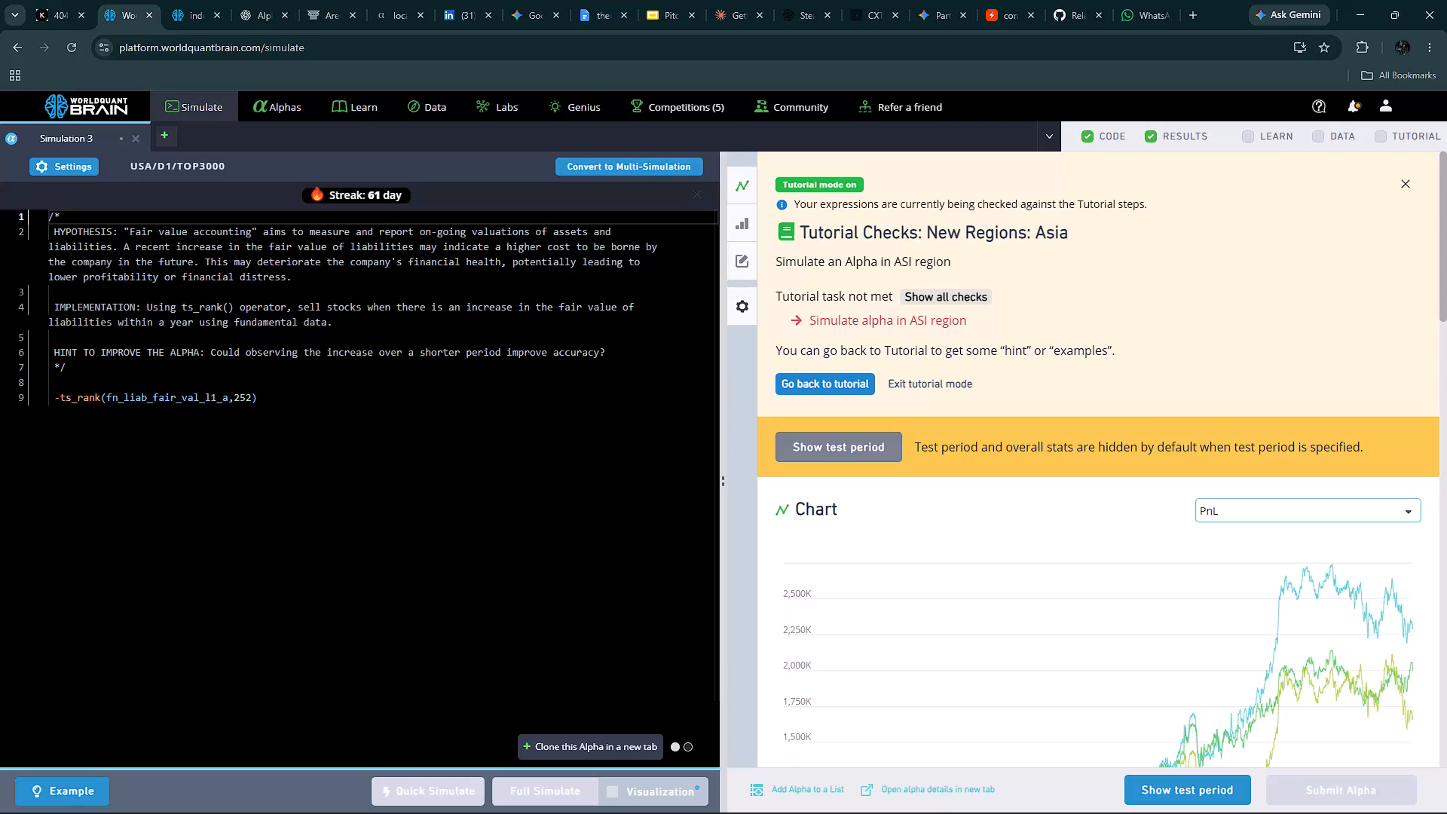
Close the 404 browser tab, keeping the WorldQuant BRAIN Simulate page open.
left_click(415, 400)
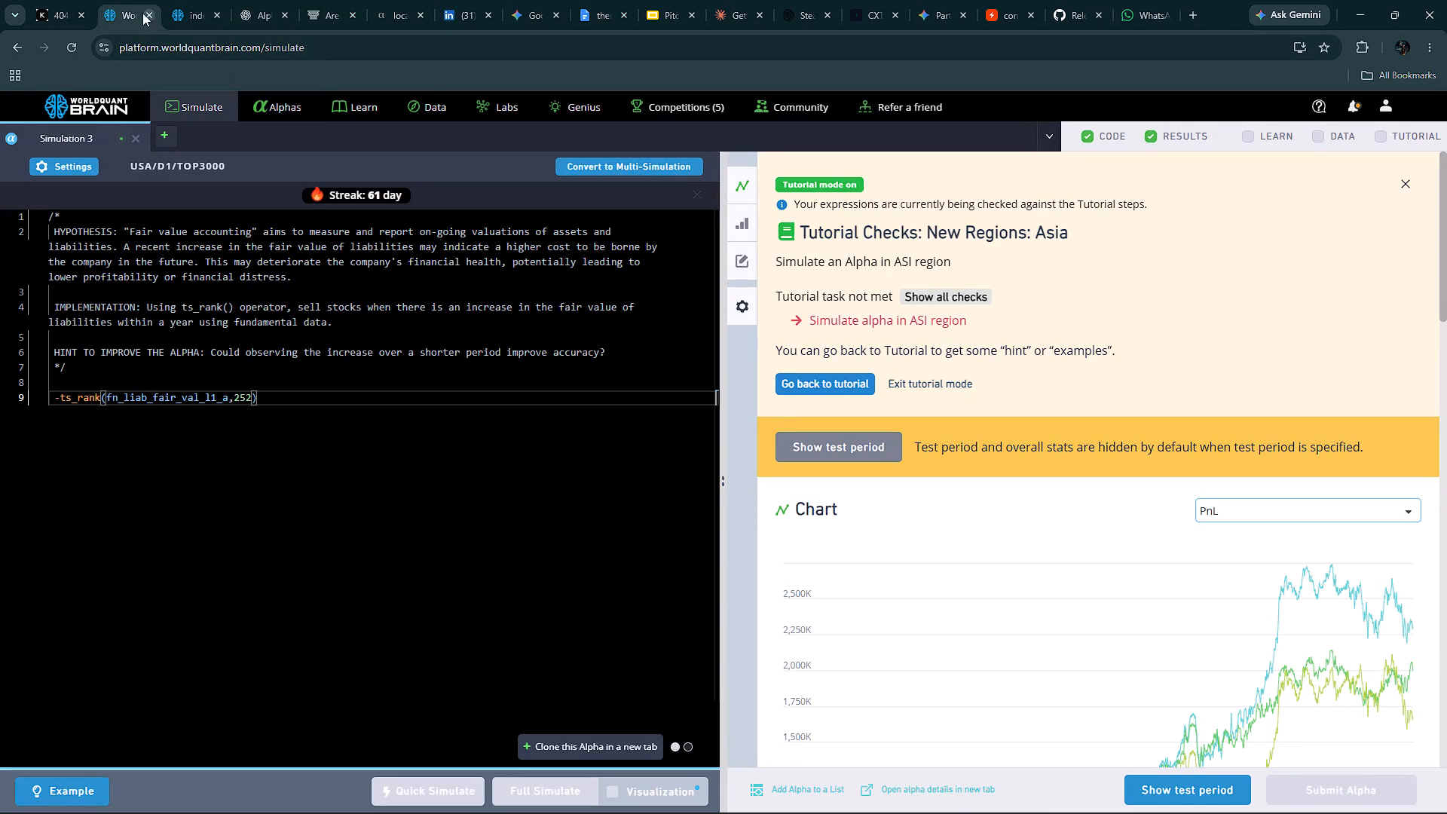
left_click(81, 15)
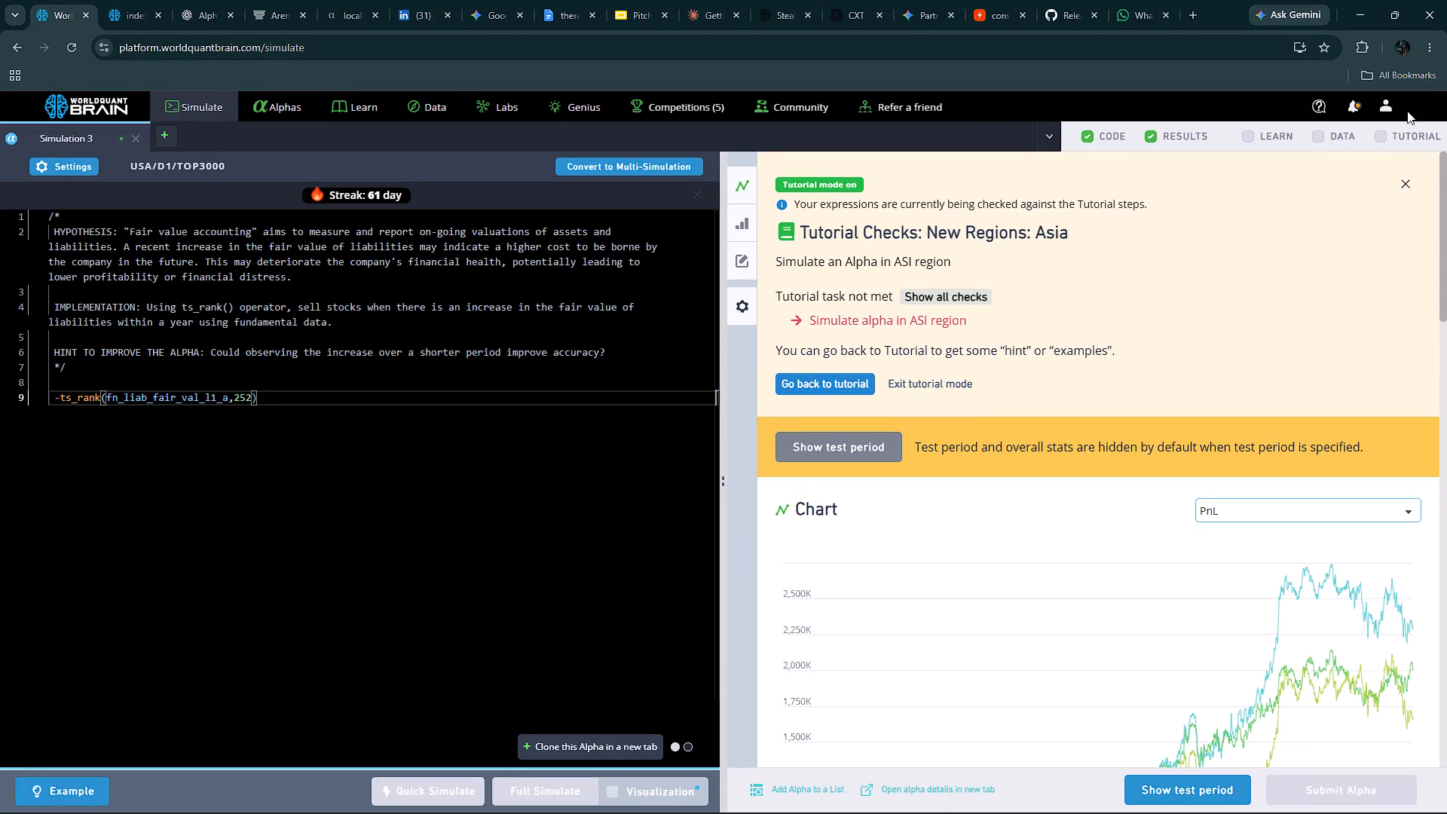
Open the user profile menu on the WorldQuant BRAIN Simulate page.
left_click(1382, 104)
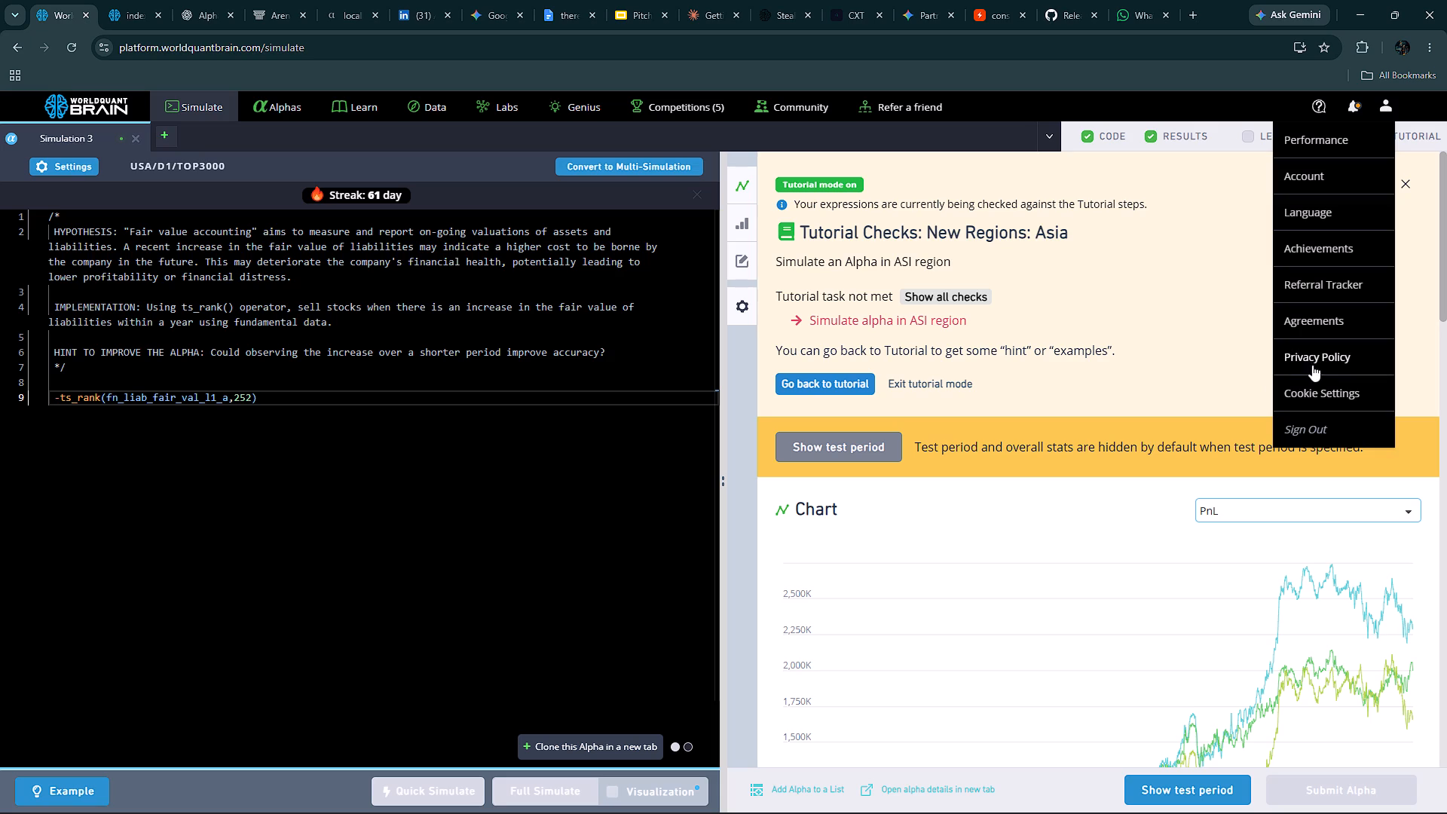
left_click(1384, 100)
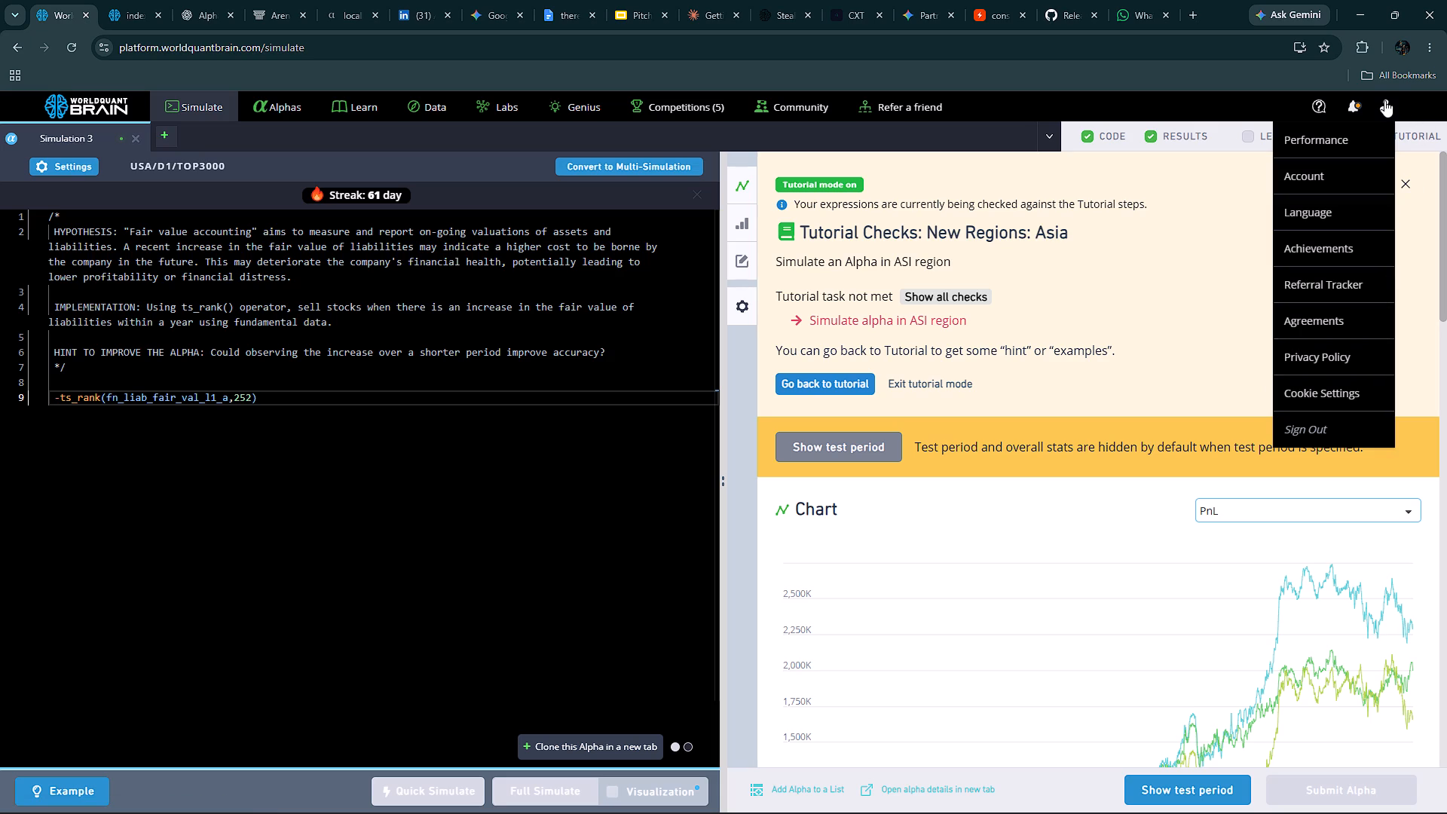
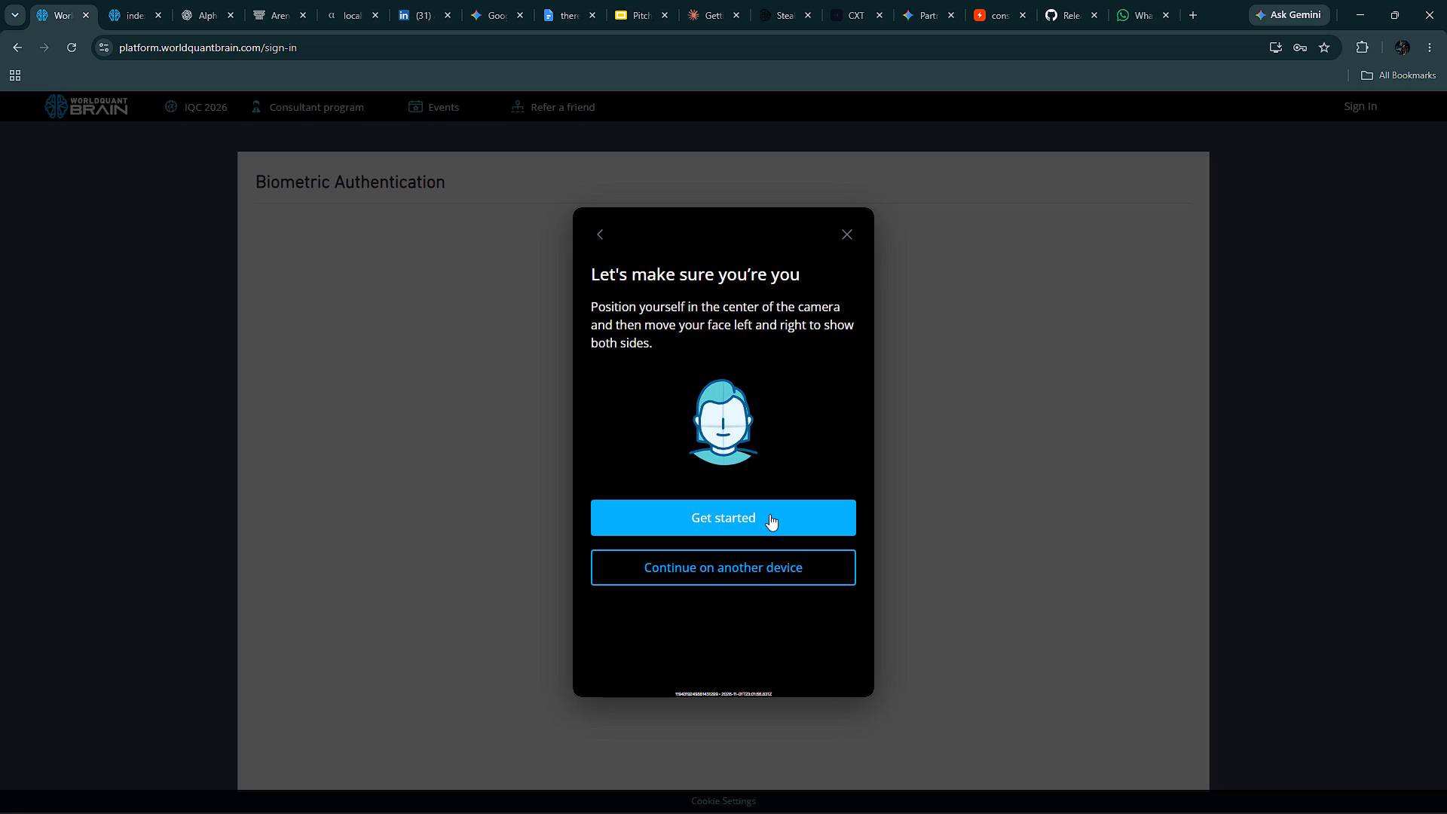
Start the camera-based face verification for the WorldQuant BRAIN biometric sign-in on this device.
left_click(769, 514)
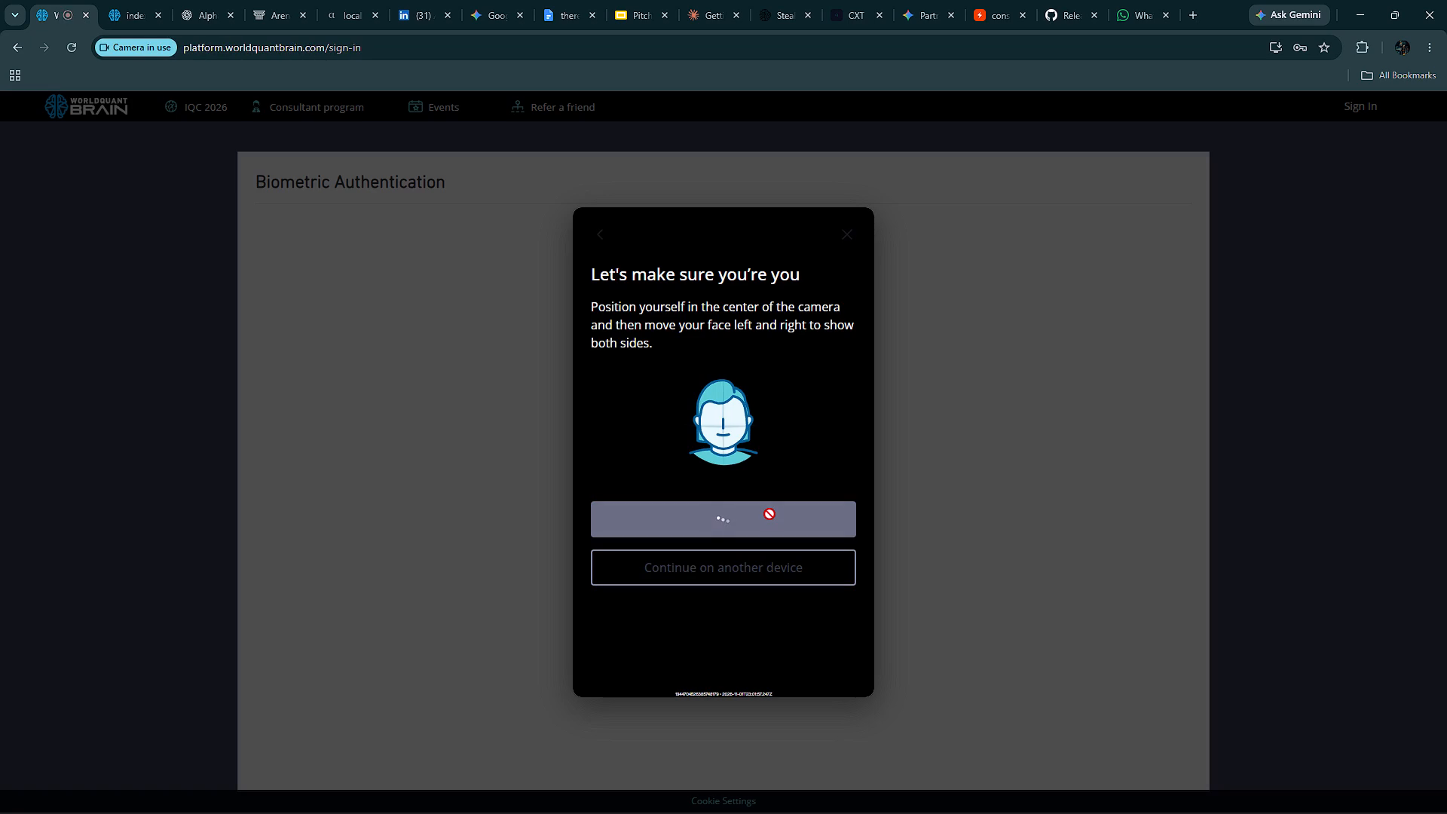
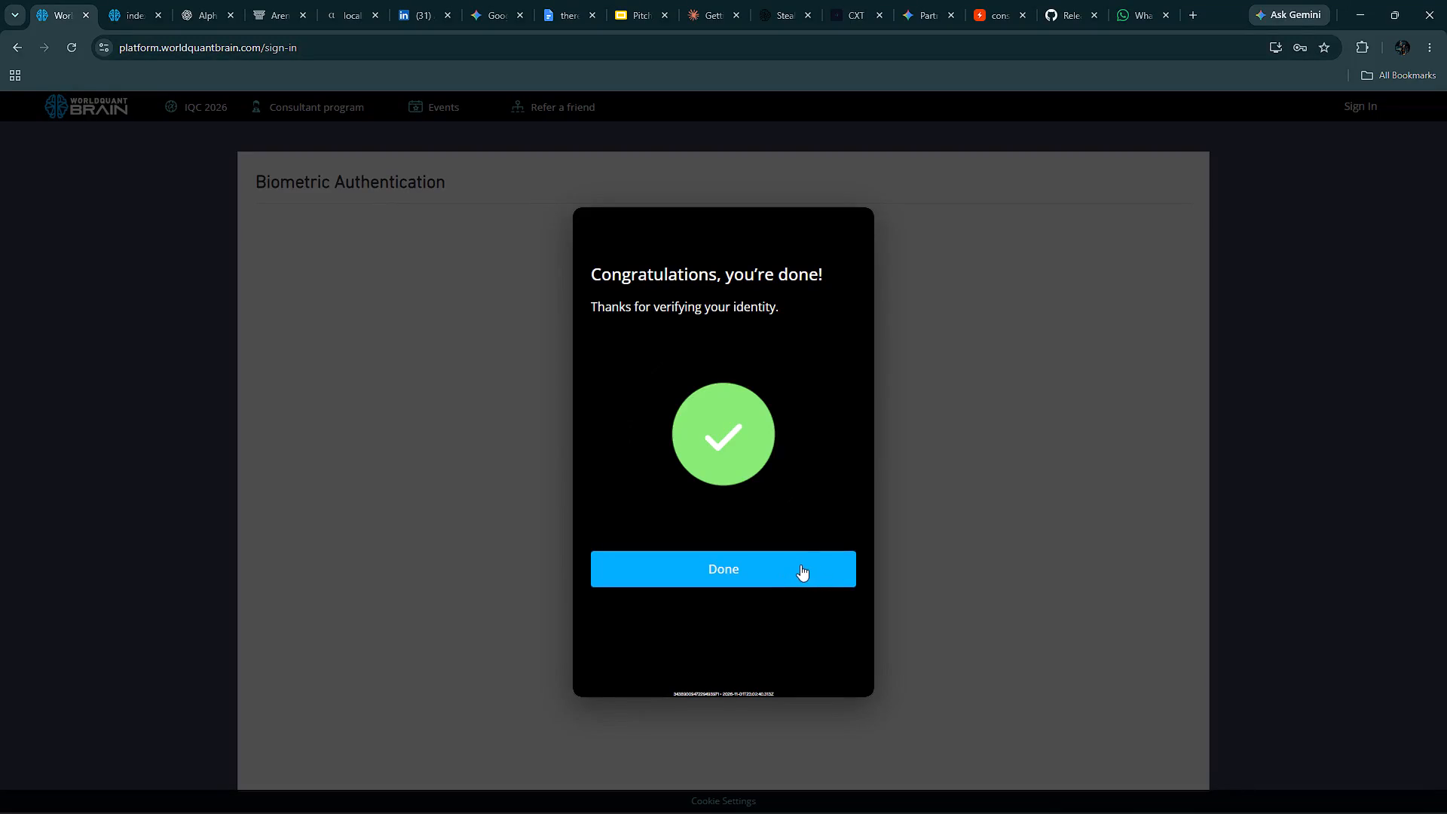
Finish the completed identity verification to enter the WorldQuant BRAIN platform.
left_click(800, 565)
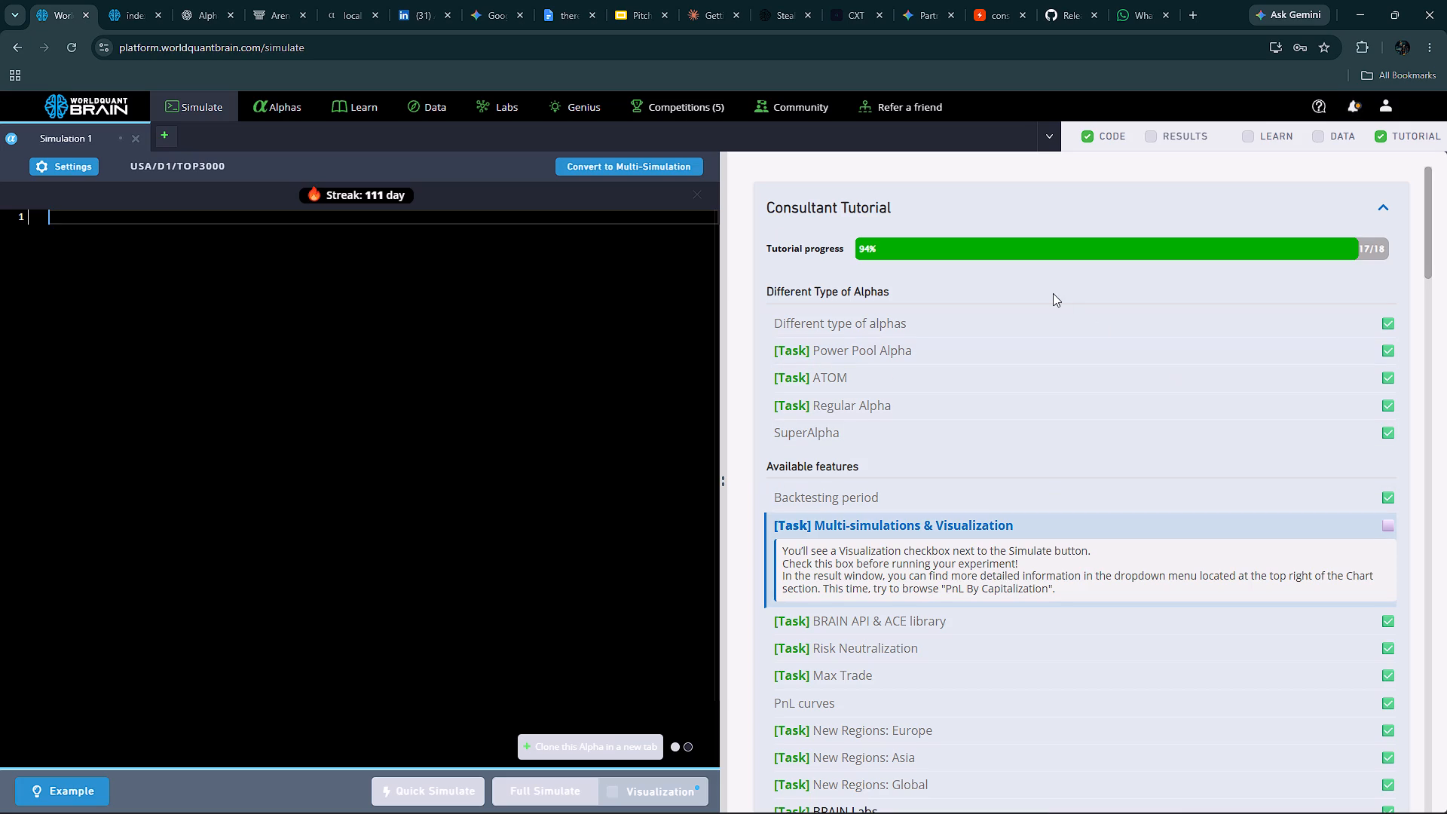
Open the list of unsubmitted alphas.
left_click(257, 103)
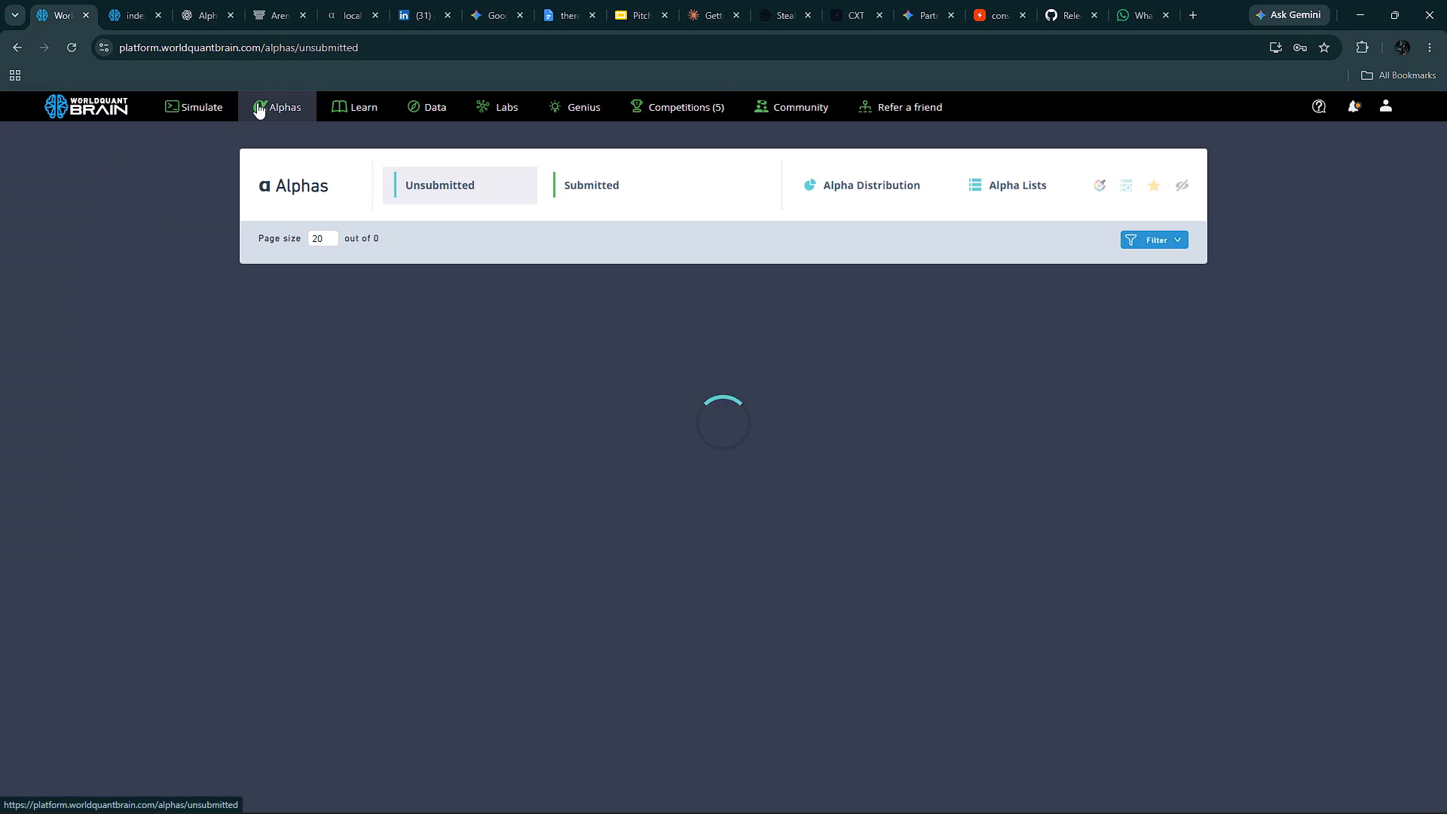
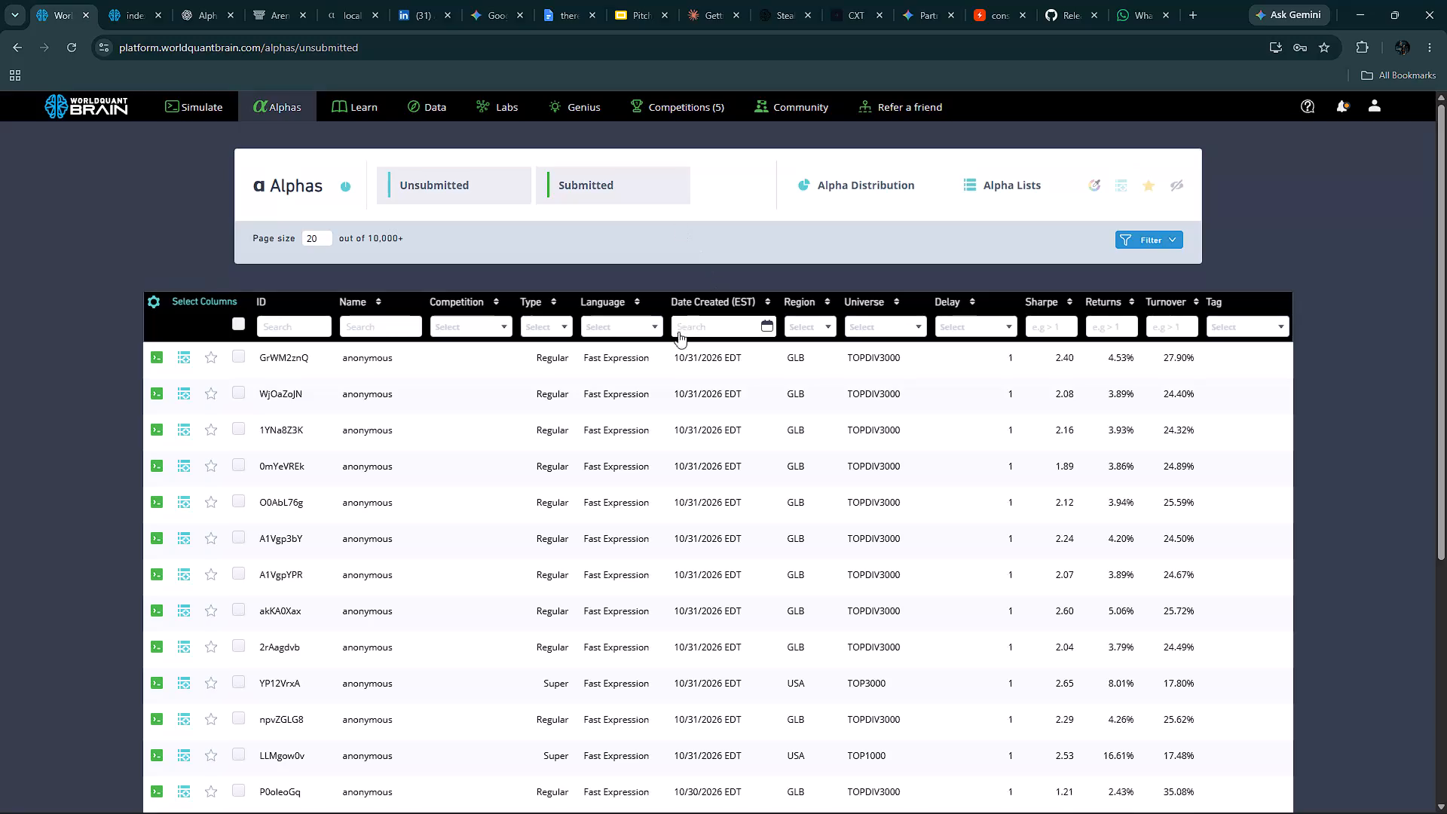
Open the details of unsubmitted alpha GrWM2znQ and show its test period.
left_click(667, 360)
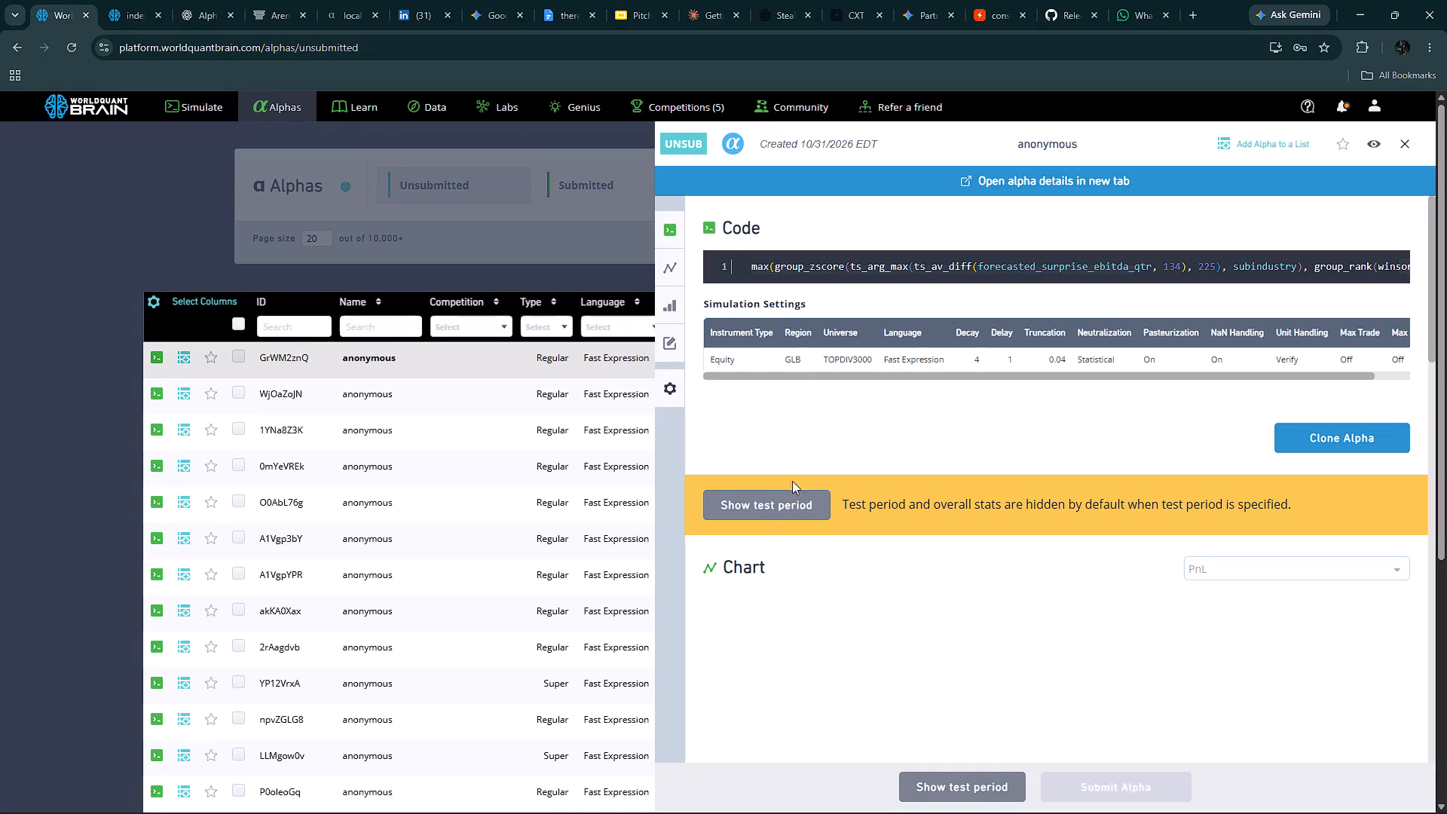
left_click(773, 495)
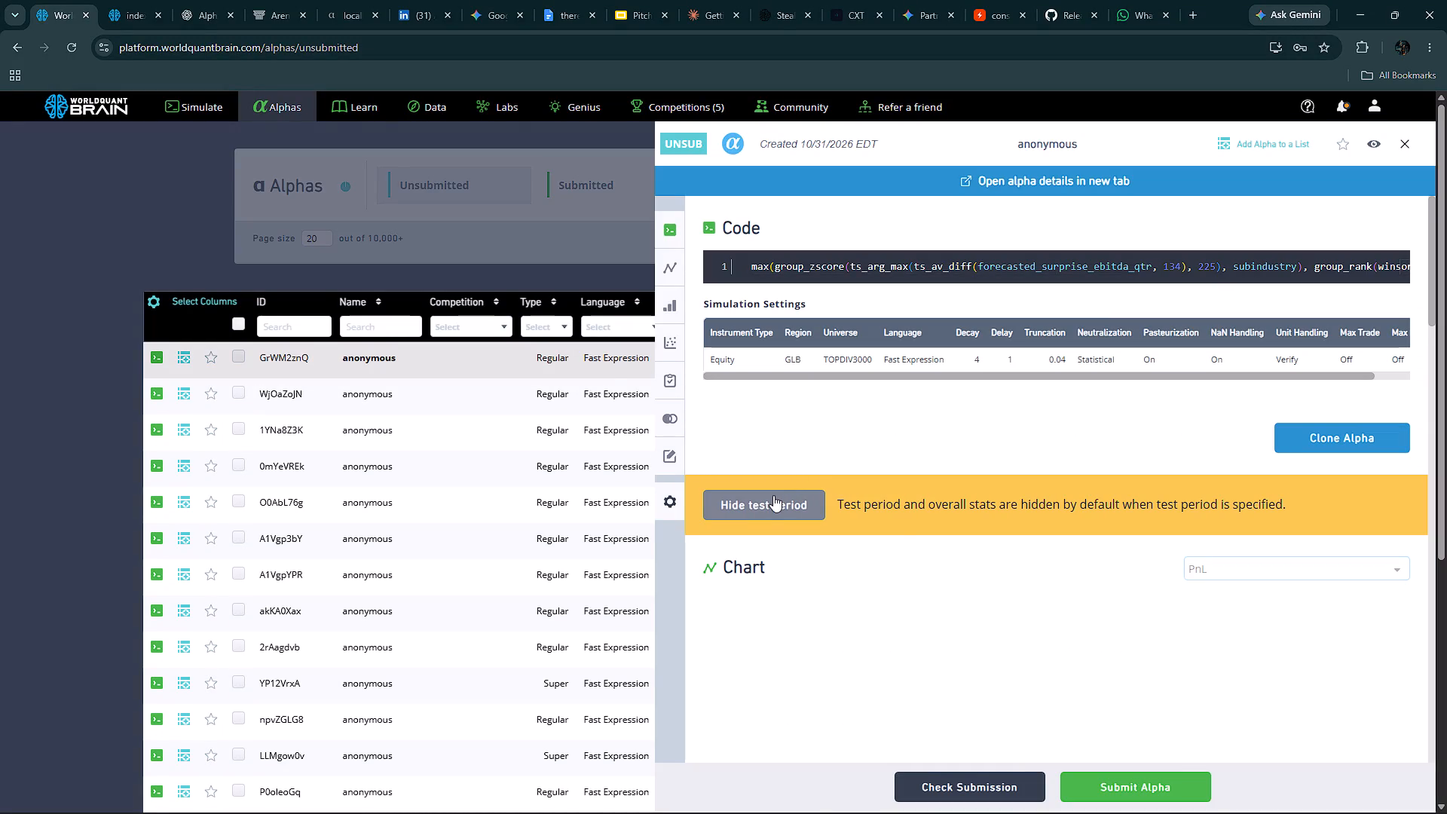
Examine the alpha's IS Summary and expand the warnings under IS Testing Status, then close its details.
scroll(916, 557, "down", 5)
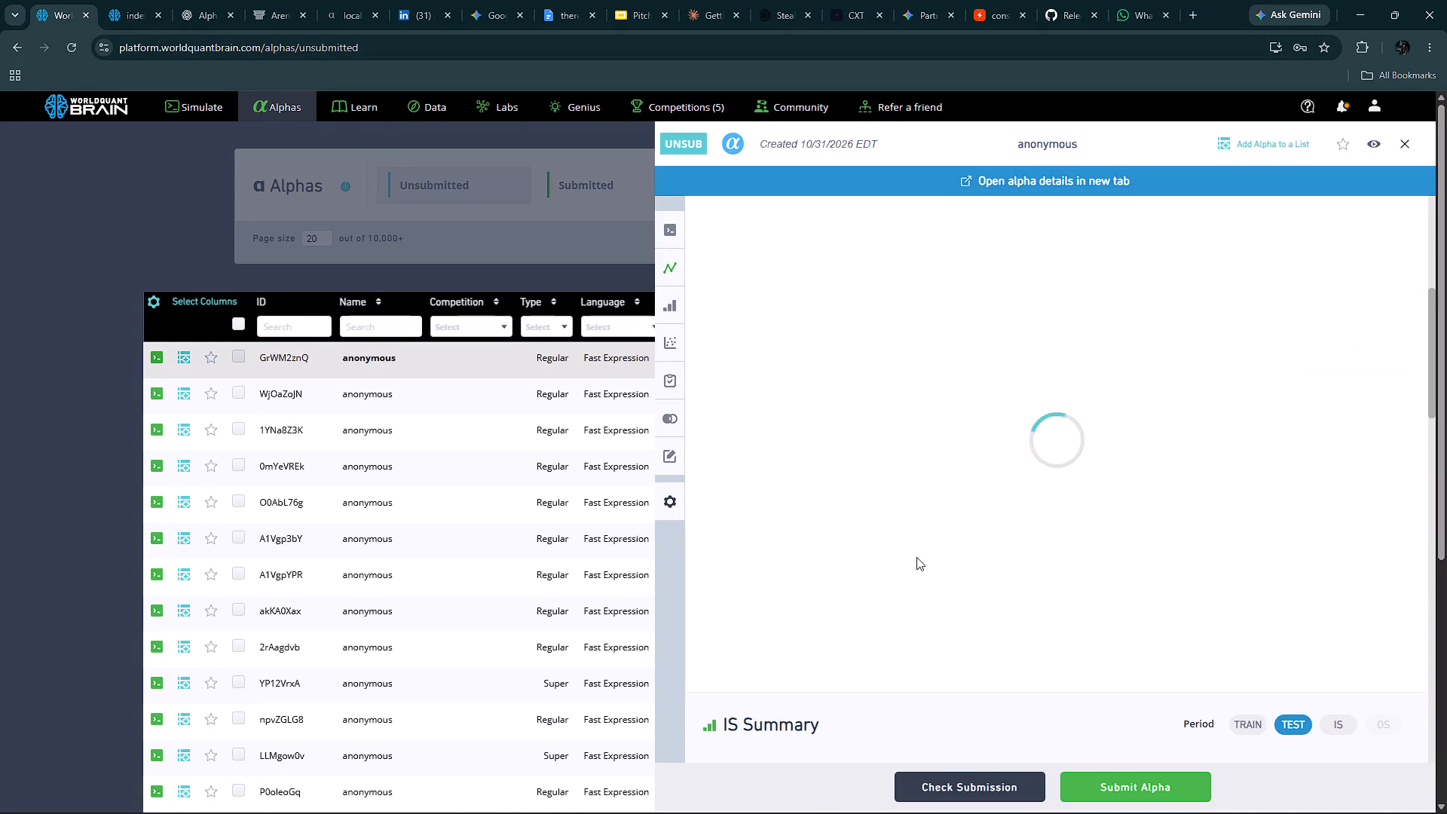
scroll(916, 557, "up", 1)
scroll(929, 537, "down", 2)
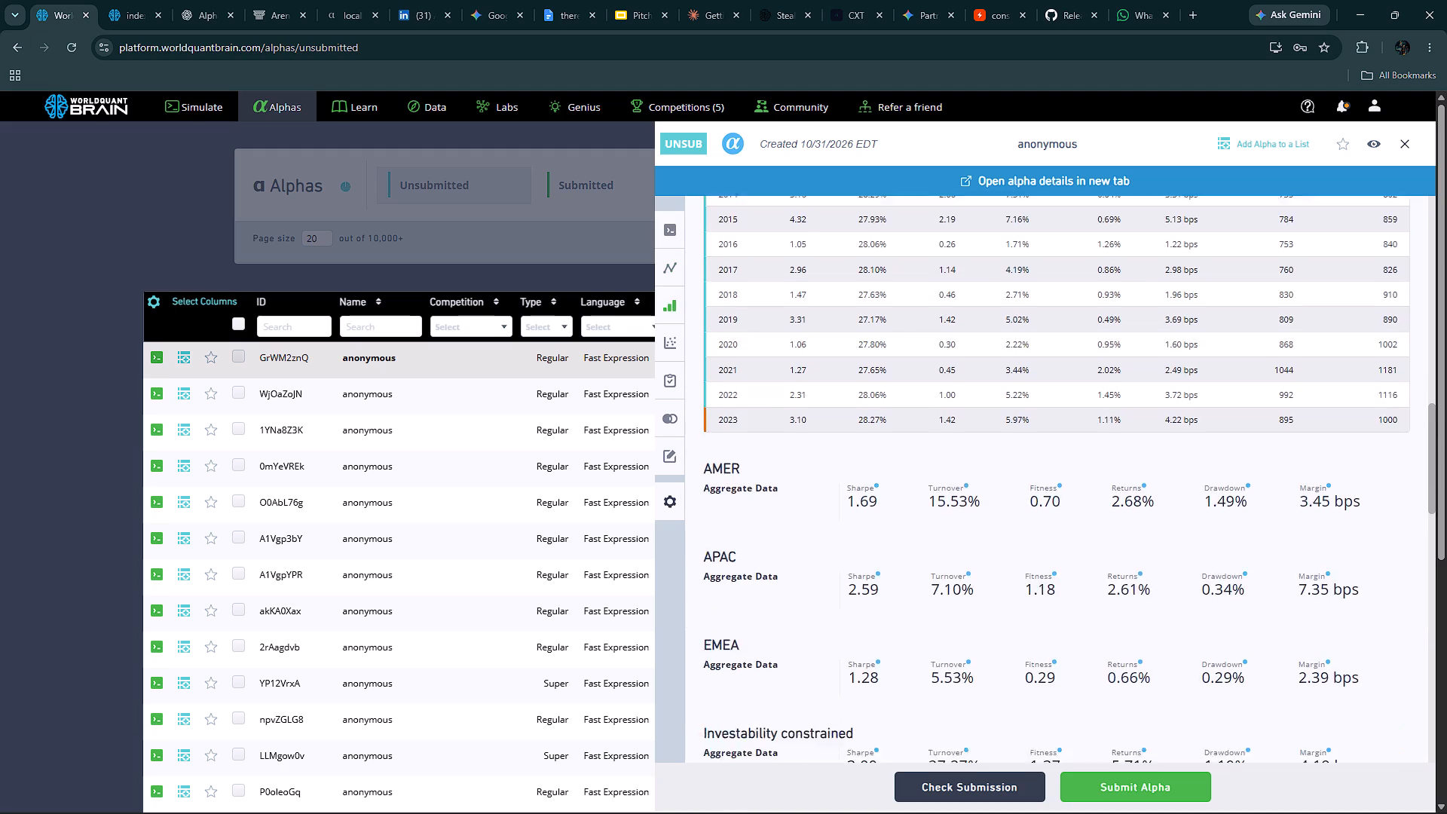
scroll(929, 537, "down", 2)
scroll(929, 537, "up", 1)
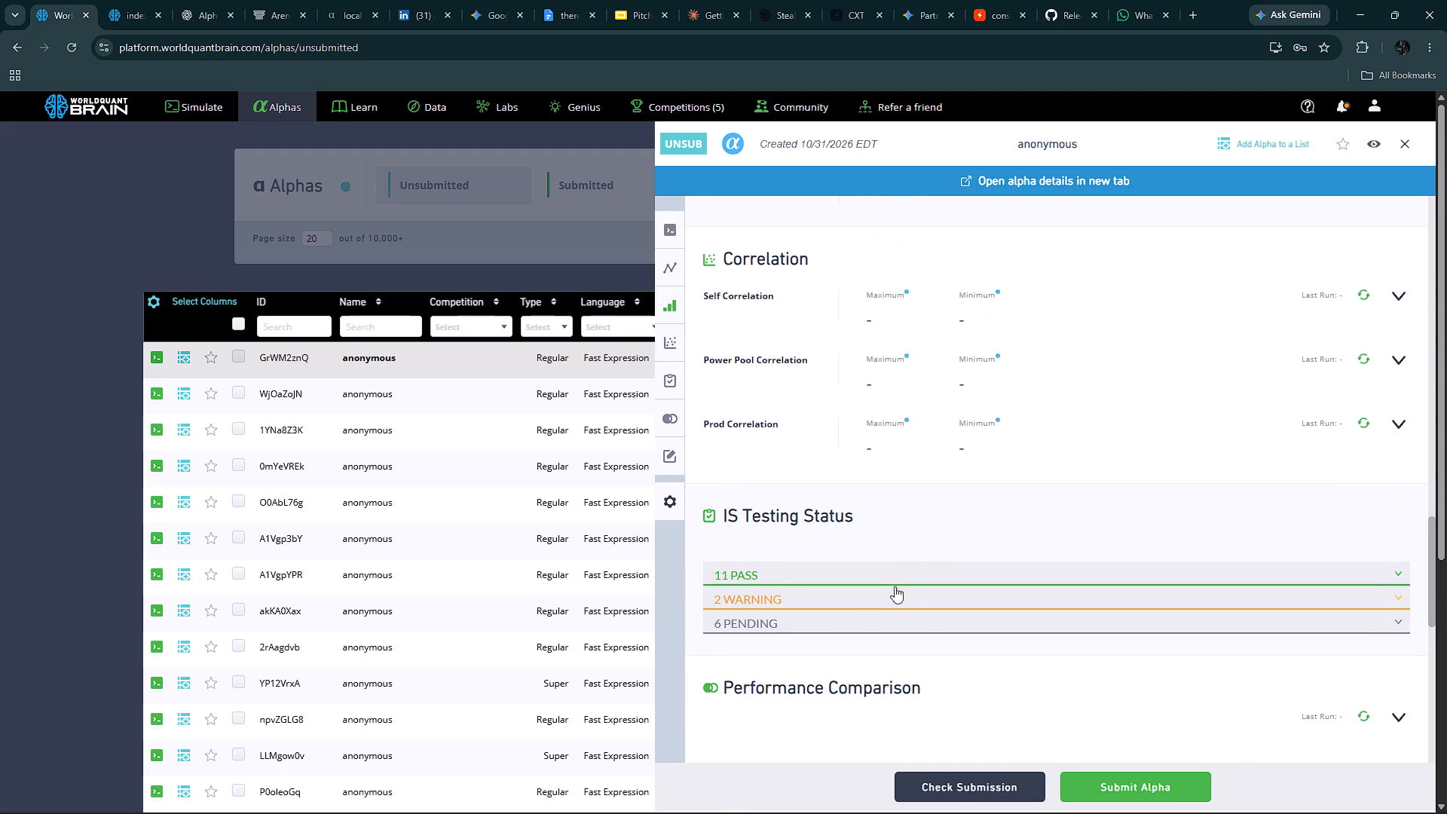
left_click(872, 605)
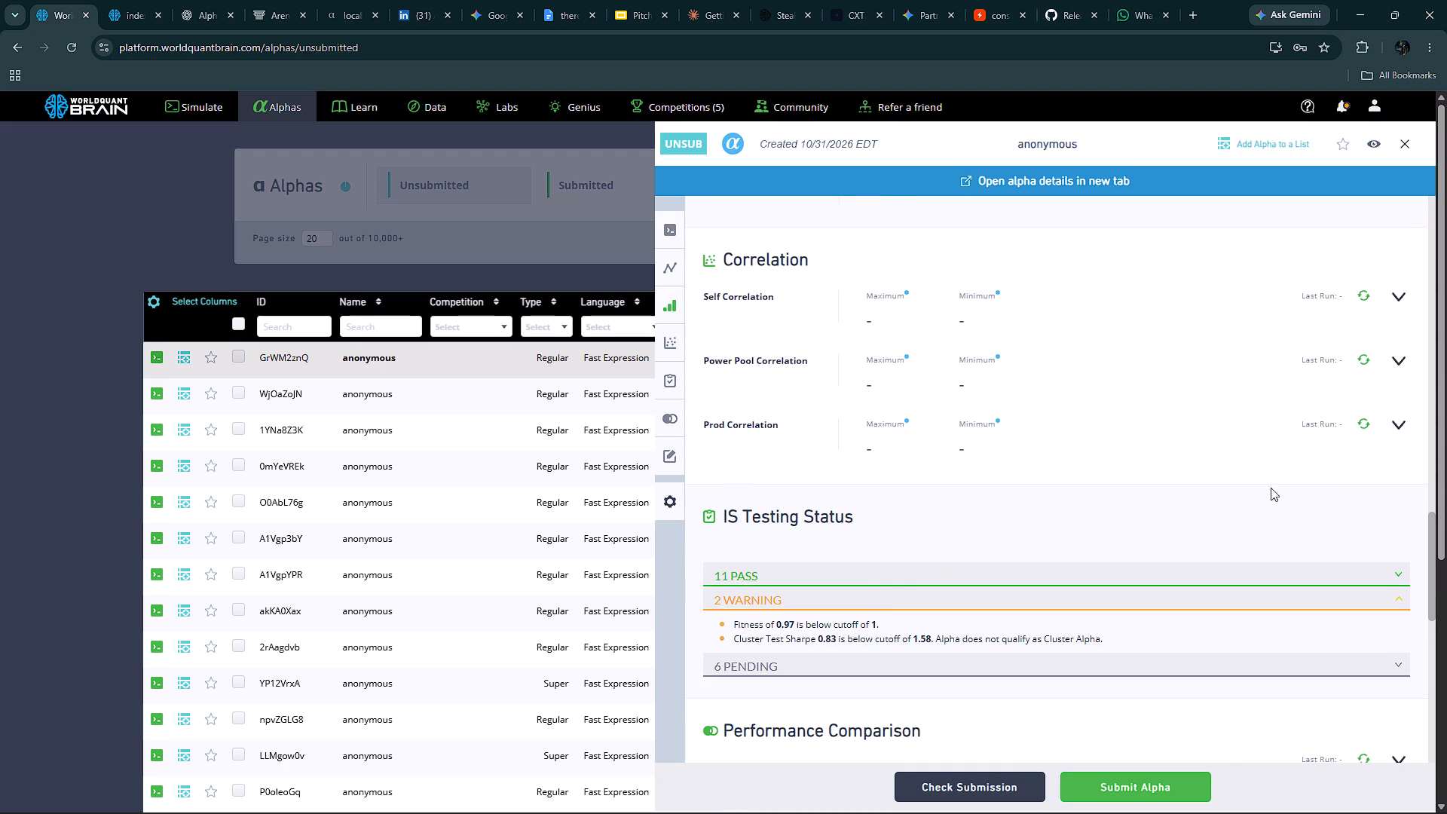
left_click(1405, 147)
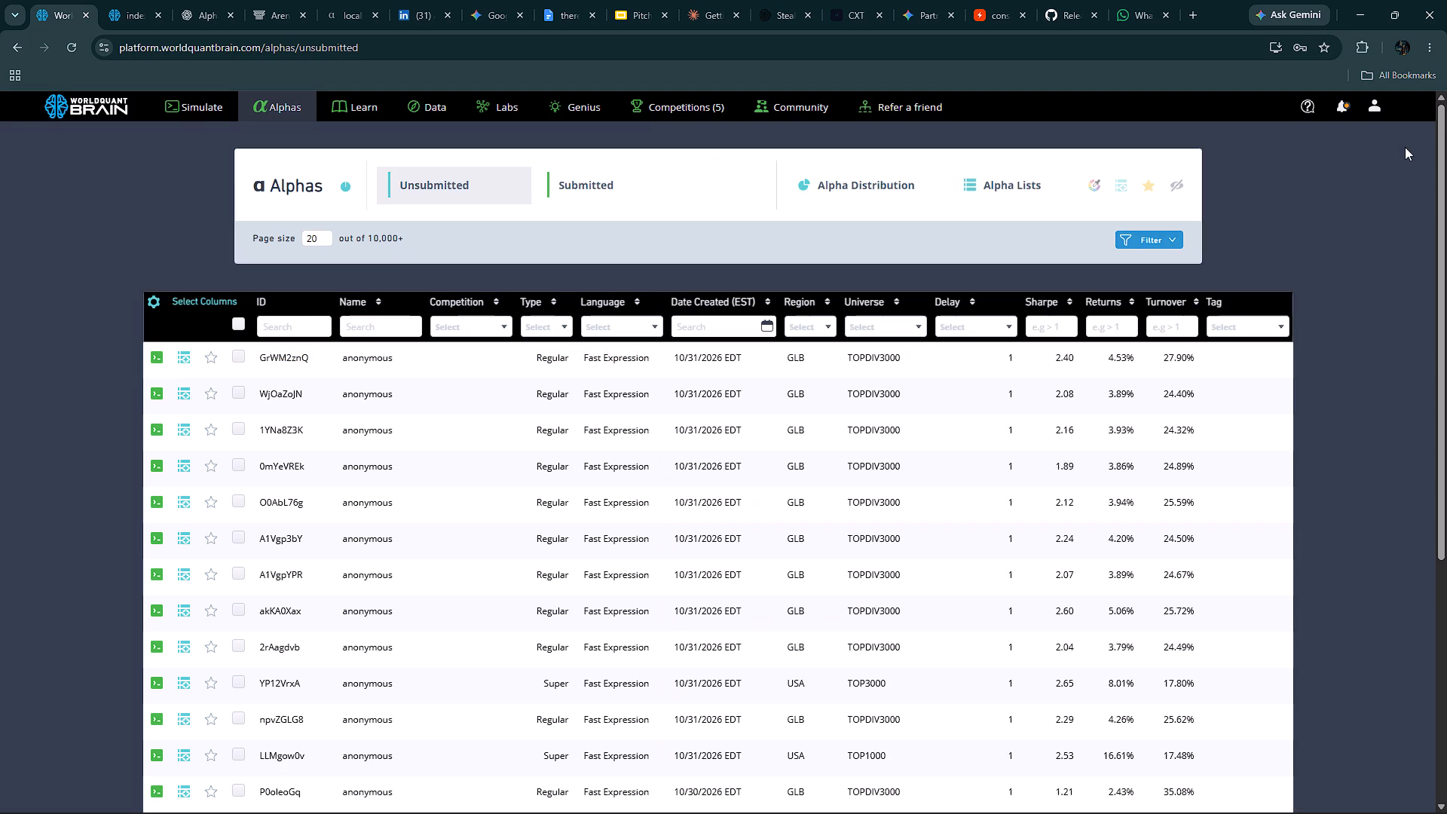
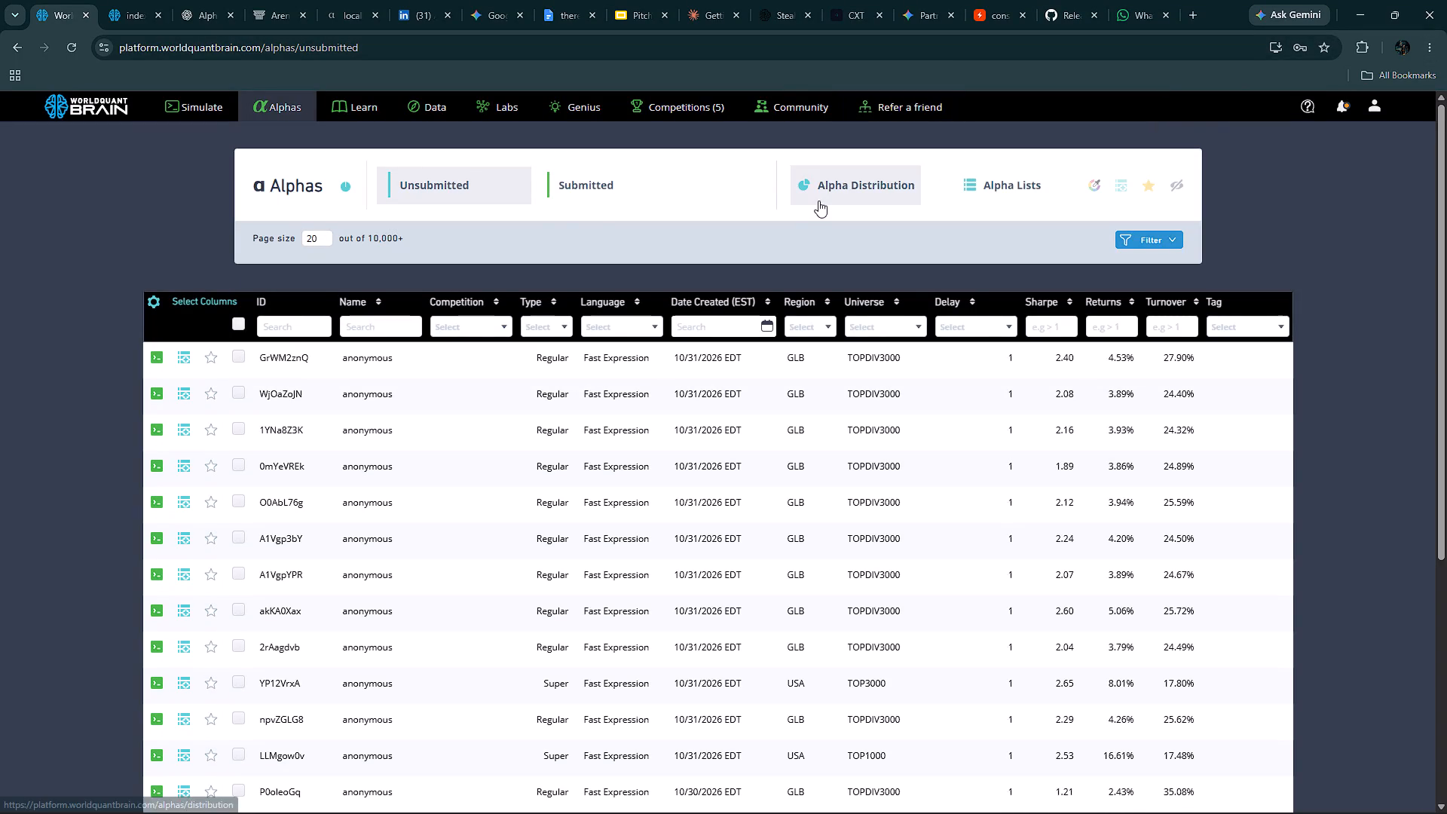
Clone the submitted Super alpha E56gj0m0 into the simulator and close the existing Simulation 1.
left_click(582, 177)
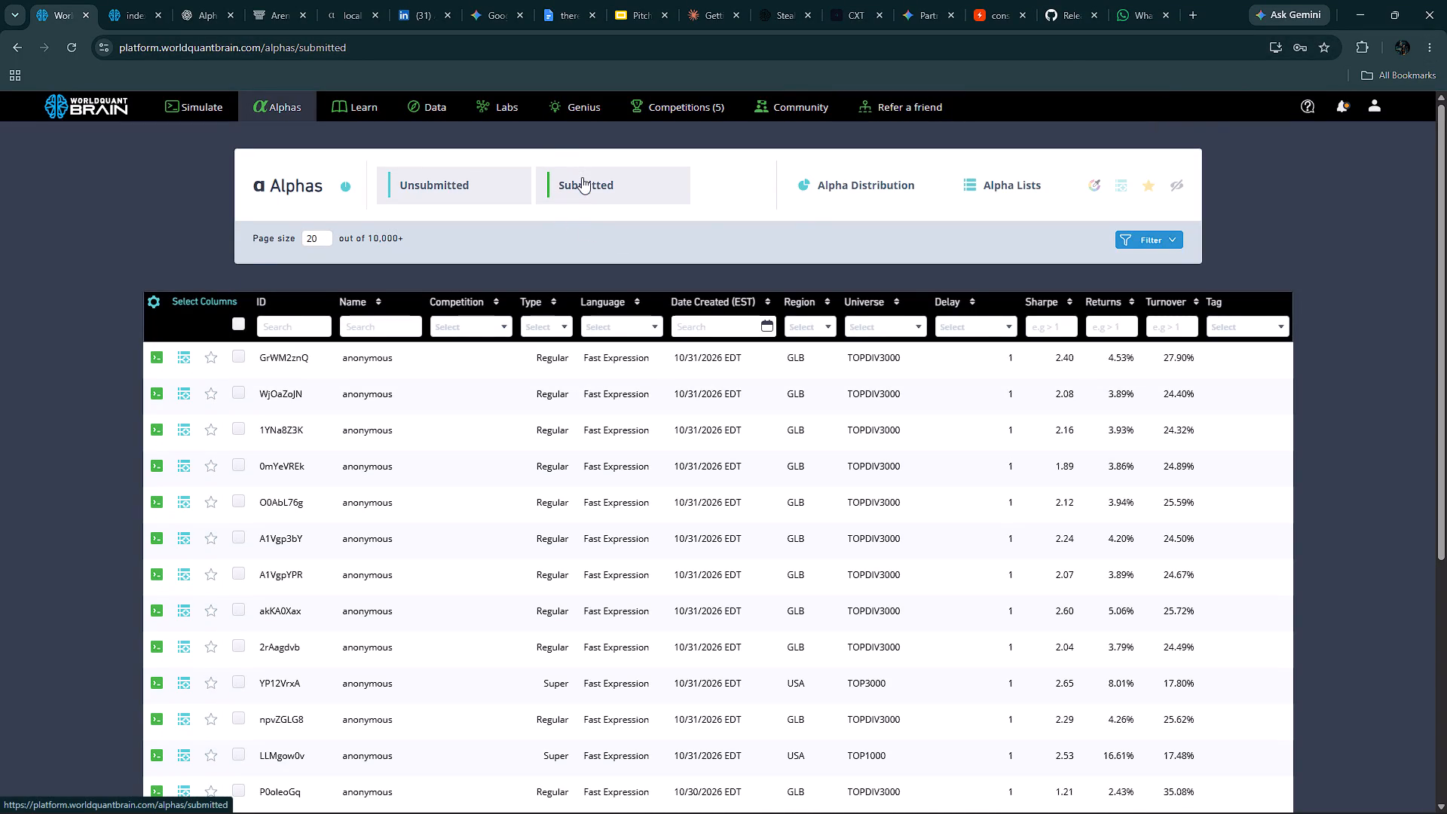
left_click(582, 177)
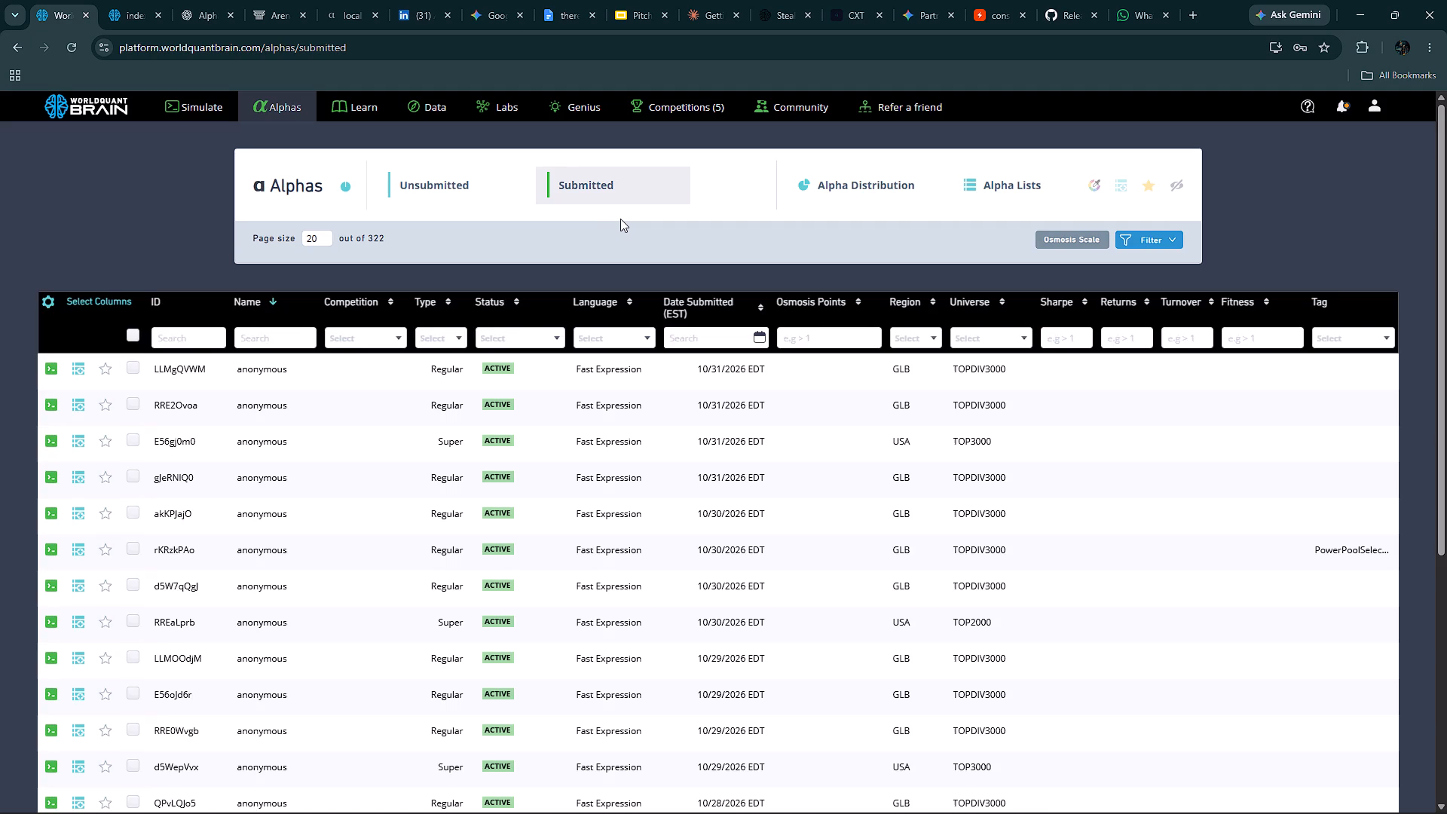
left_click(467, 433)
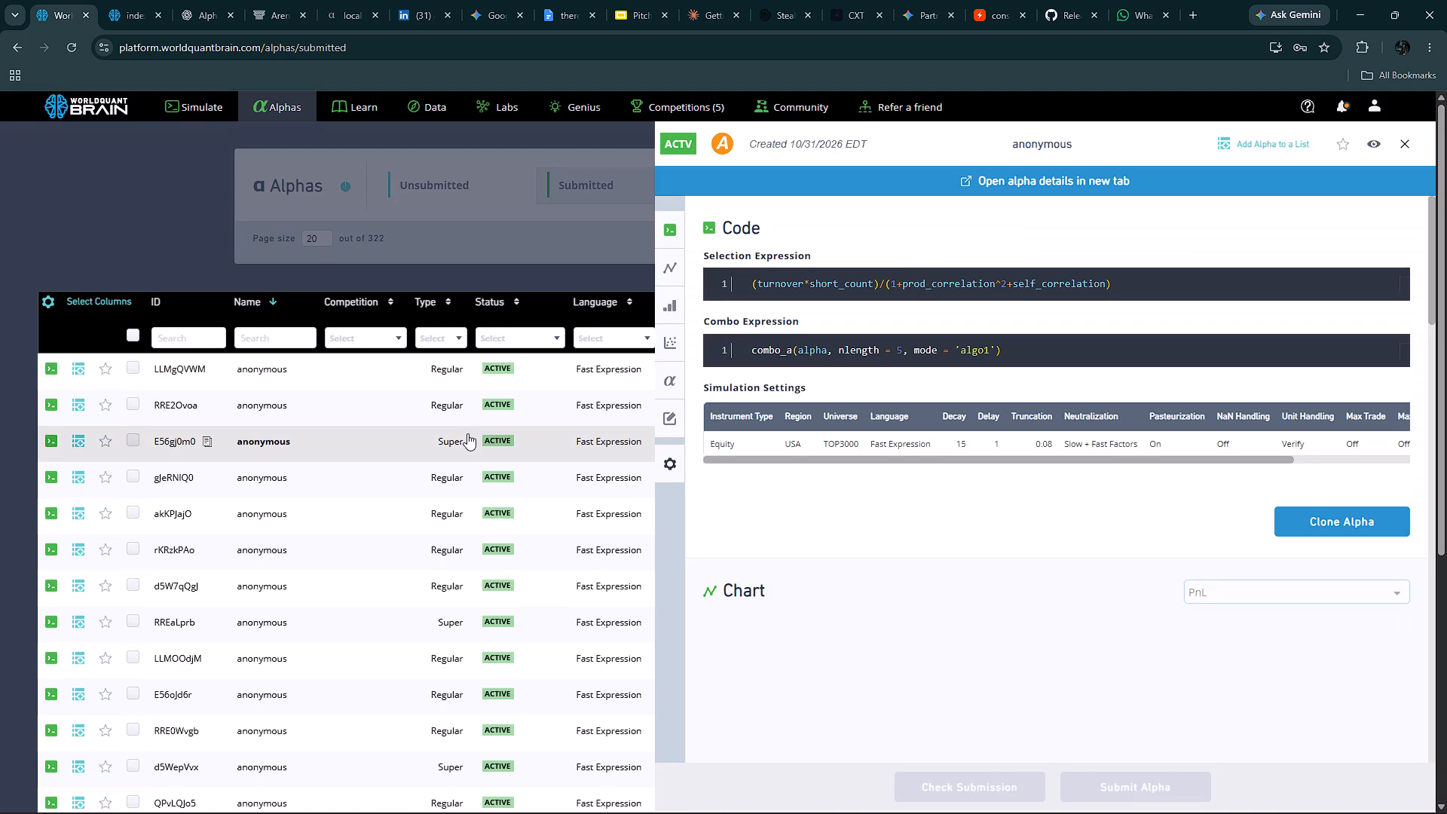
left_click(1298, 527)
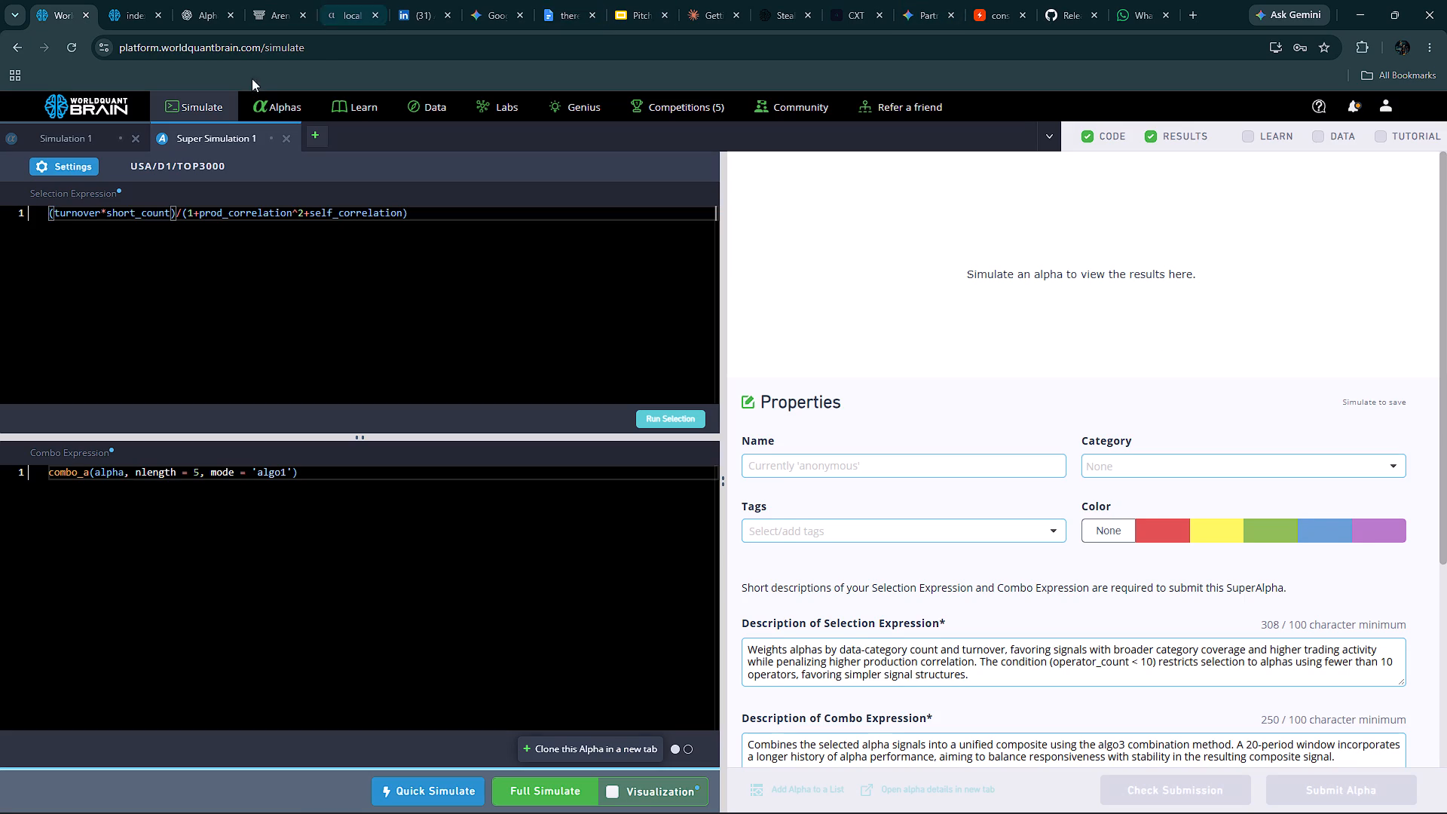
left_click(136, 139)
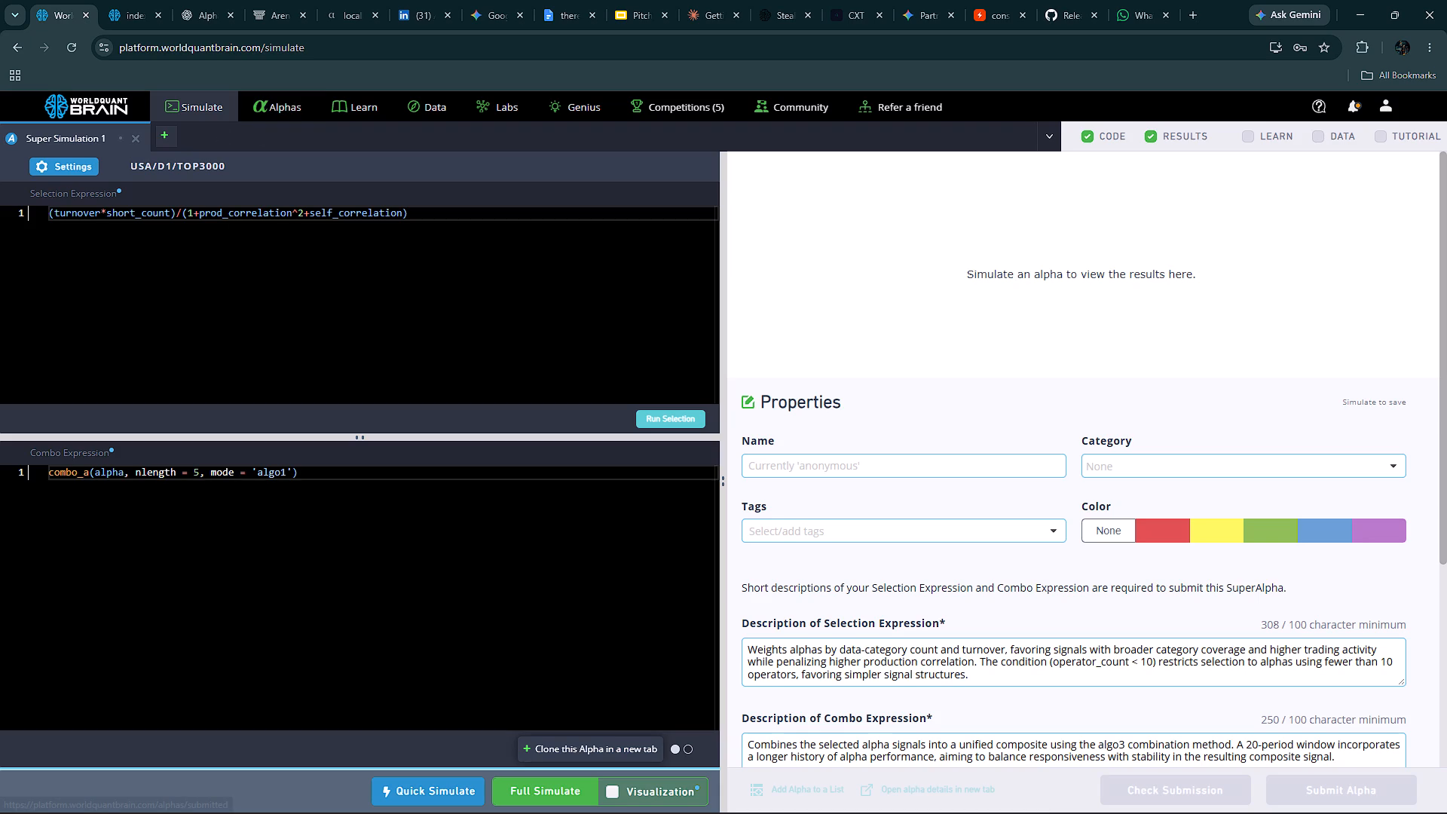
key("alt+Tab")
left_click(209, 22)
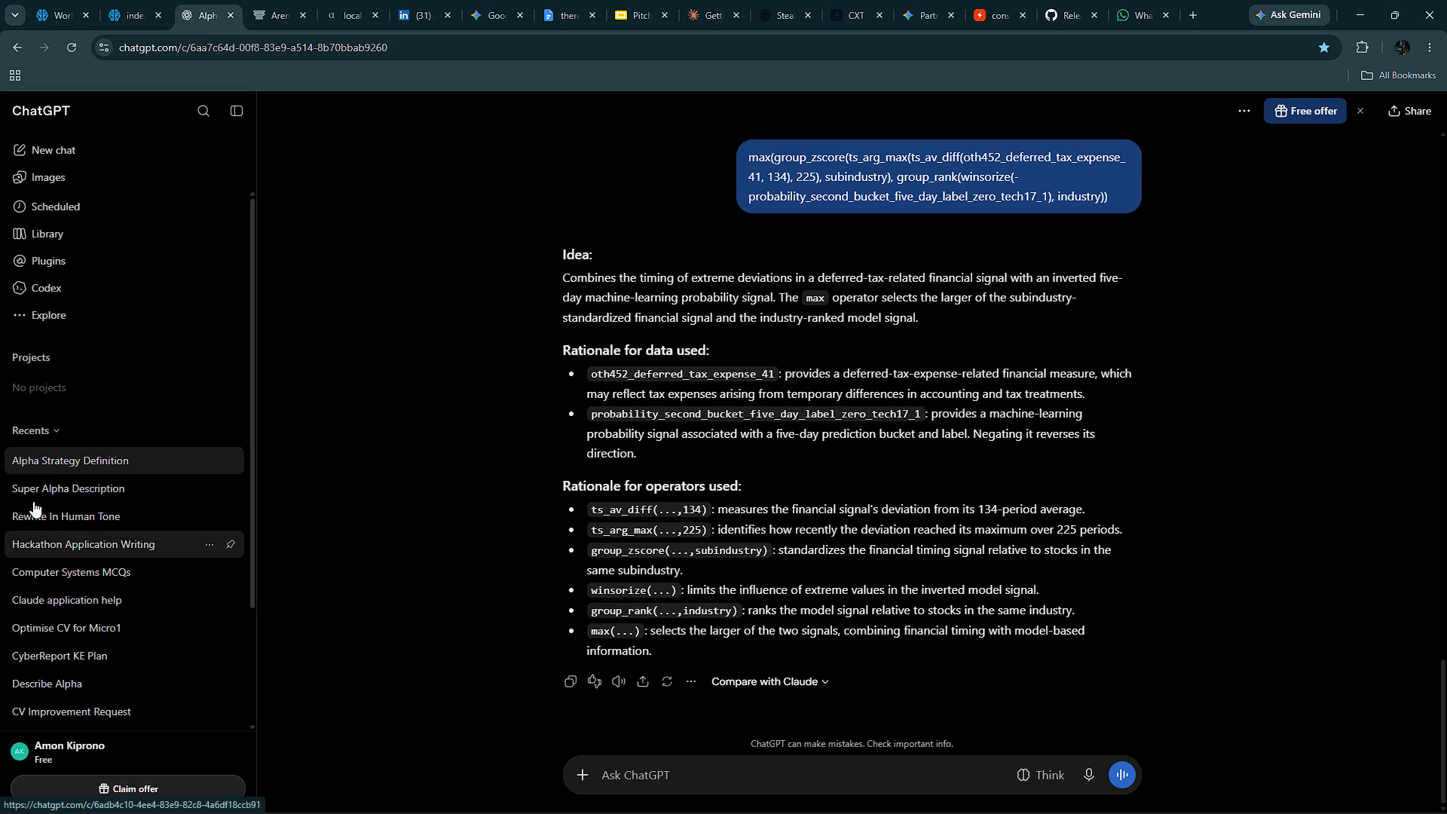
left_click(44, 487)
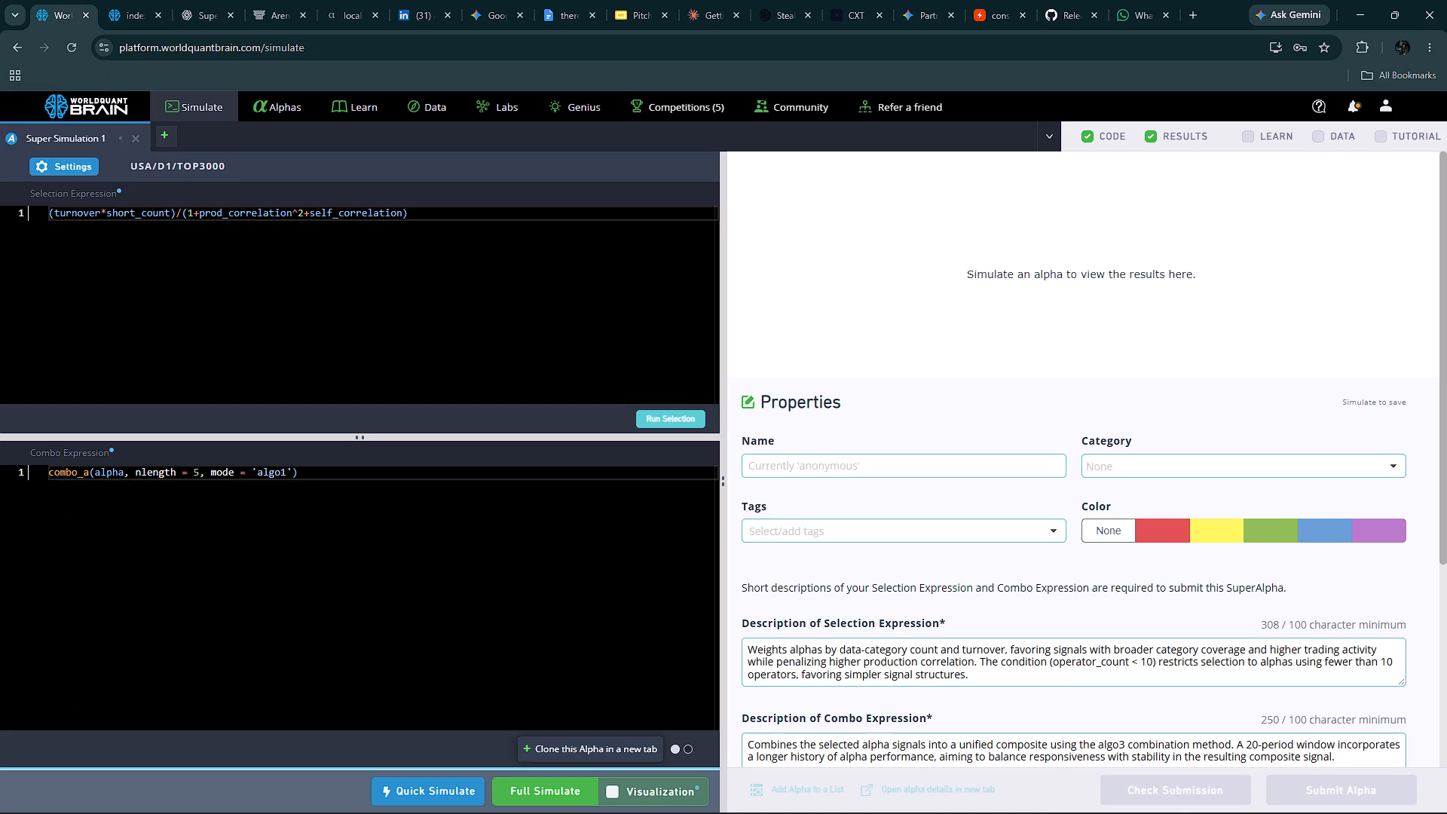
left_click(424, 234)
key("ctrl+a")
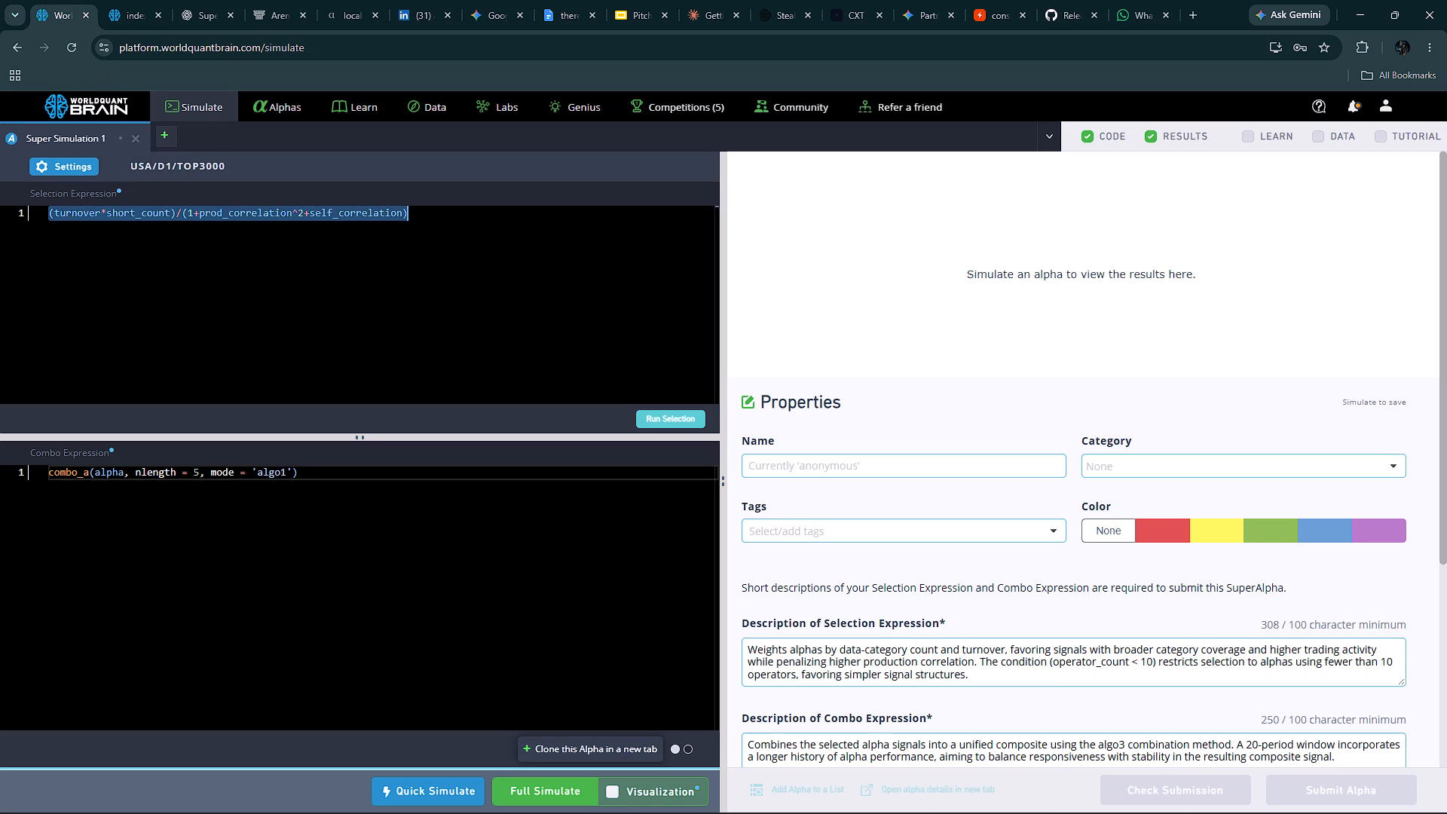
key("ctrl+v")
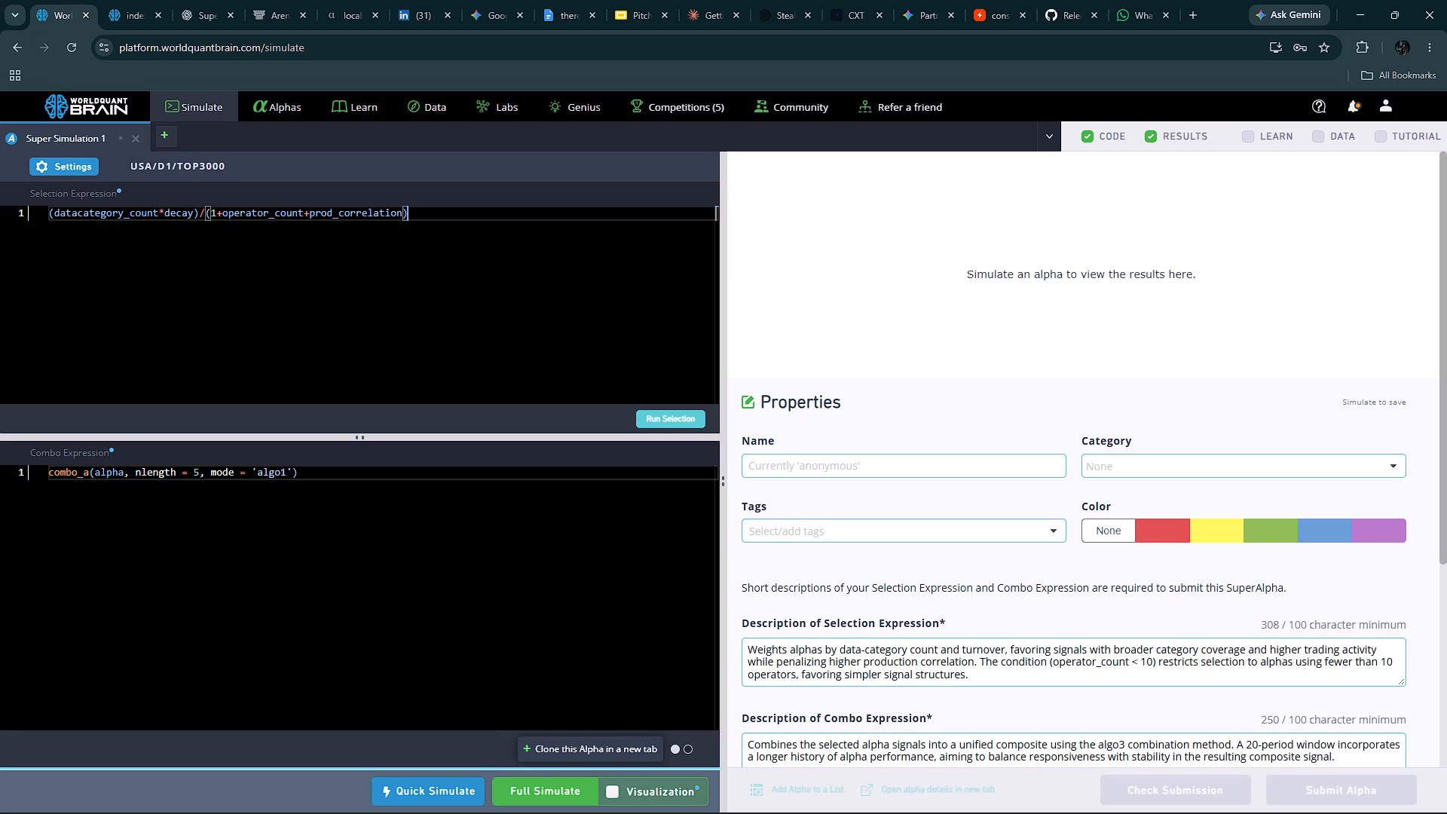
left_click_drag(463, 236, 614, 466)
Configure the super simulation with universe TOP2000, Statistical neutralization, decay 6 and truncation 0.84, and apply the settings.
left_click(68, 161)
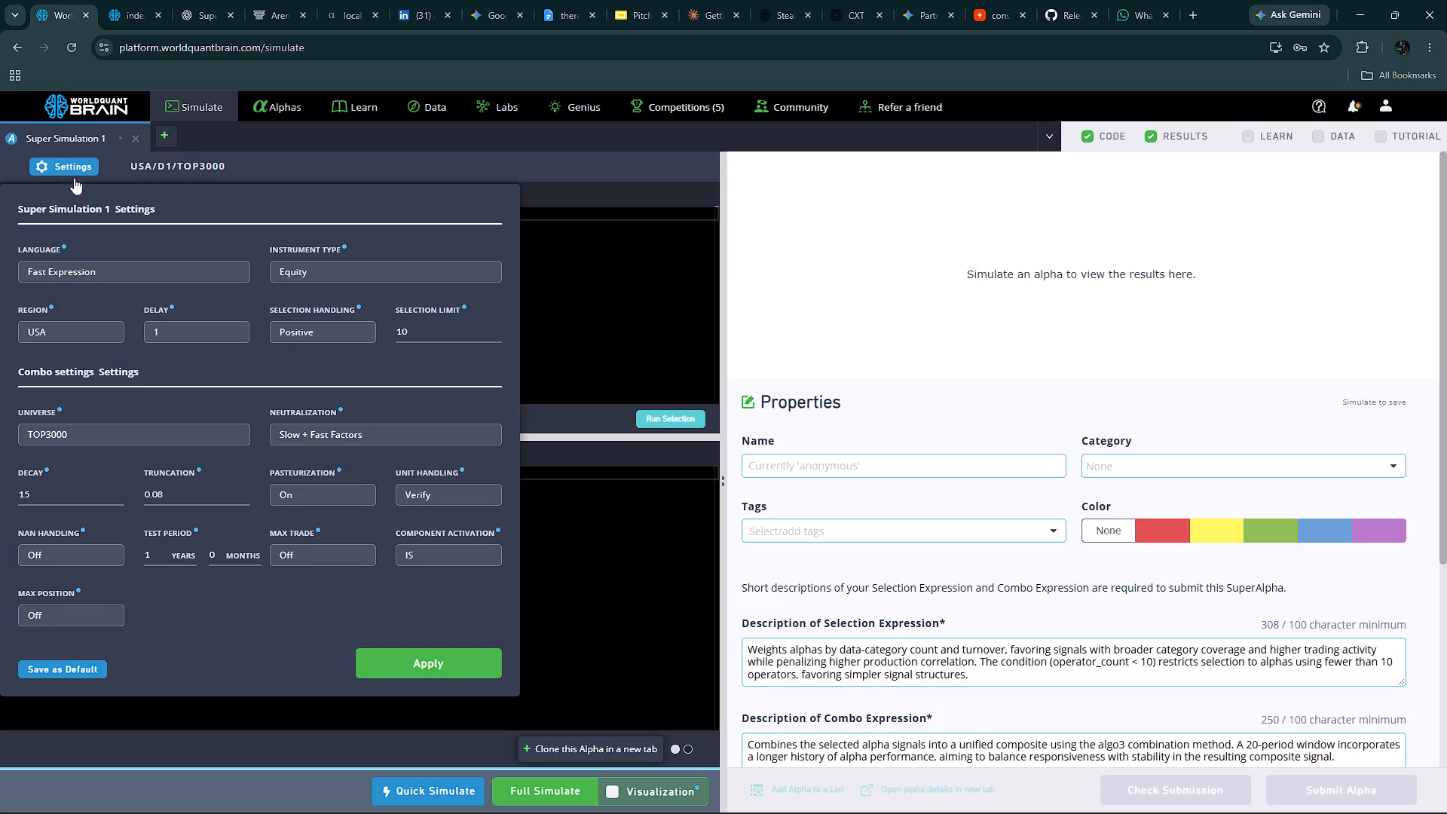
left_click(105, 430)
left_click(89, 479)
left_click(304, 438)
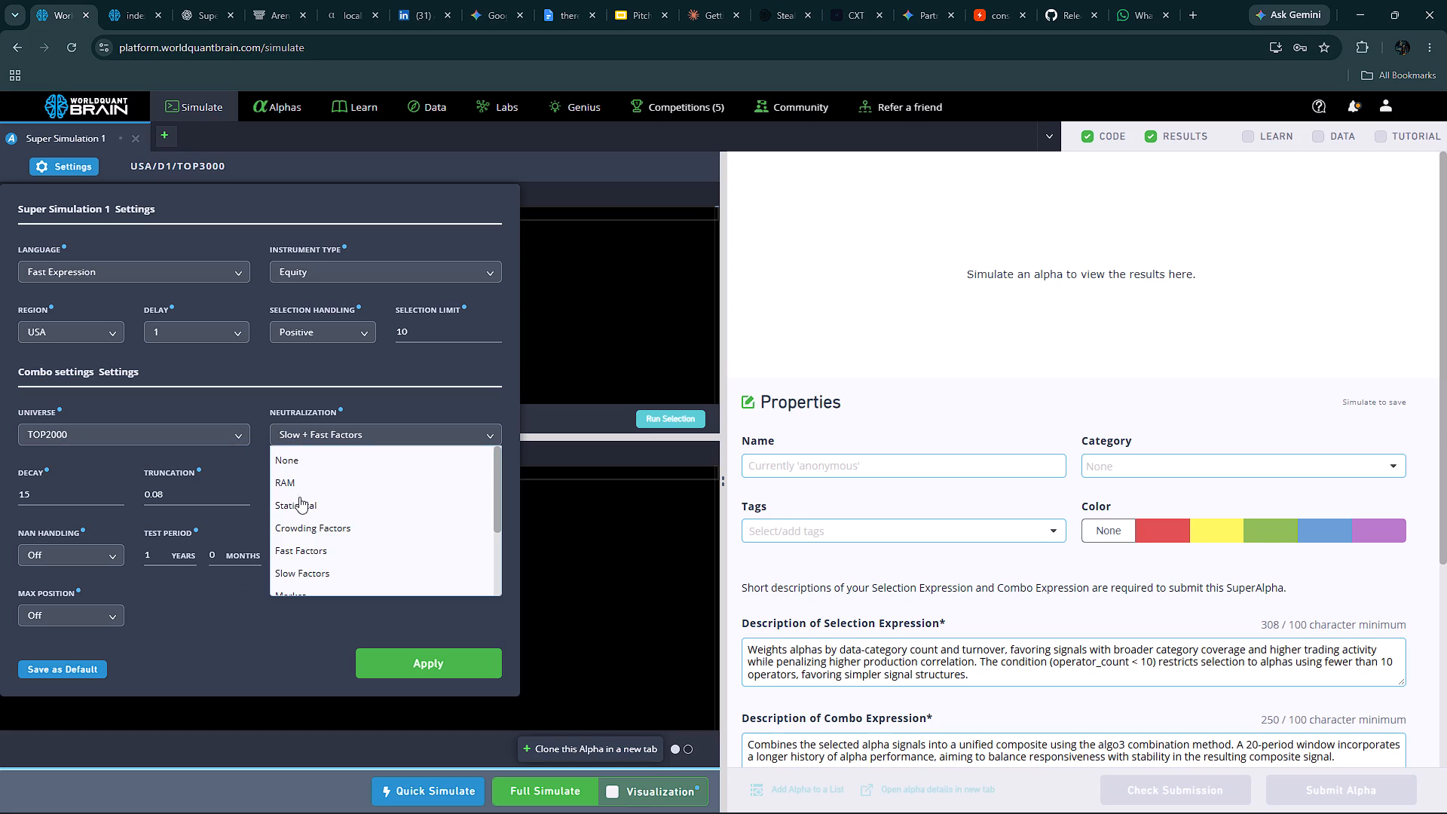
left_click(299, 498)
left_click(59, 494)
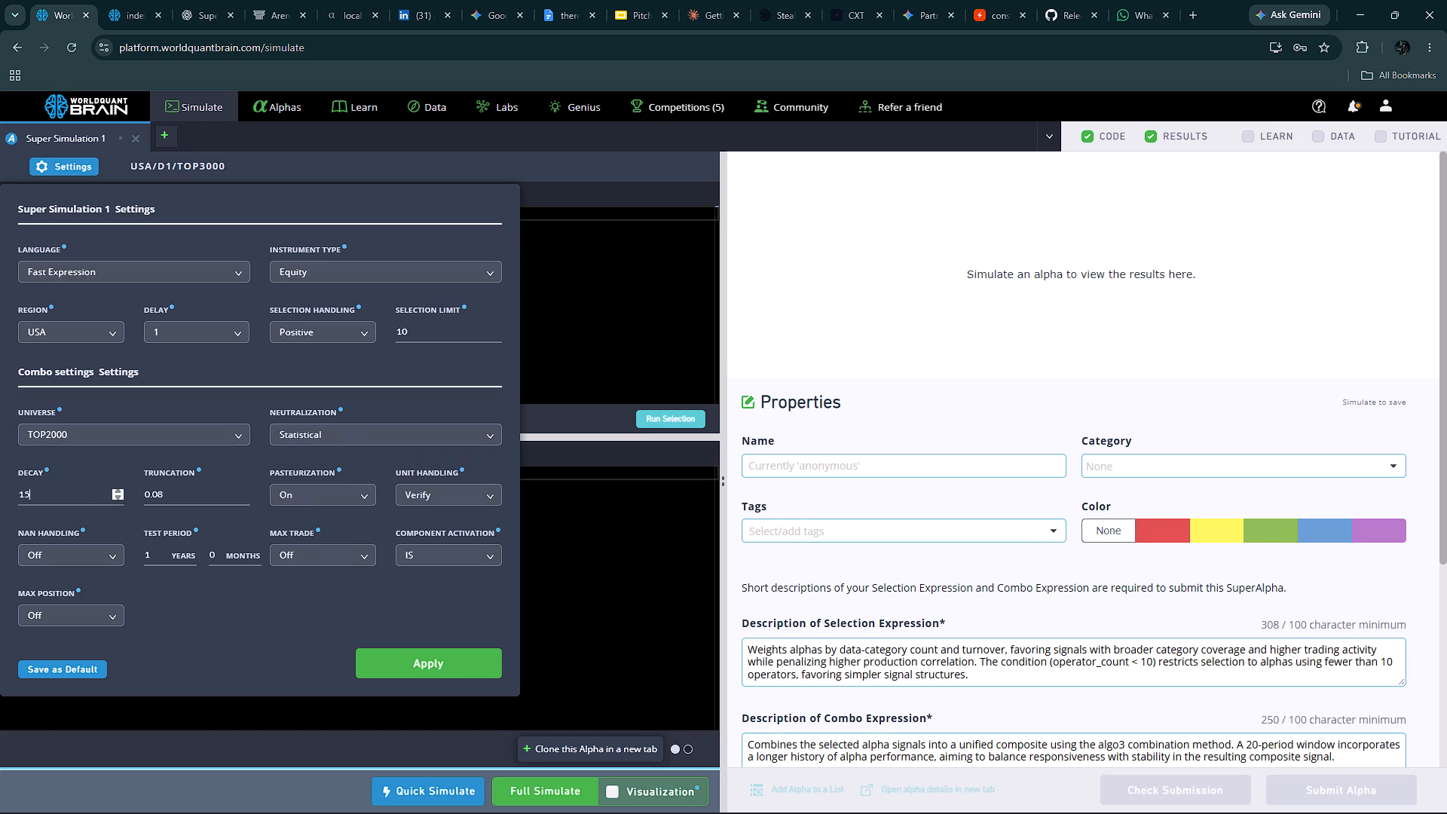
key("BackSpace")
key("BackSpace")
key("6")
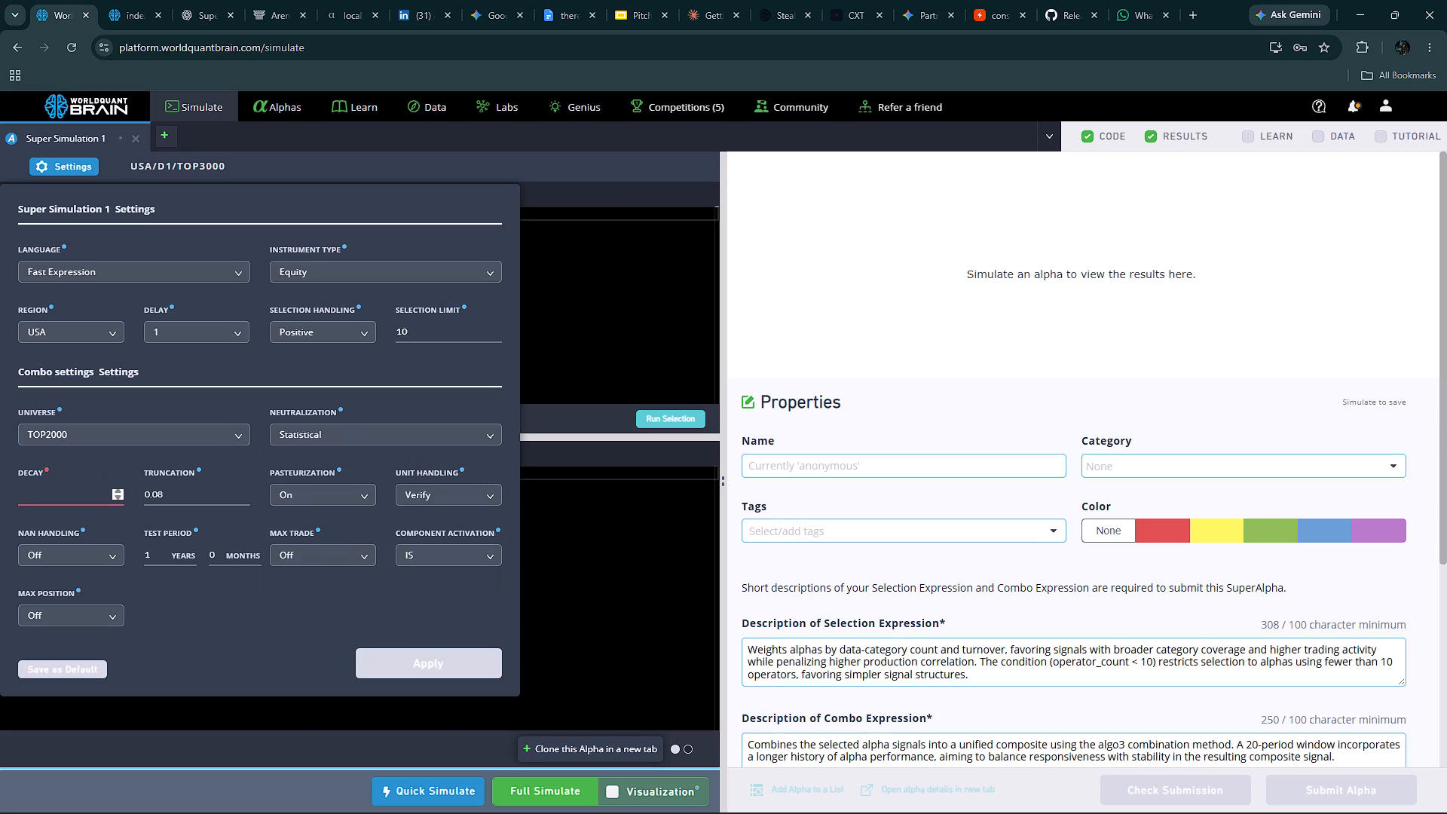
left_click(178, 498)
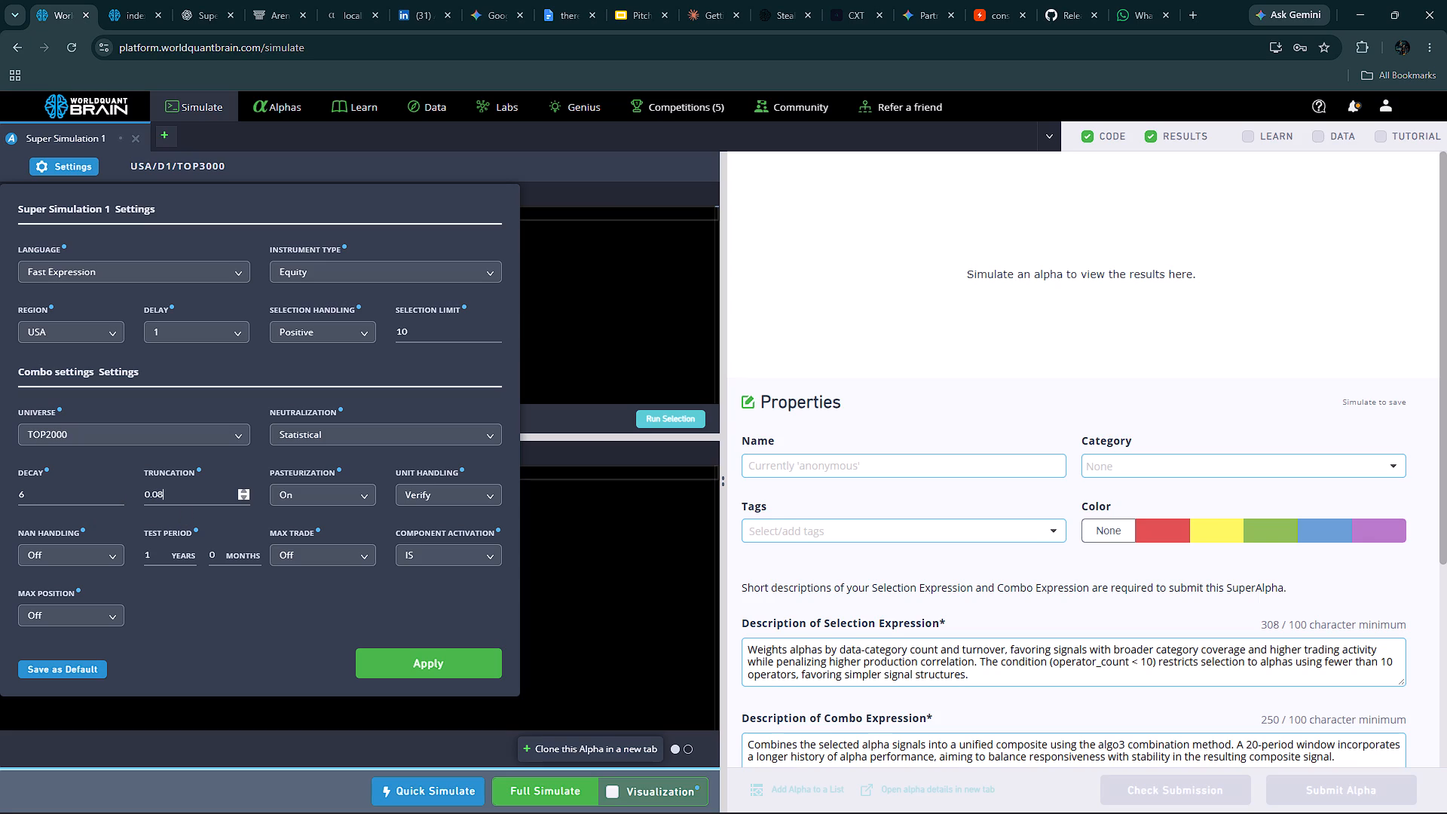
key("BackSpace")
key("BackSpace")
key("8")
key("4")
left_click(415, 657)
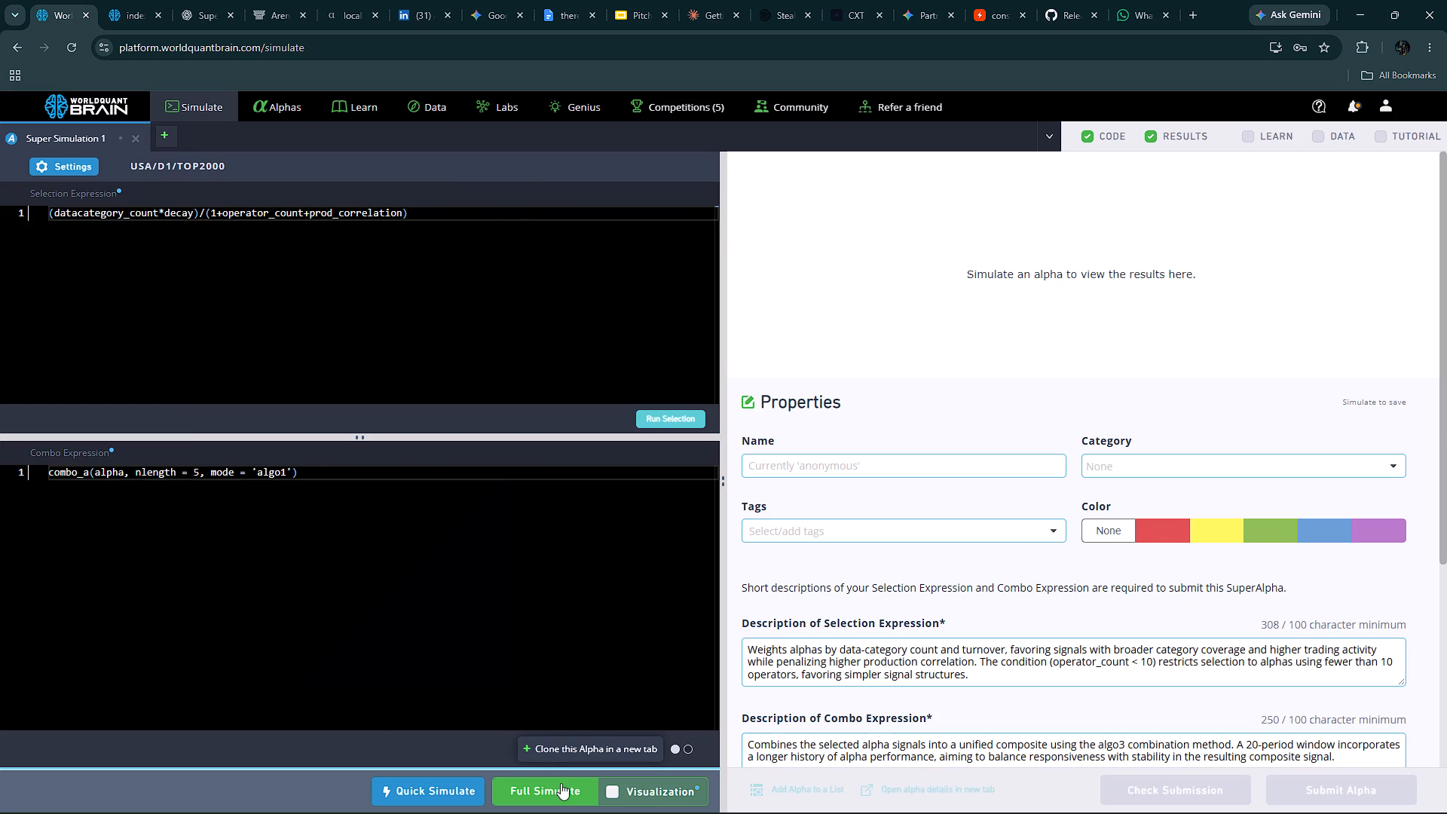
Run a full simulation of the super alpha.
left_click(558, 785)
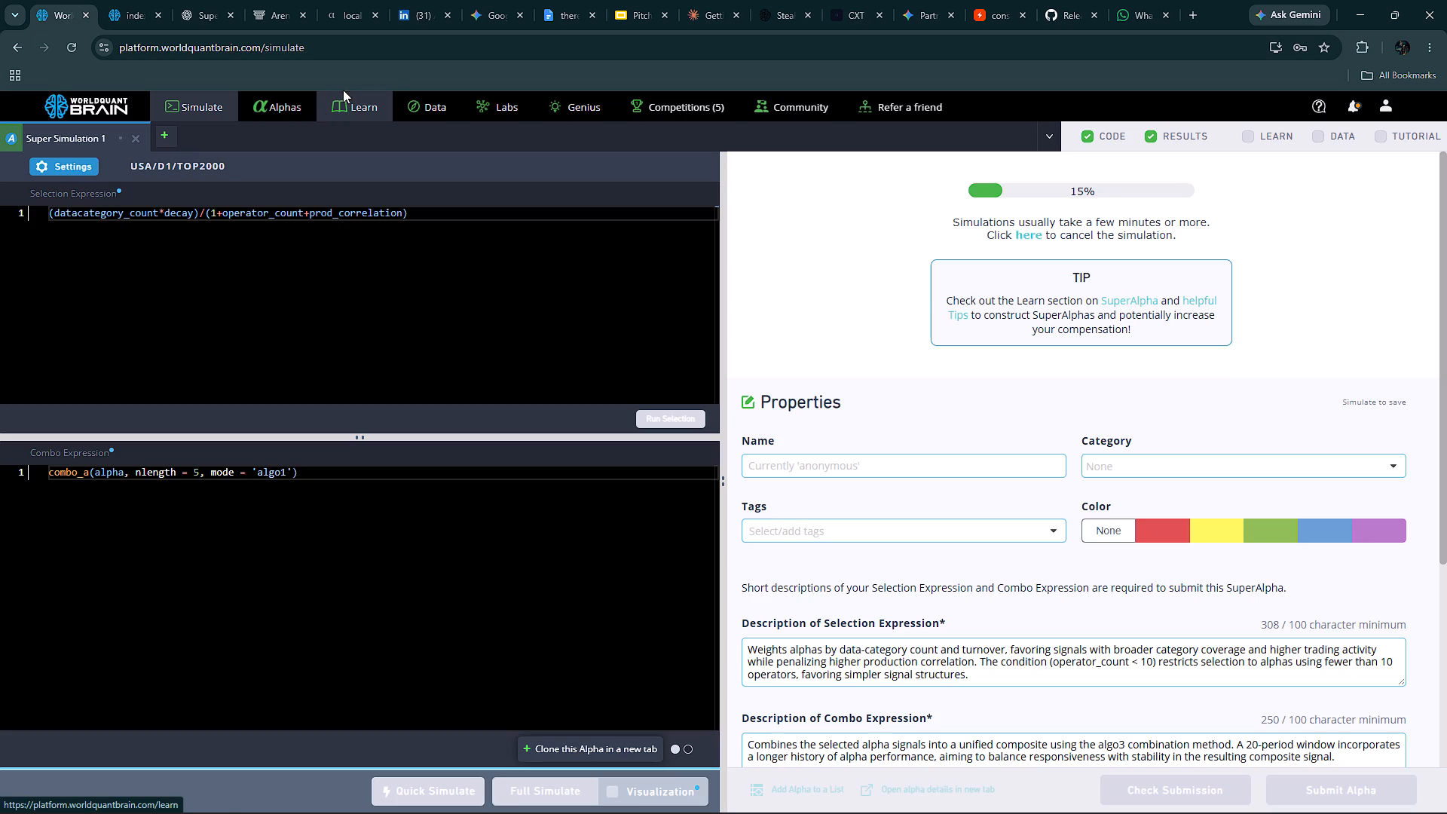
Clone the submitted Regular alpha LLMgQVWM from the GLB region into a new simulation.
left_click(276, 104)
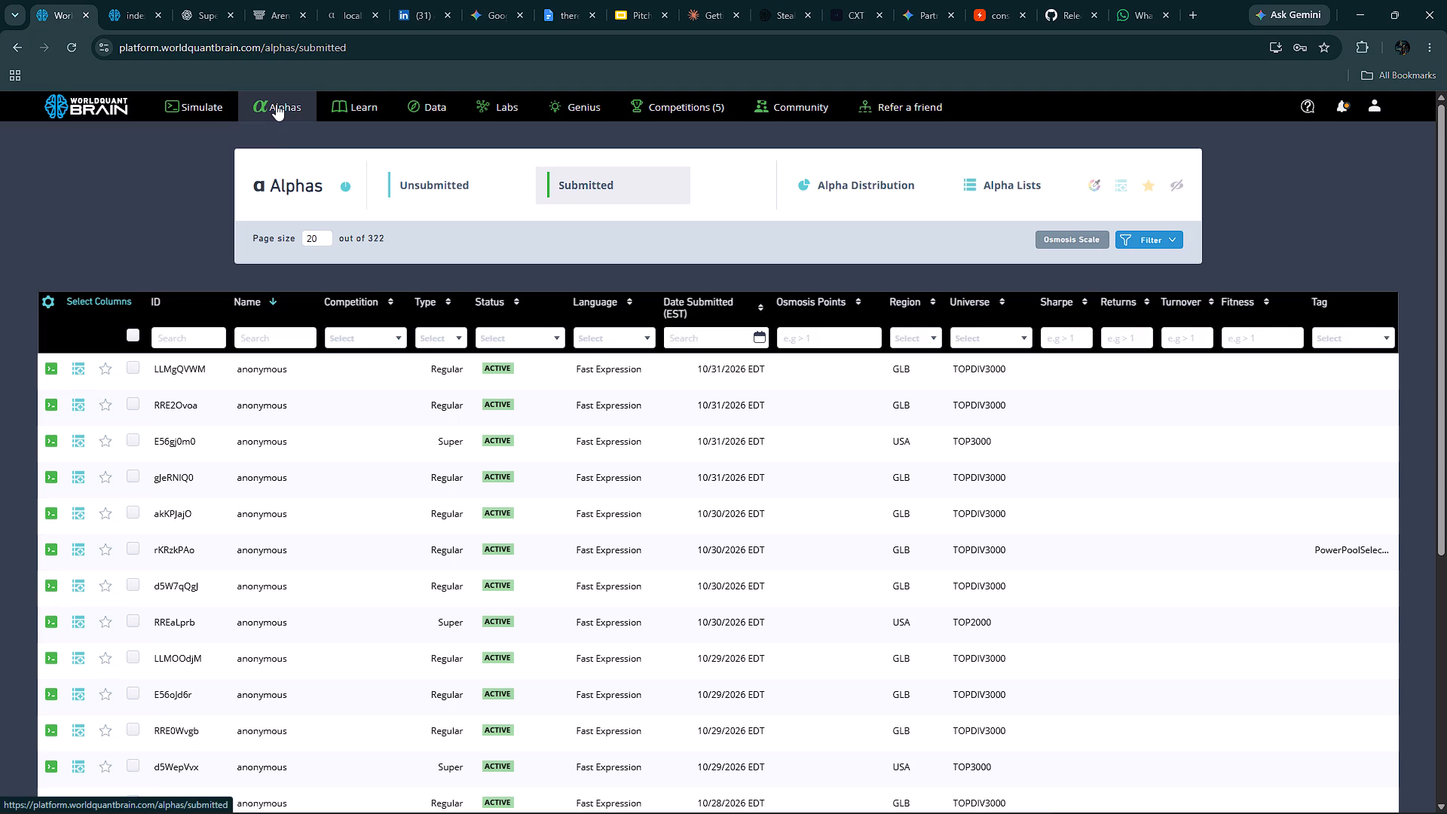
left_click(458, 379)
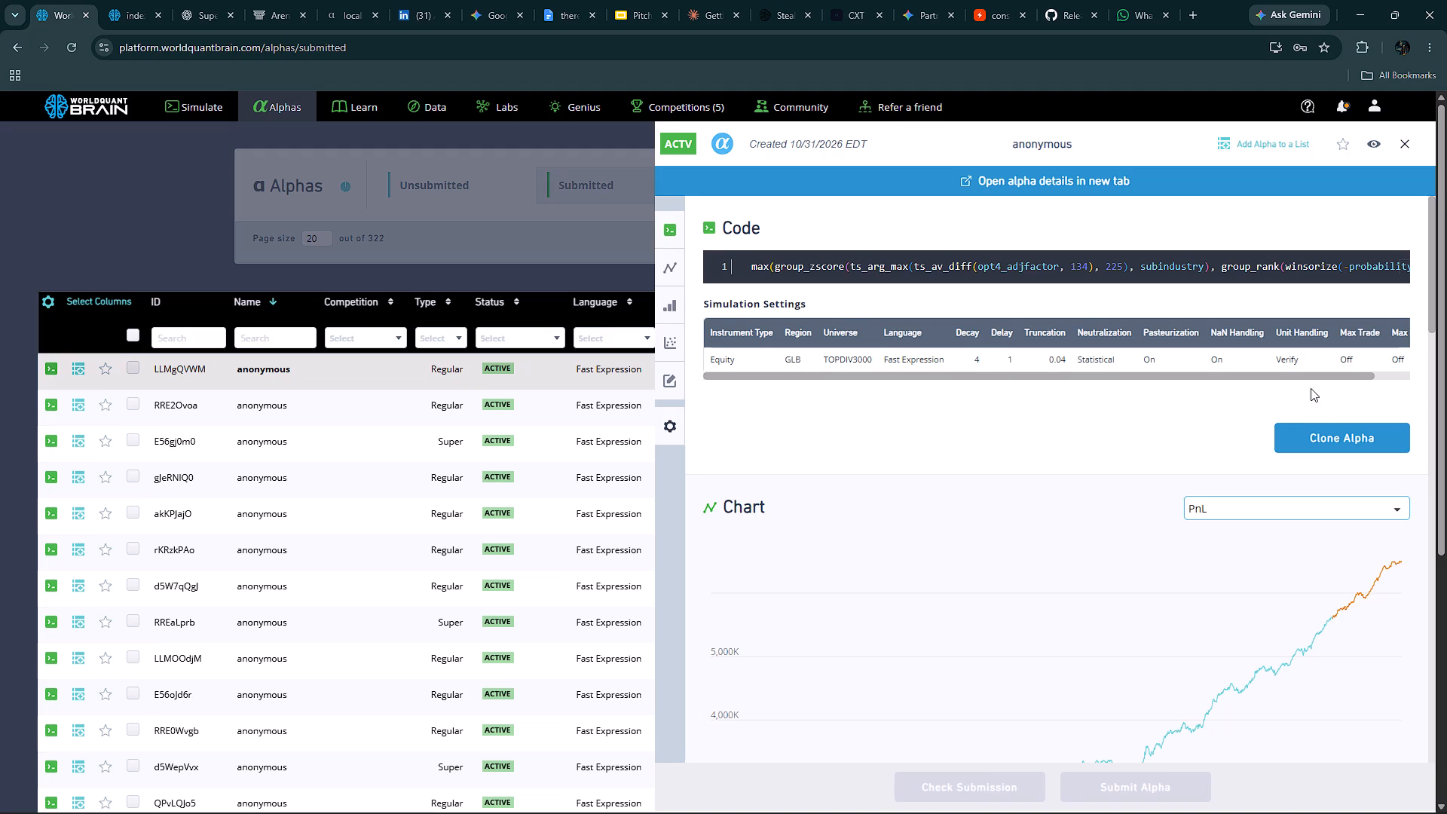
left_click(1322, 426)
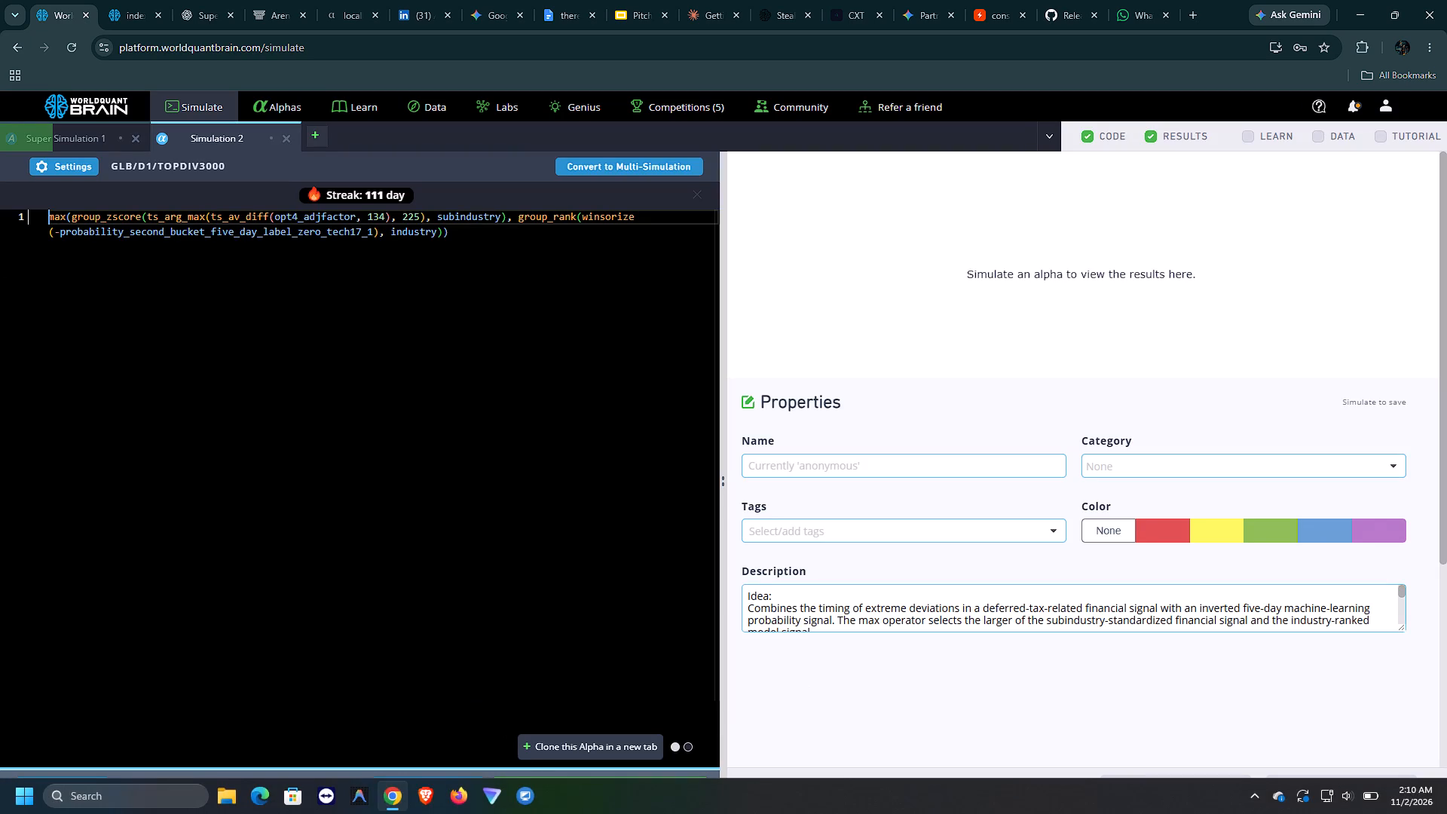
Find the Fundamentals and Technical Indicators Model dataset in the Model data category and copy its field name analyst_dividend_revision_fy1_1m.
left_click(132, 0)
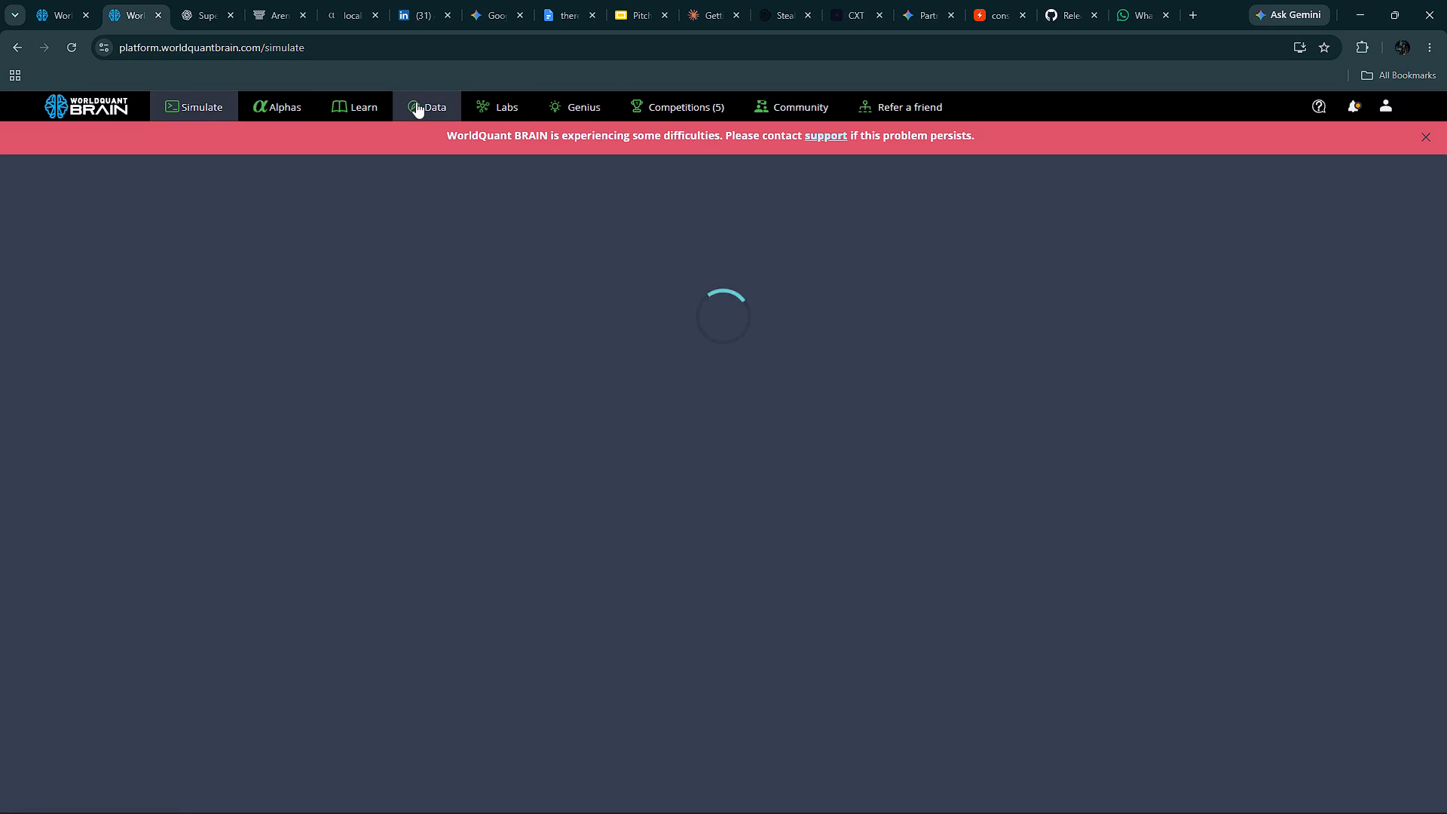
left_click(416, 102)
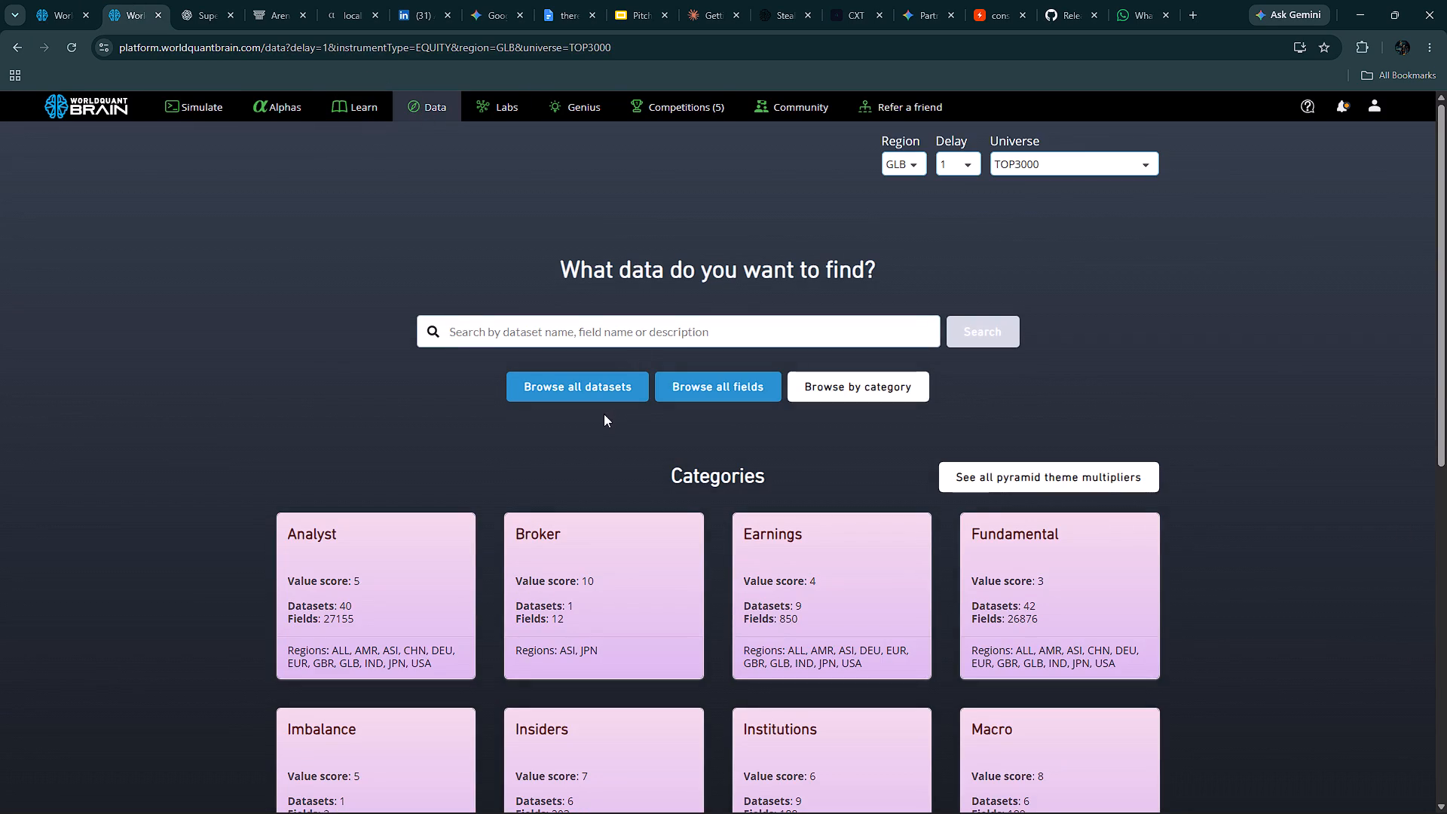
scroll(699, 573, "down", 3)
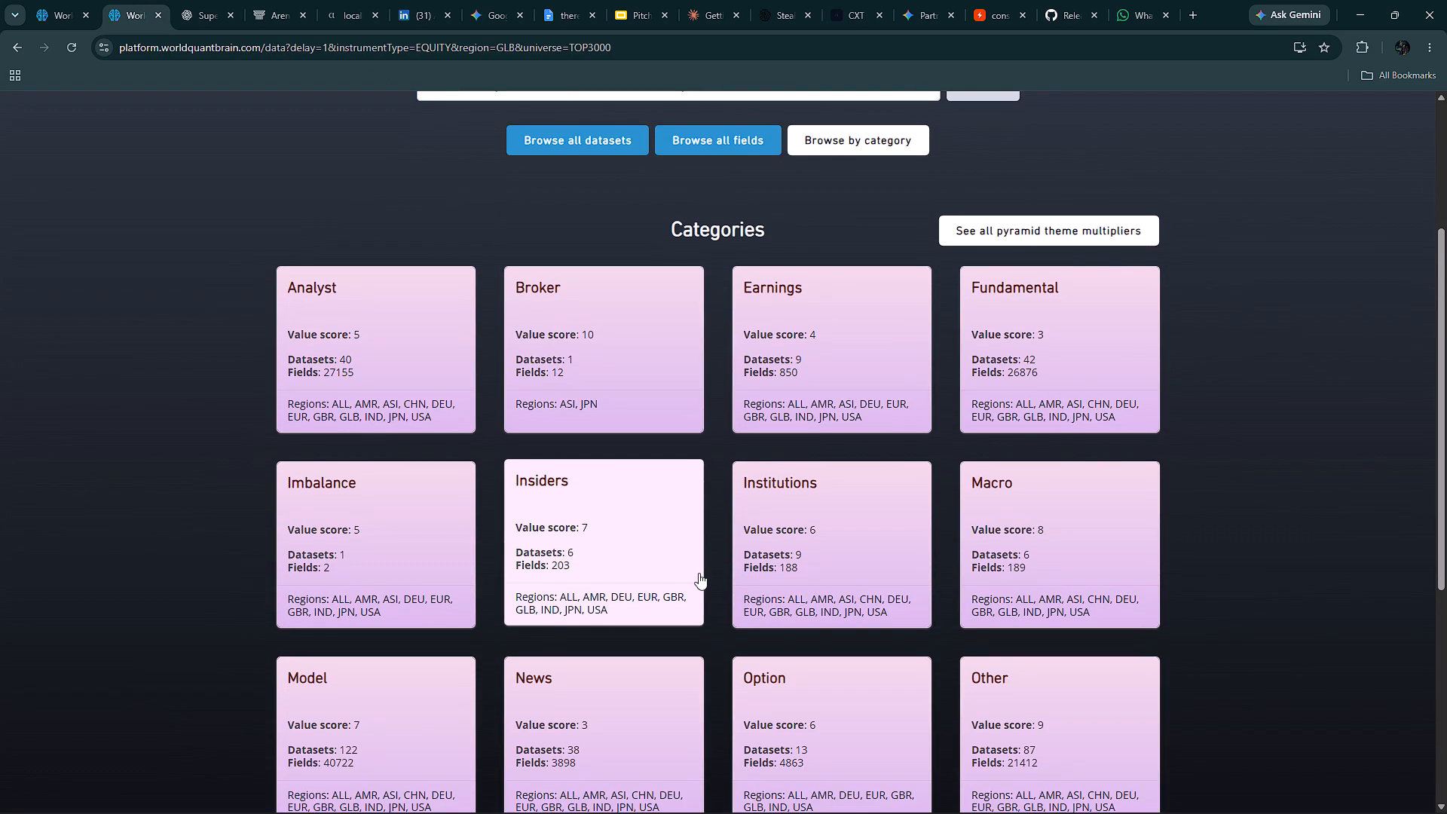
left_click(409, 659)
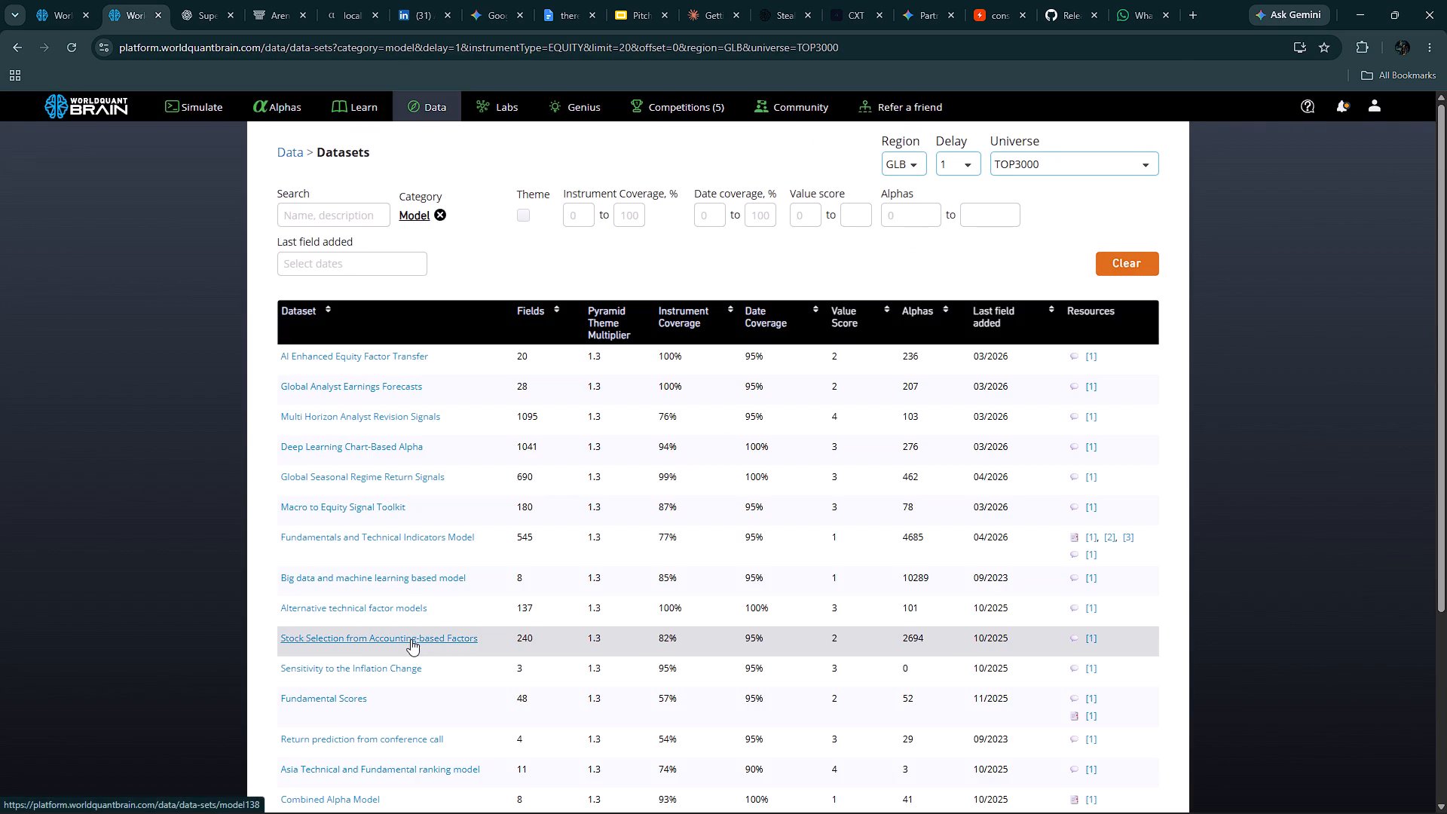
scroll(317, 627, "down", 6)
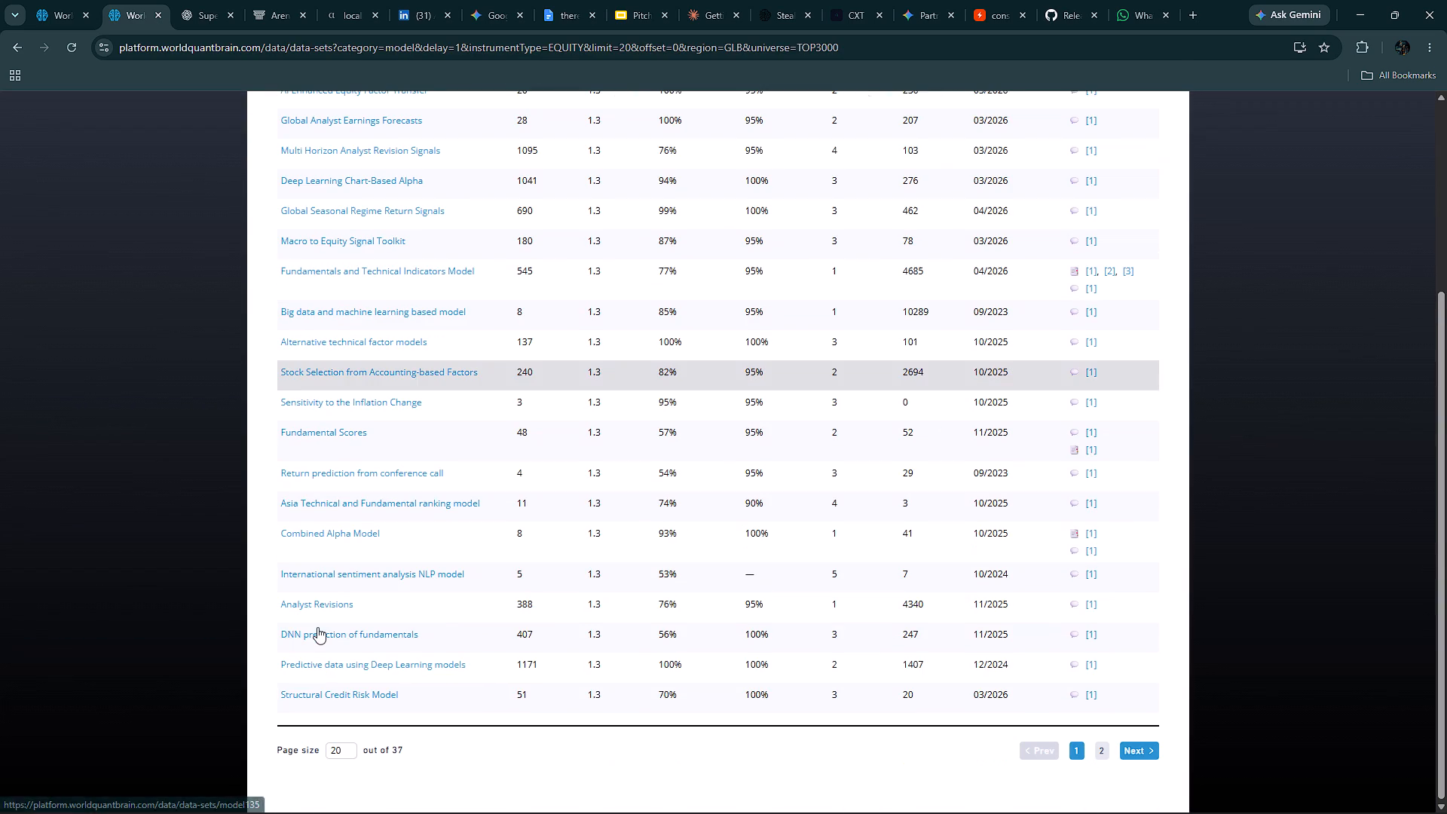
left_click(321, 275)
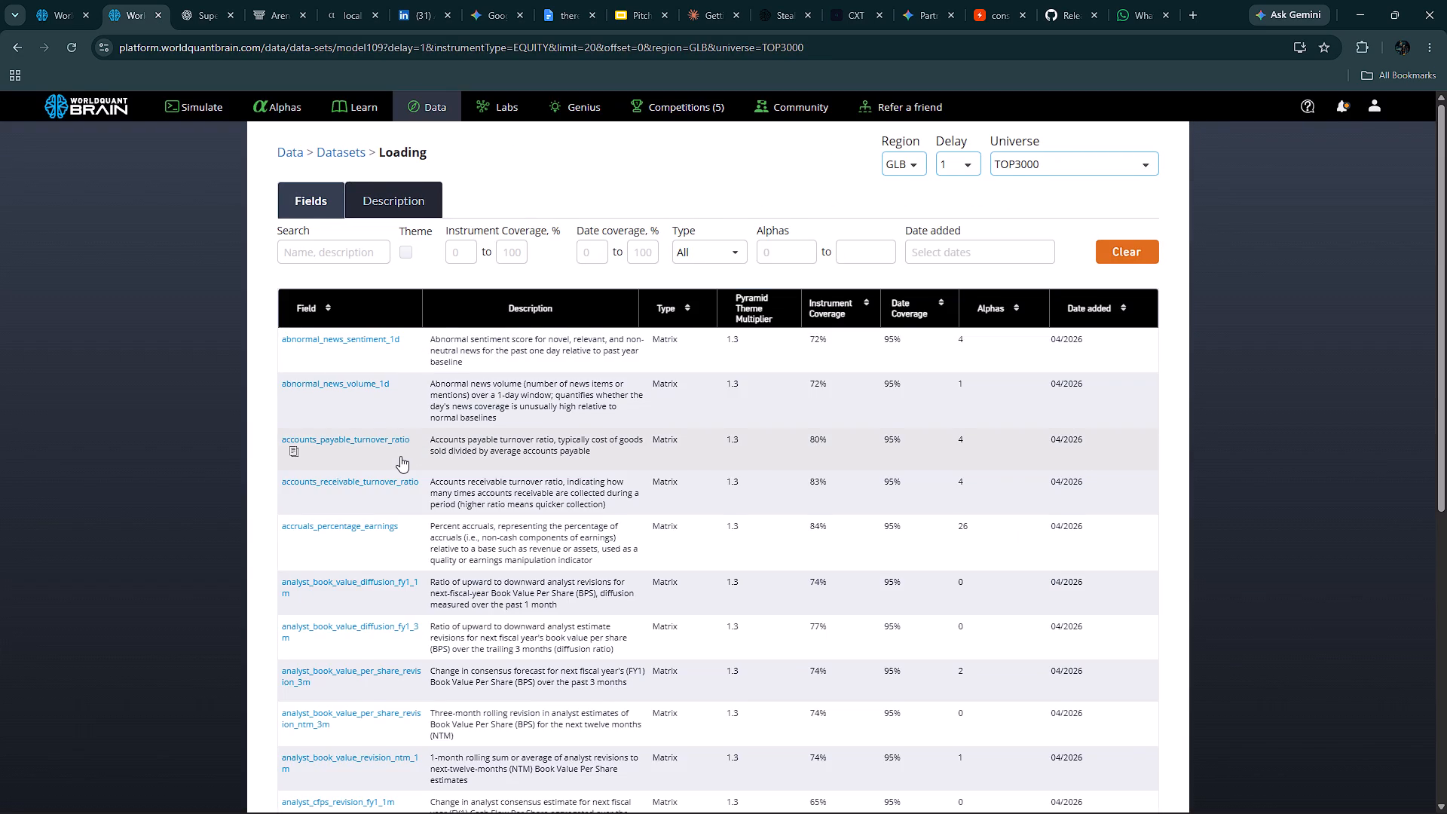
scroll(400, 456, "down", 5)
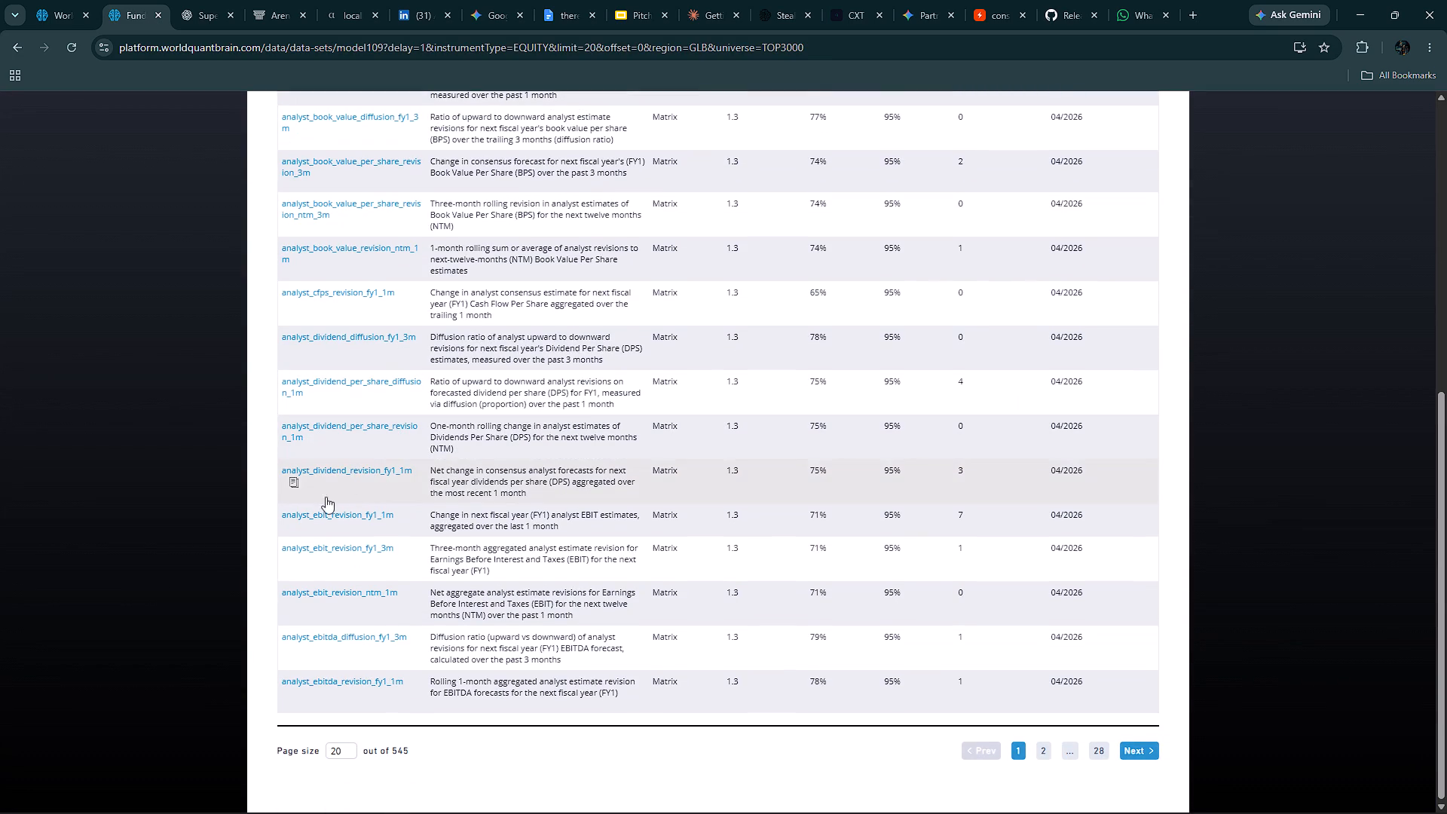
left_click(295, 482)
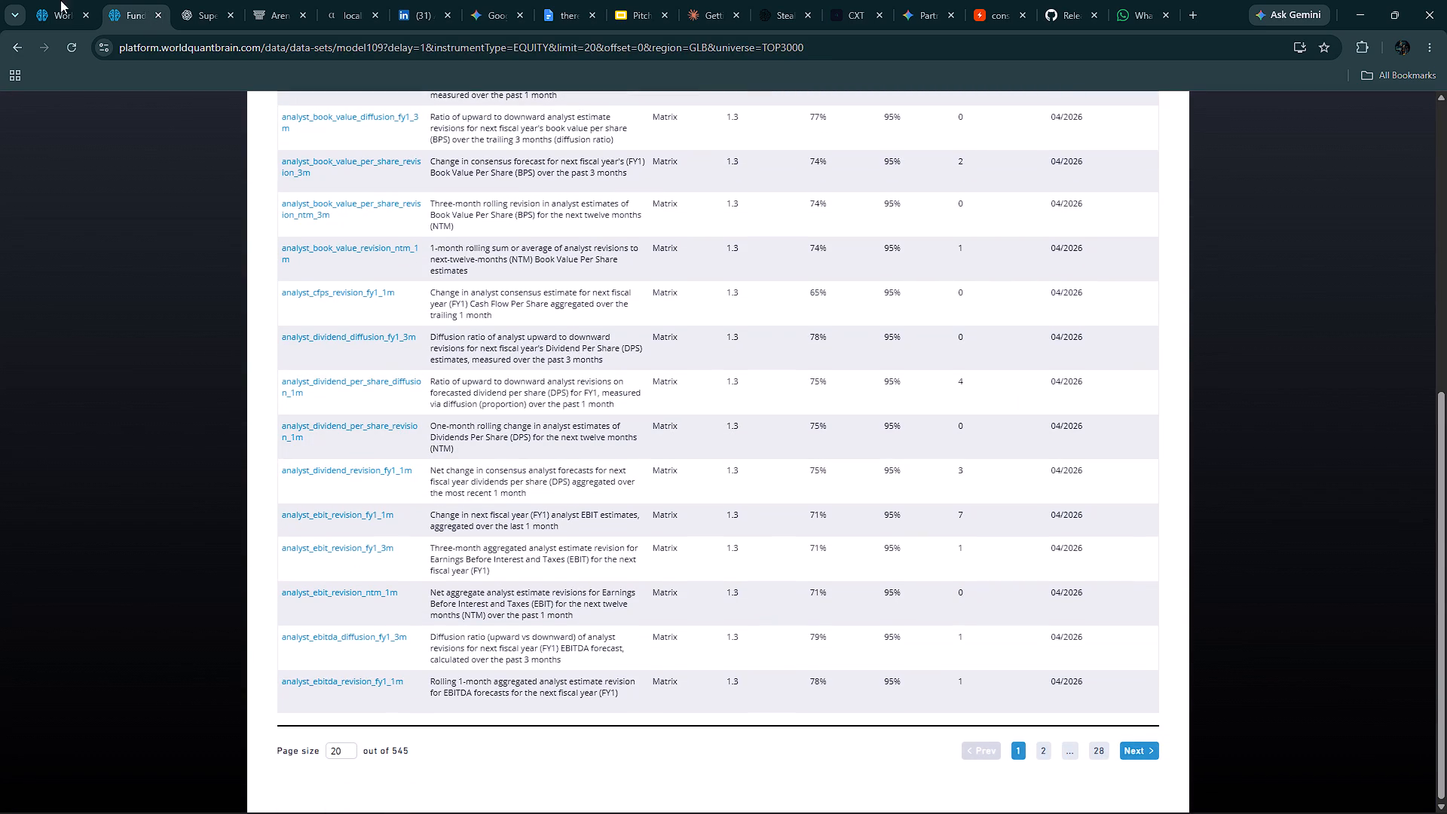
Replace opt4_adjfactor in the Simulation 2 expression with analyst_dividend_revision_fy1_1m and run a full simulation.
left_click(27, 0)
left_click(36, 6)
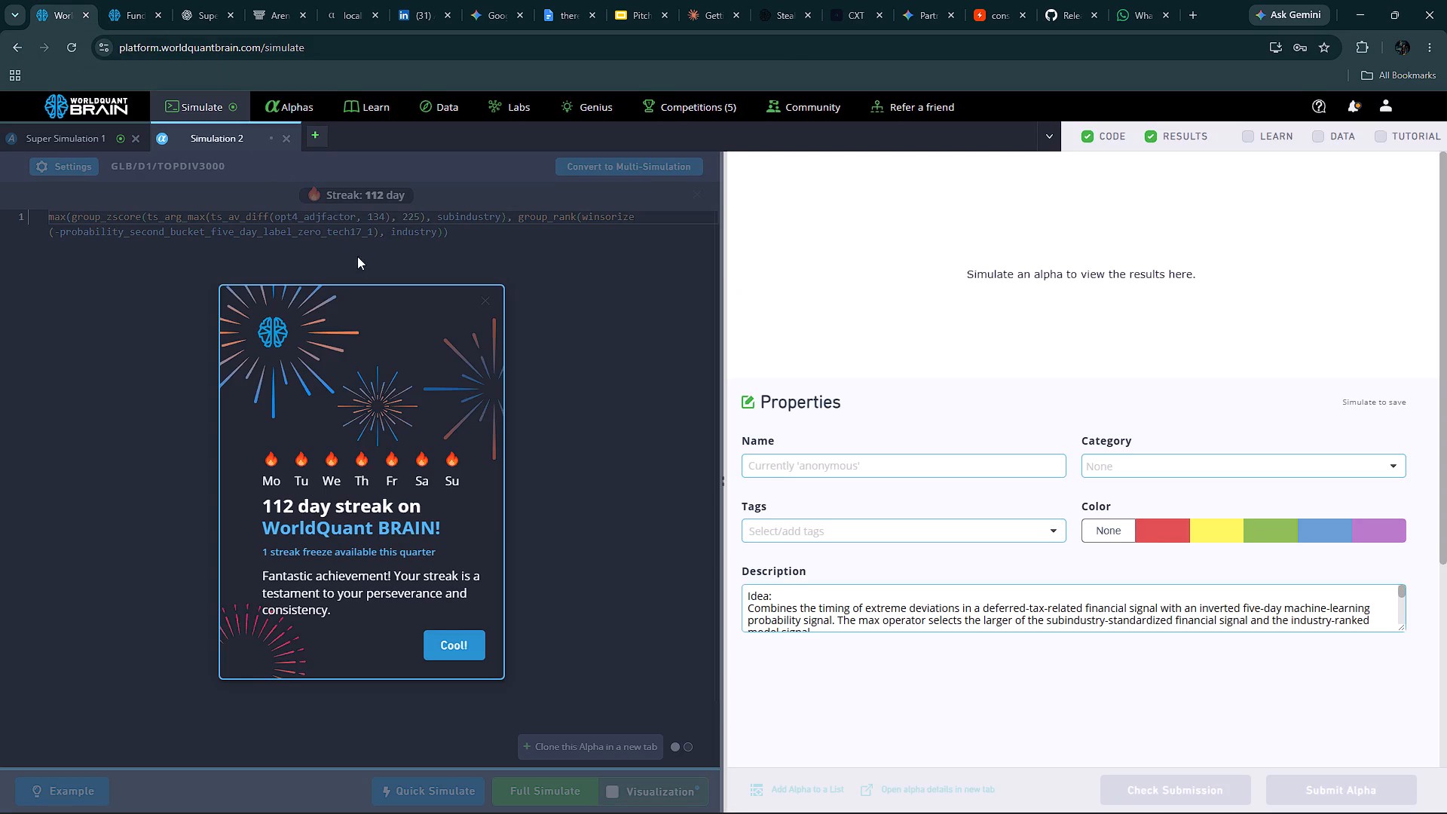
left_click(444, 635)
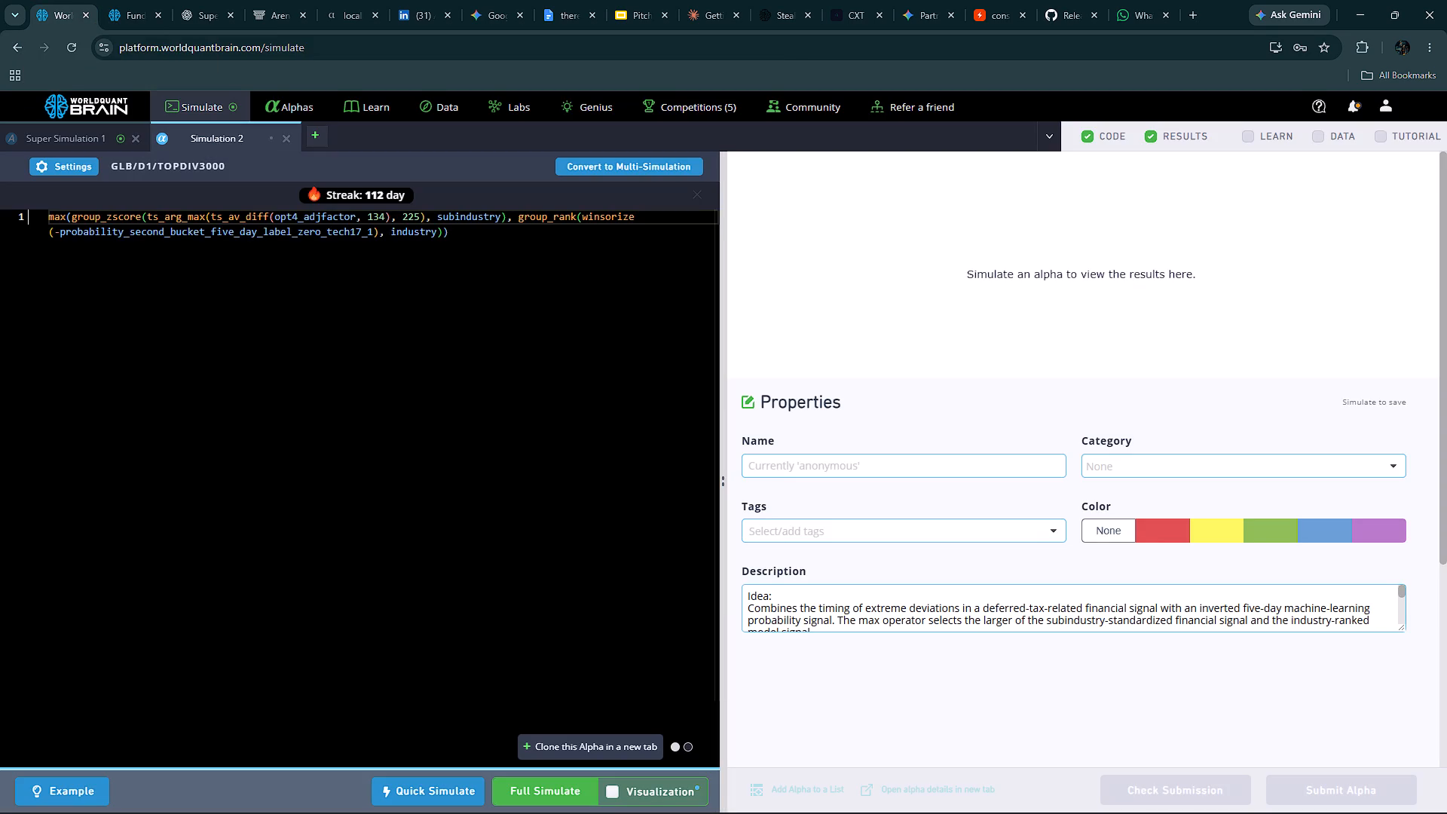
double_click(310, 216)
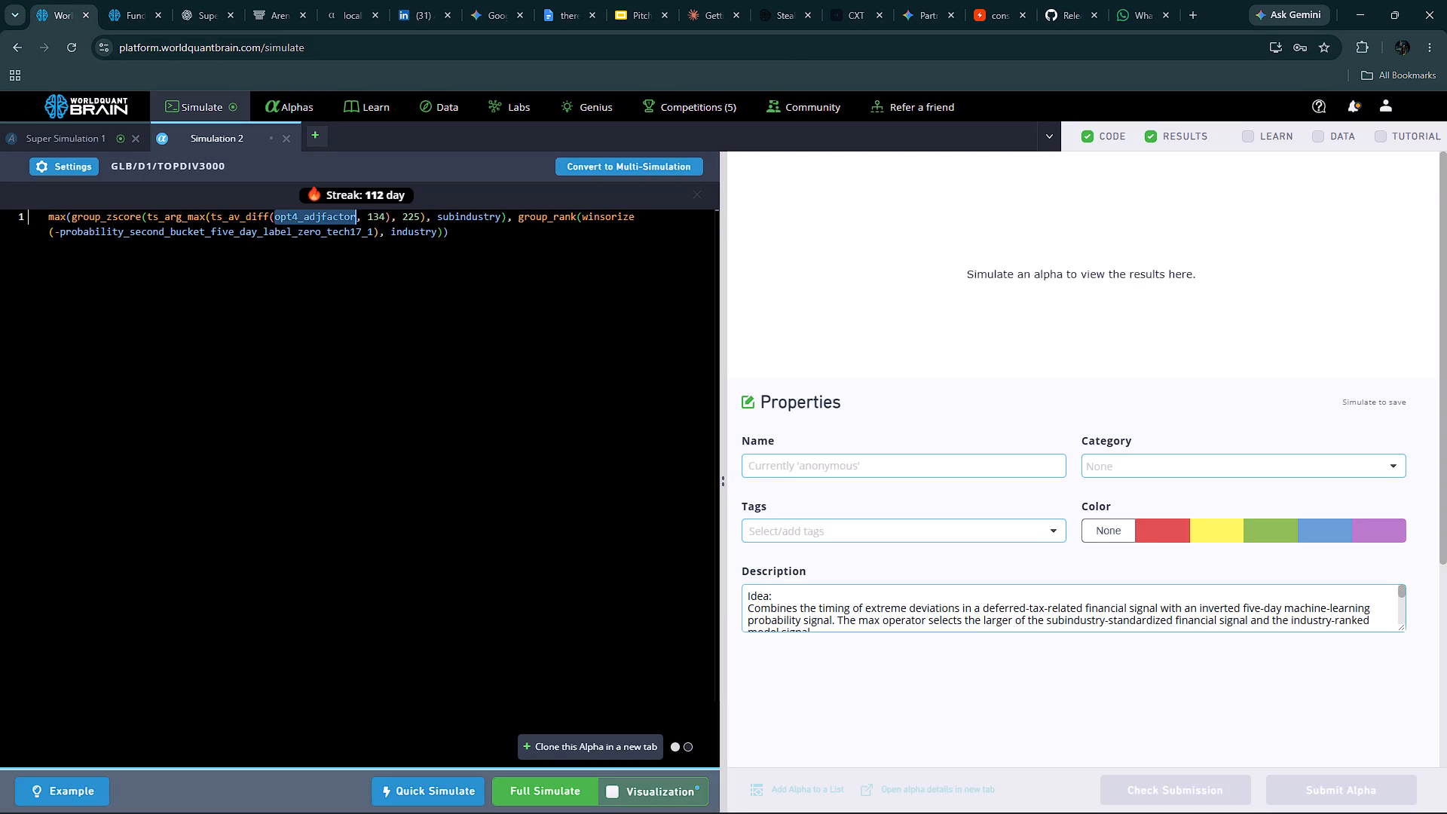
key("ctrl+v")
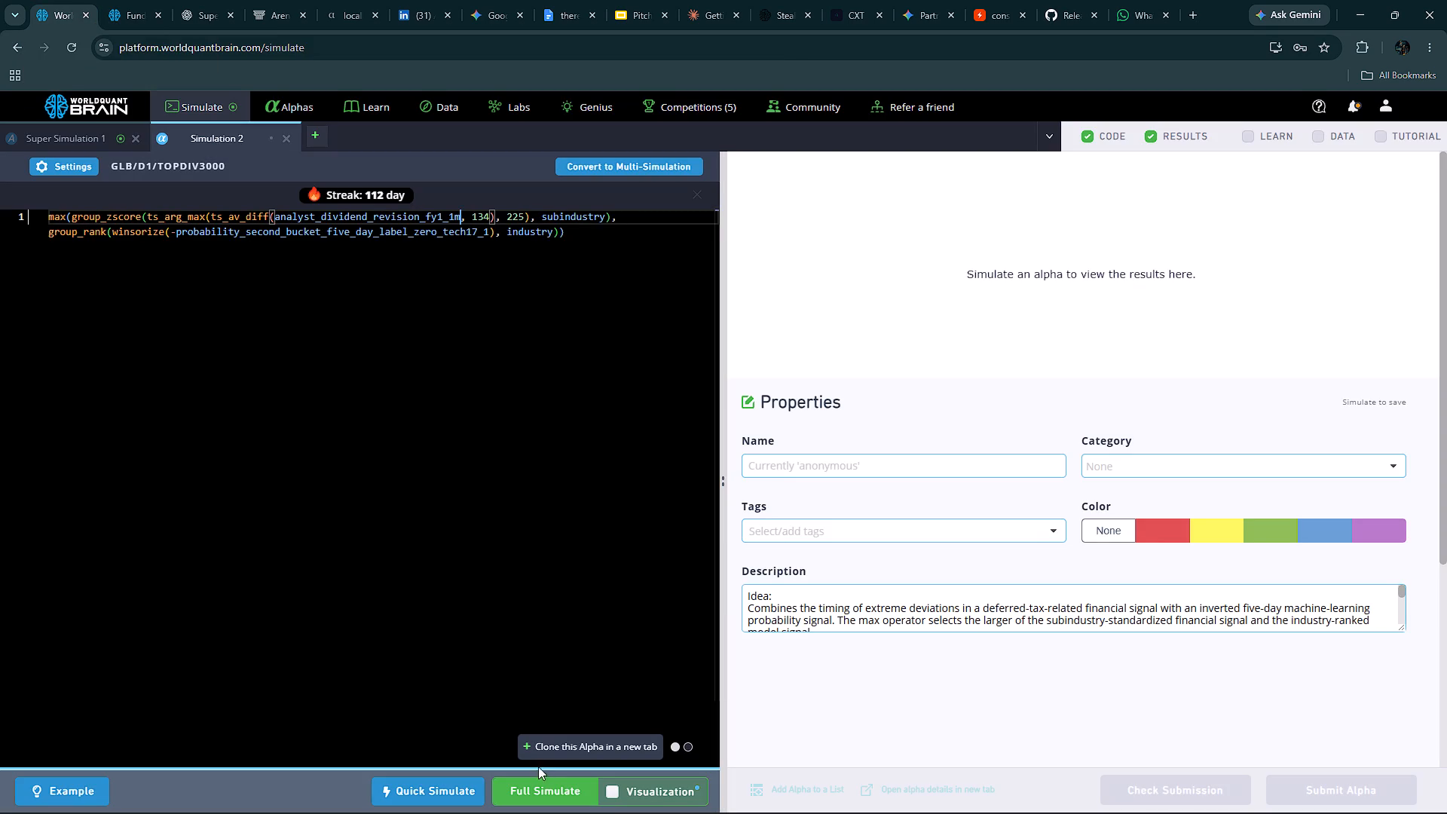
left_click(531, 783)
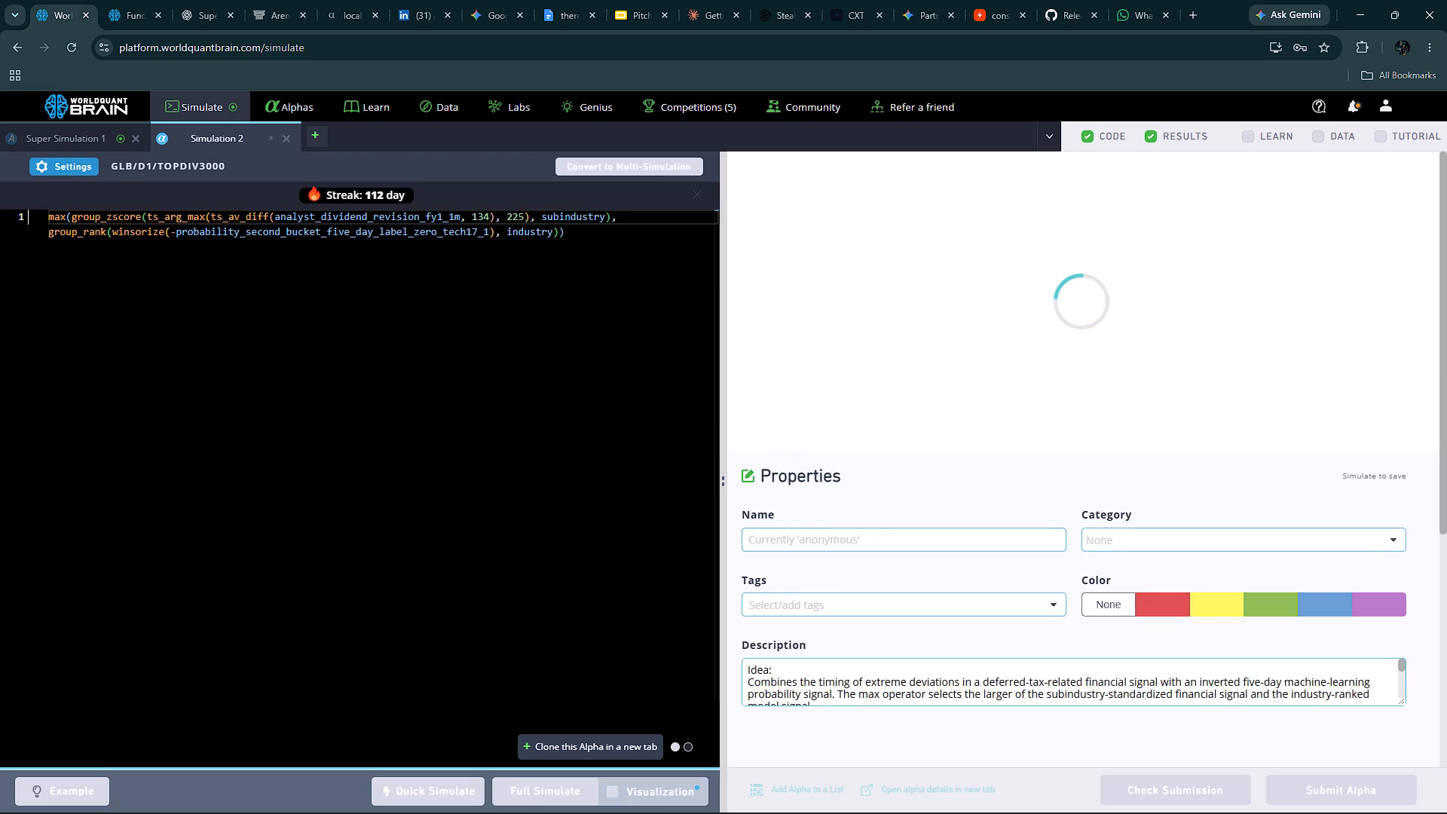
Set the decay of Super Simulation 1 to 12 and simulate the super alpha again.
left_click(66, 139)
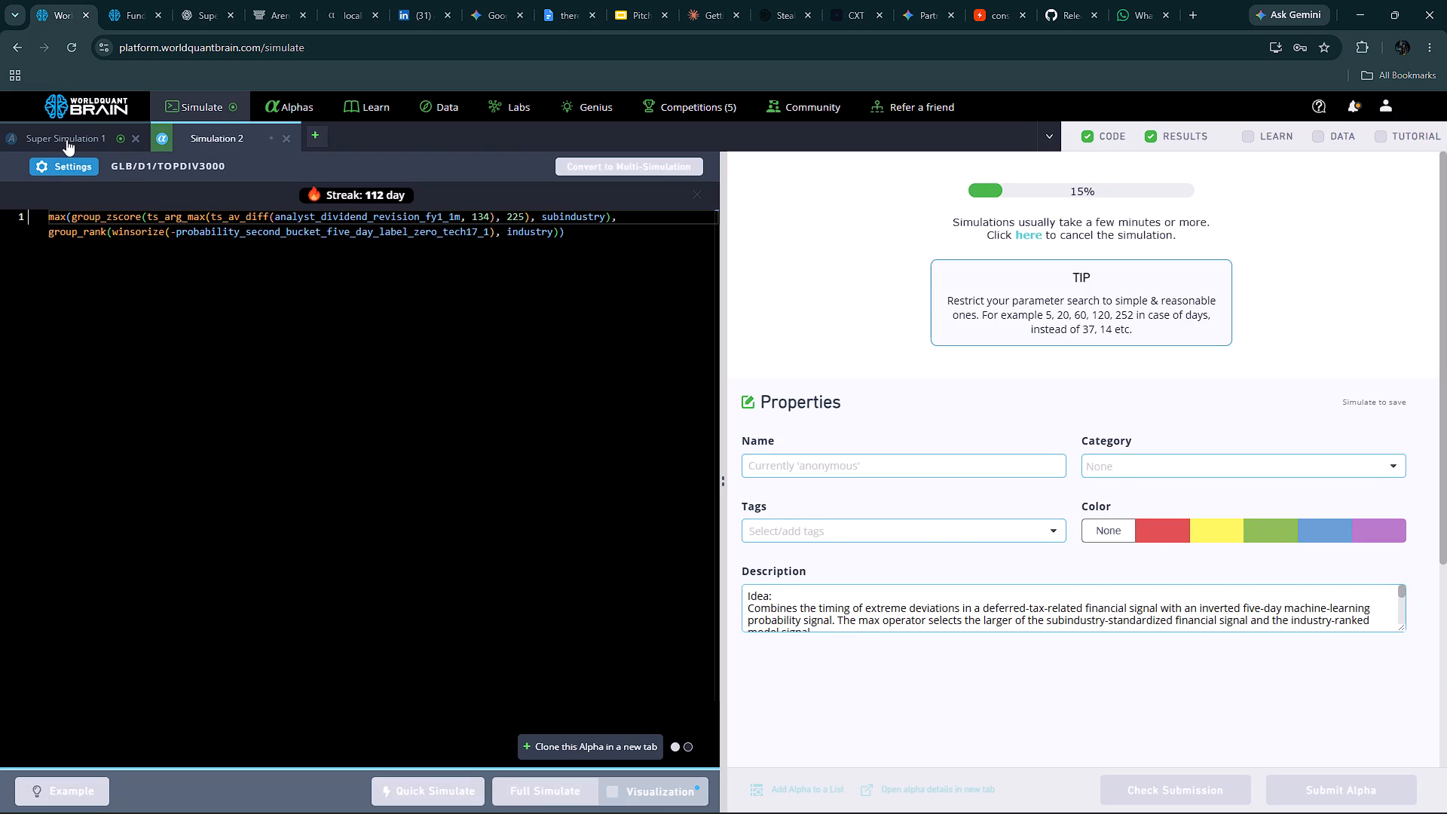
left_click(66, 139)
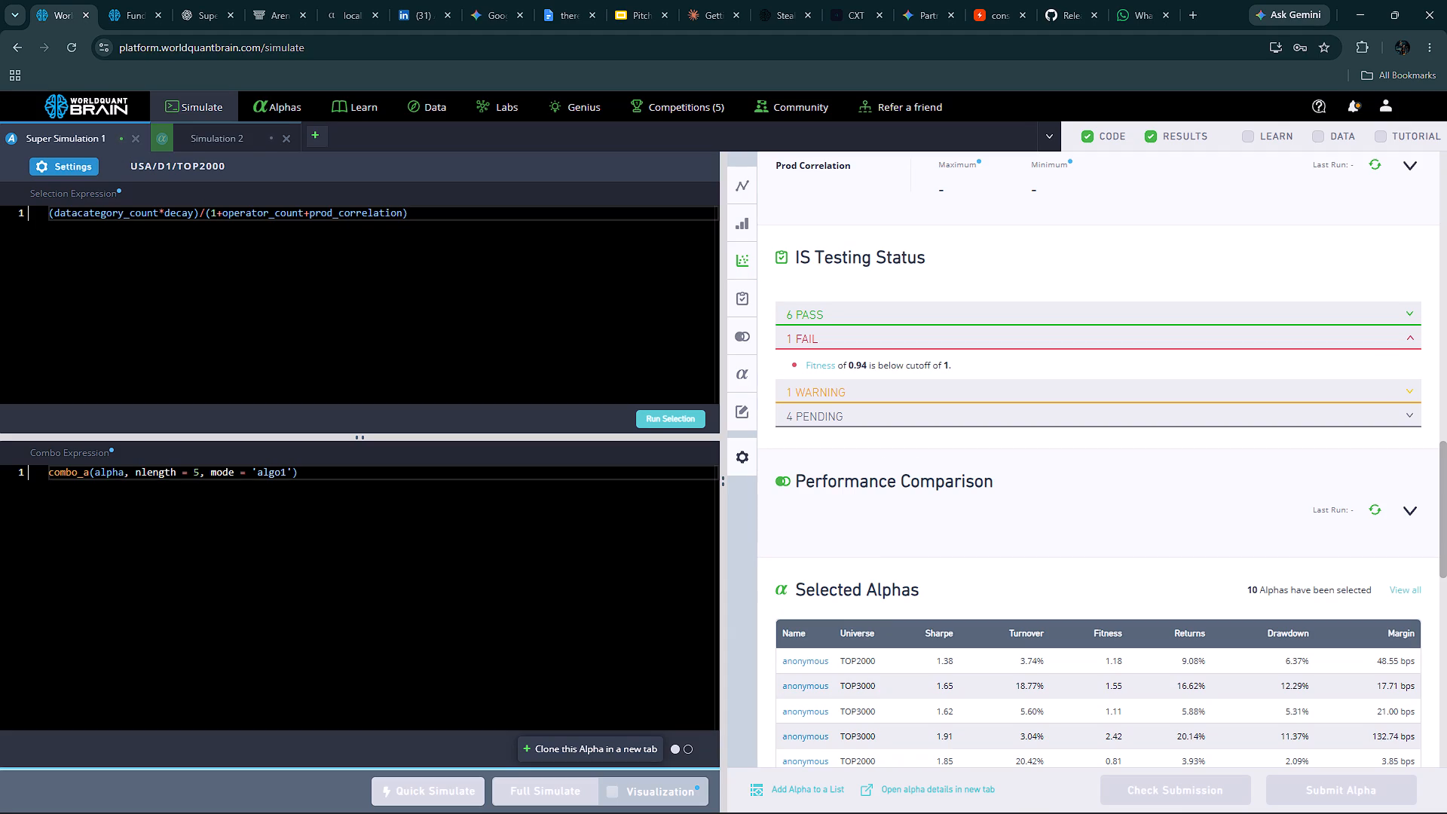
left_click(65, 168)
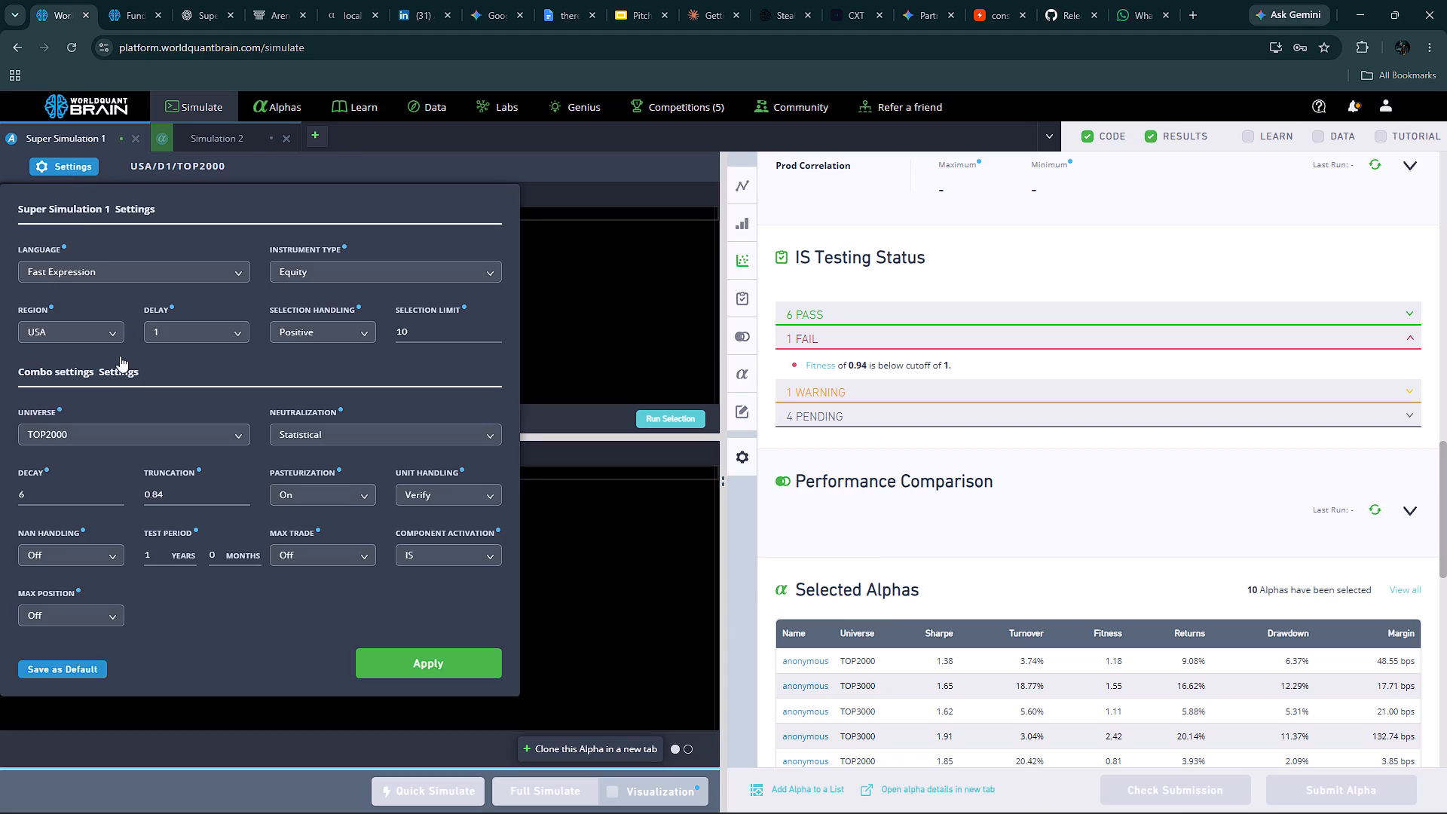
left_click(58, 492)
key("BackSpace")
type("12")
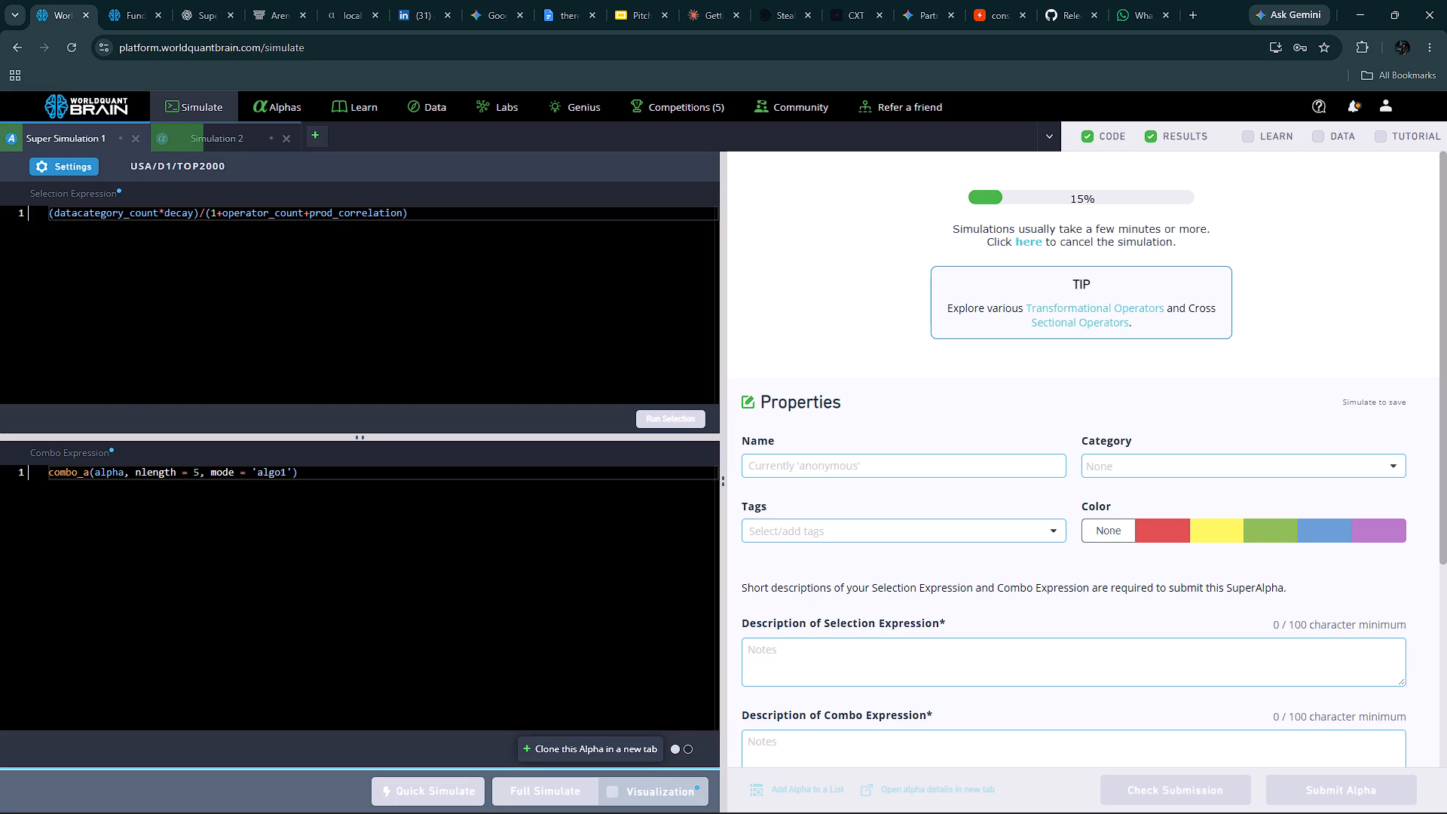
Copy the field name analyst_ebitda_revision_fy1_1m from the Fundamentals and Technical Indicators Model dataset.
left_click(187, 127)
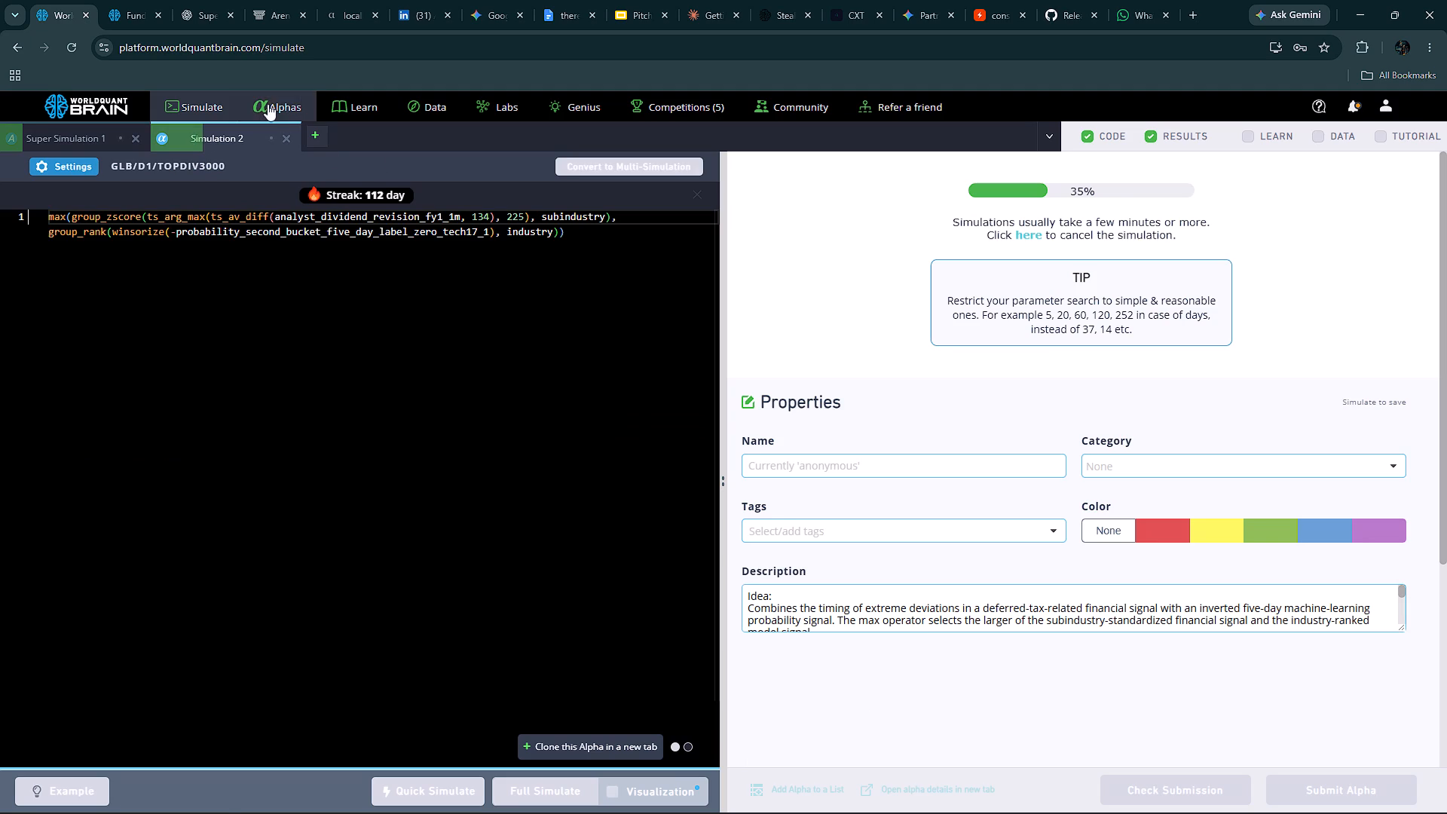
left_click(128, 0)
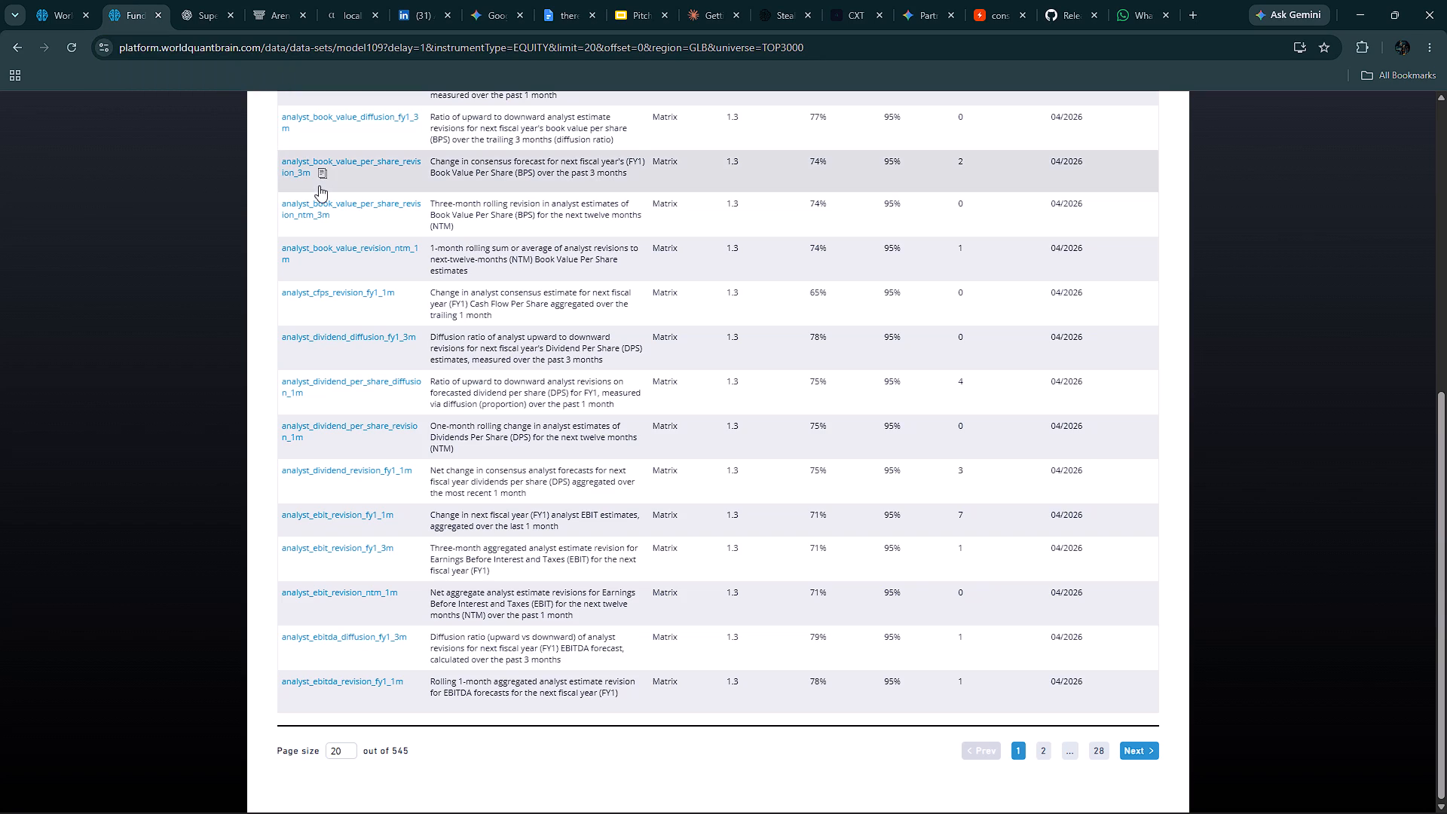
left_click(294, 693)
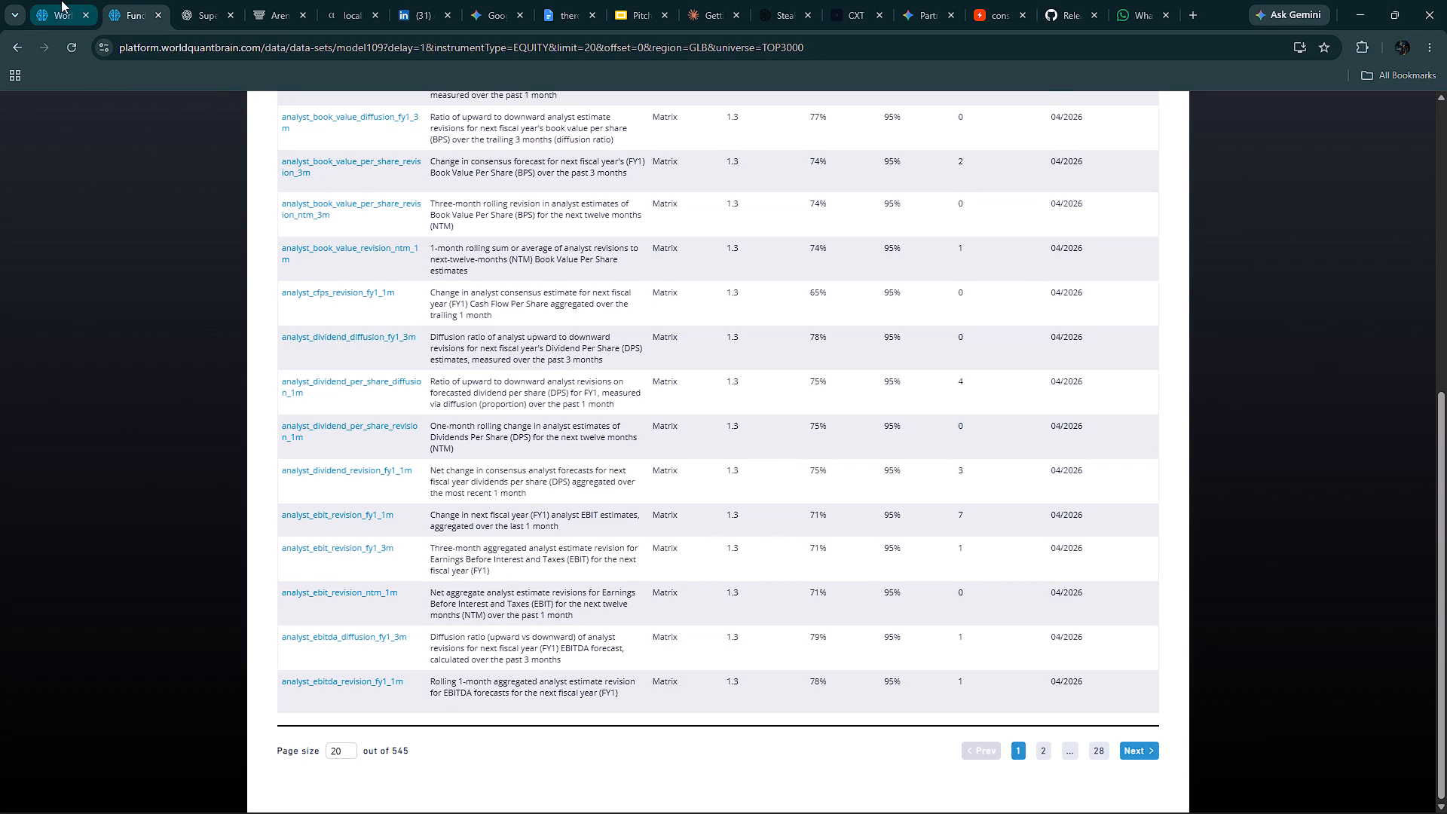
In a clone of Simulation 2, replace analyst_dividend_revision_fy1_1m with analyst_ebitda_revision_fy1_1m and run a full simulation.
left_click(61, 0)
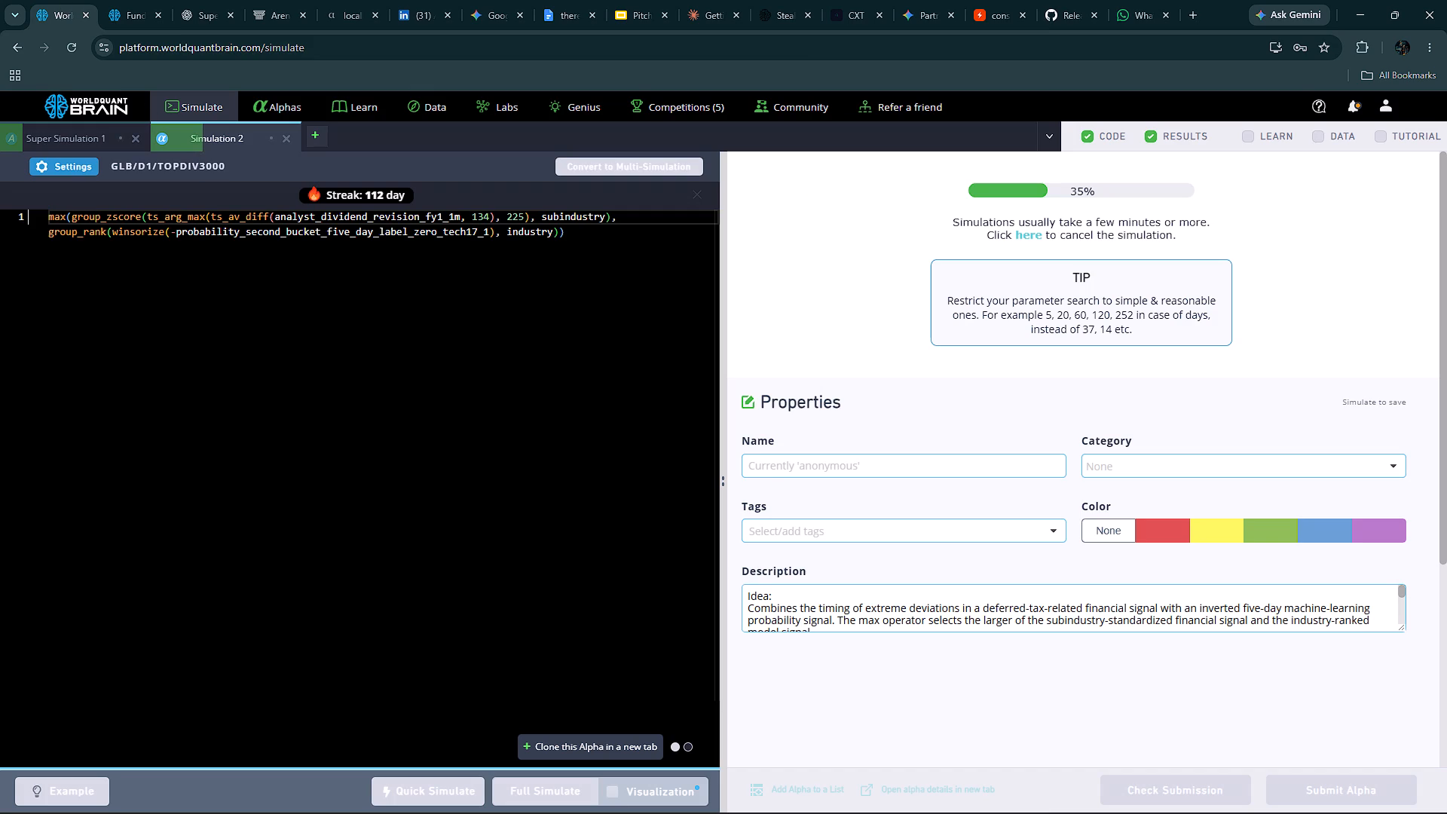
left_click(571, 750)
double_click(321, 213)
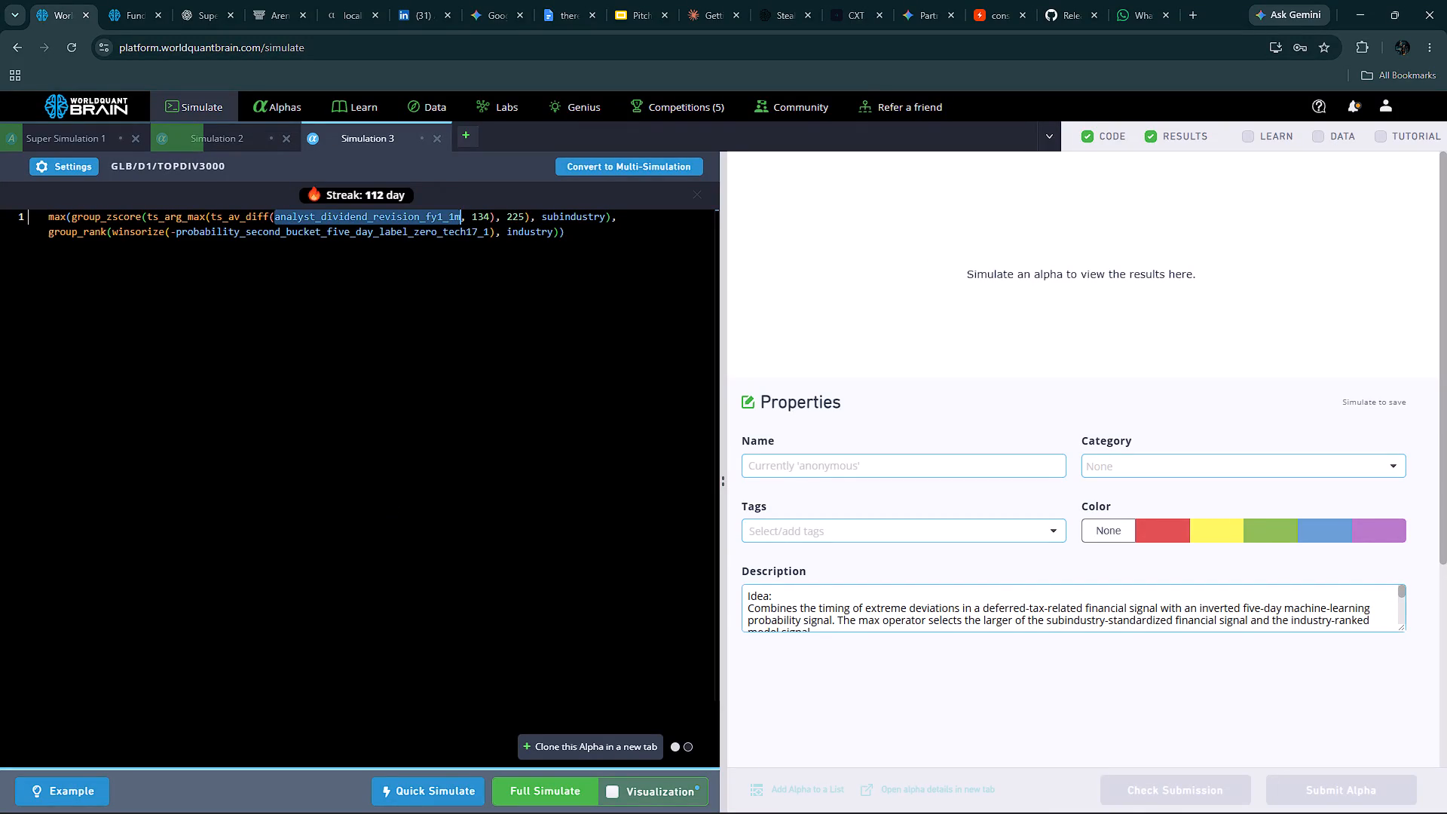
key("ctrl+v")
left_click(525, 779)
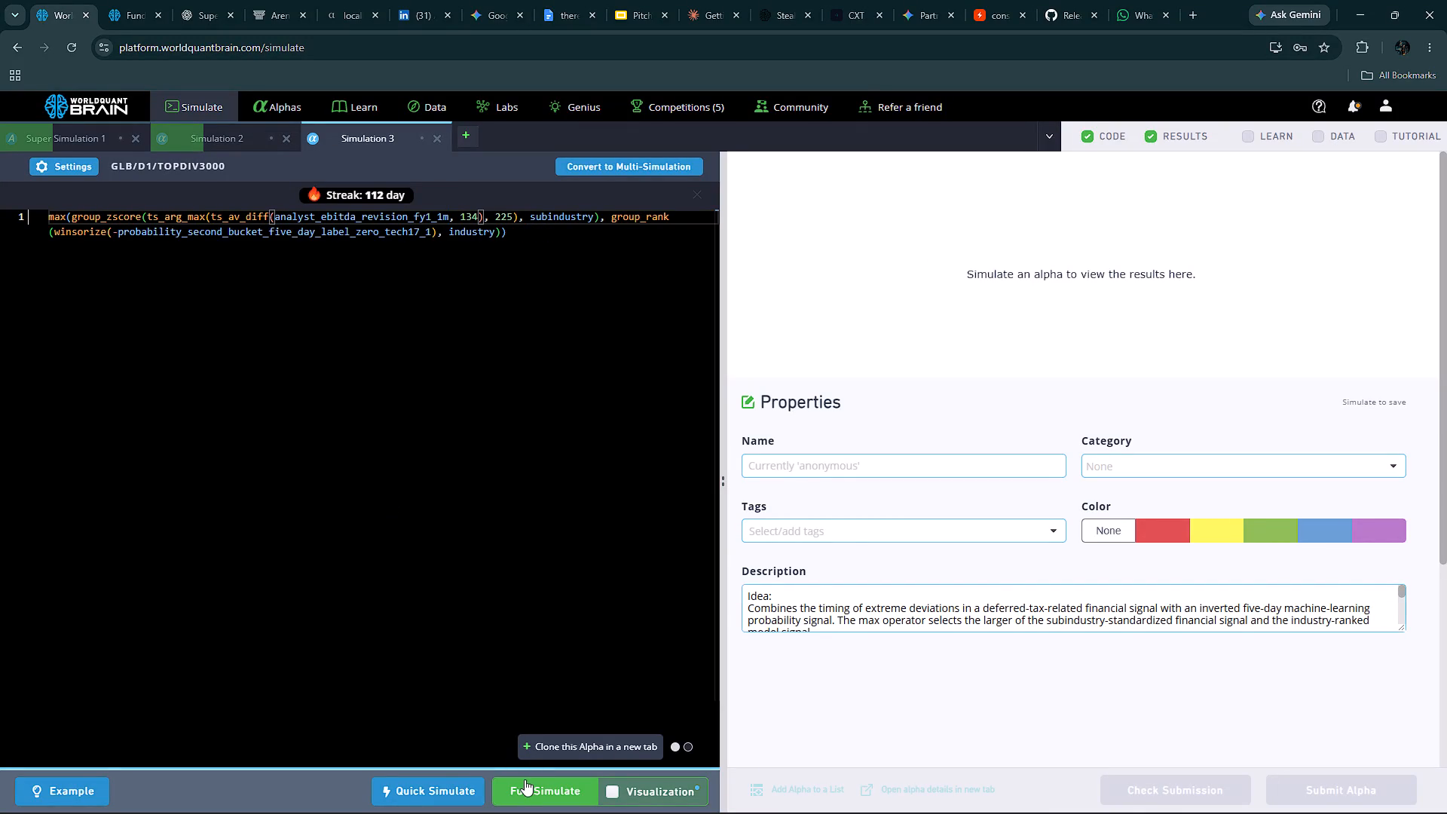
Clone the Simulation 3 alpha into a new simulation.
left_click(574, 745)
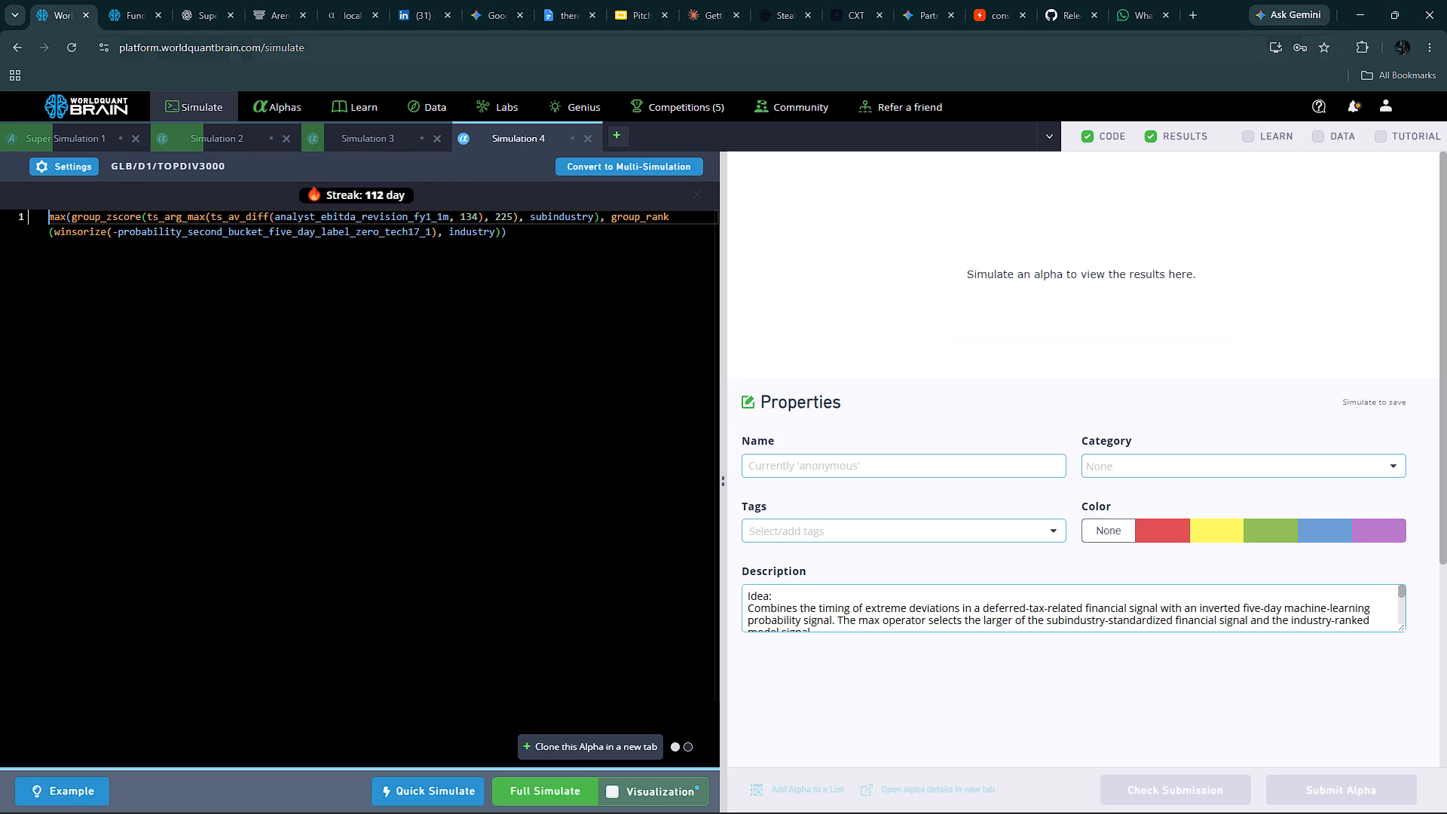
Copy the field name total_liabilities_growth_rate from page 27 of the Fundamentals and Technical Indicators Model field list.
left_click(136, 0)
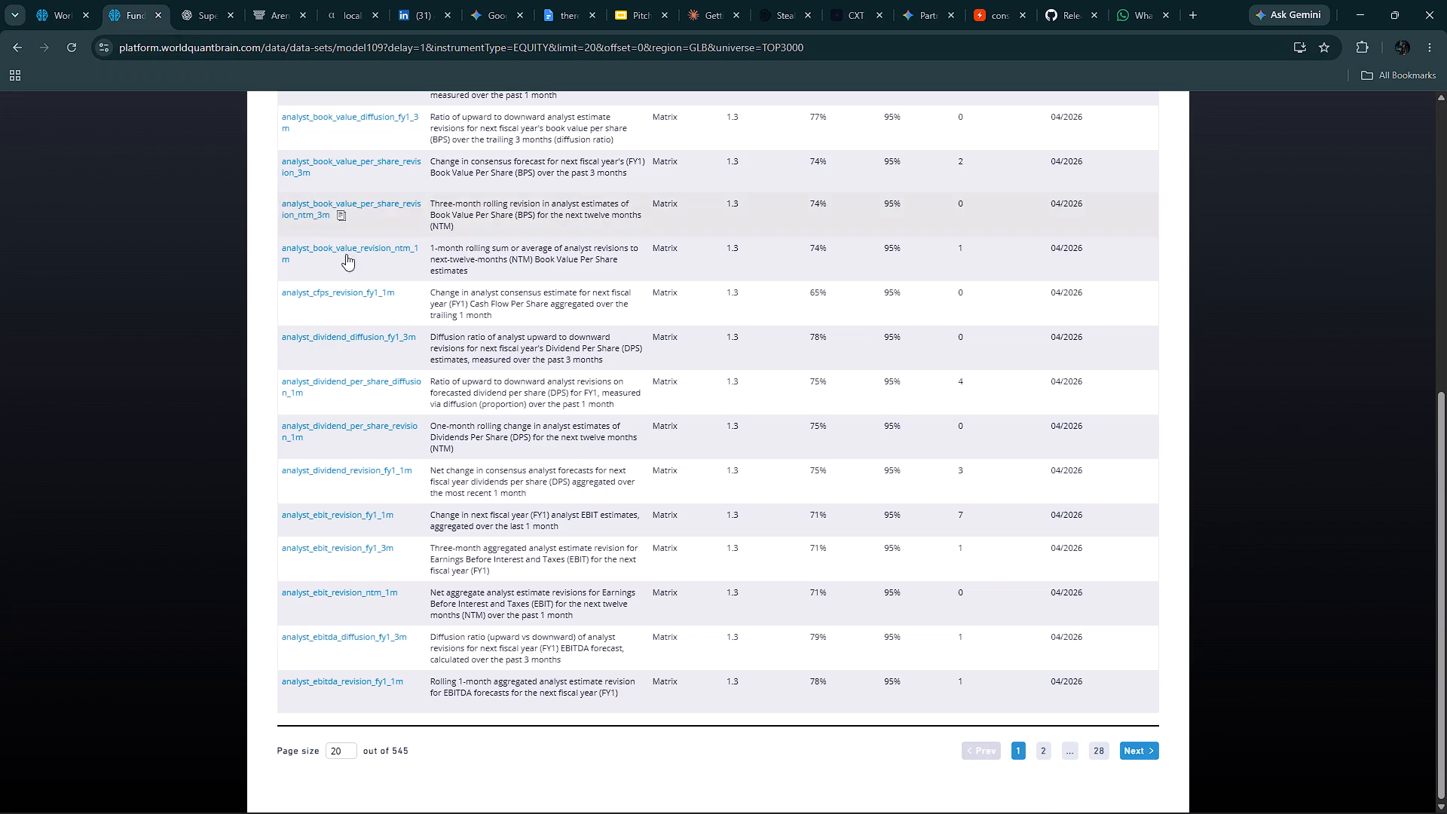
left_click(1106, 745)
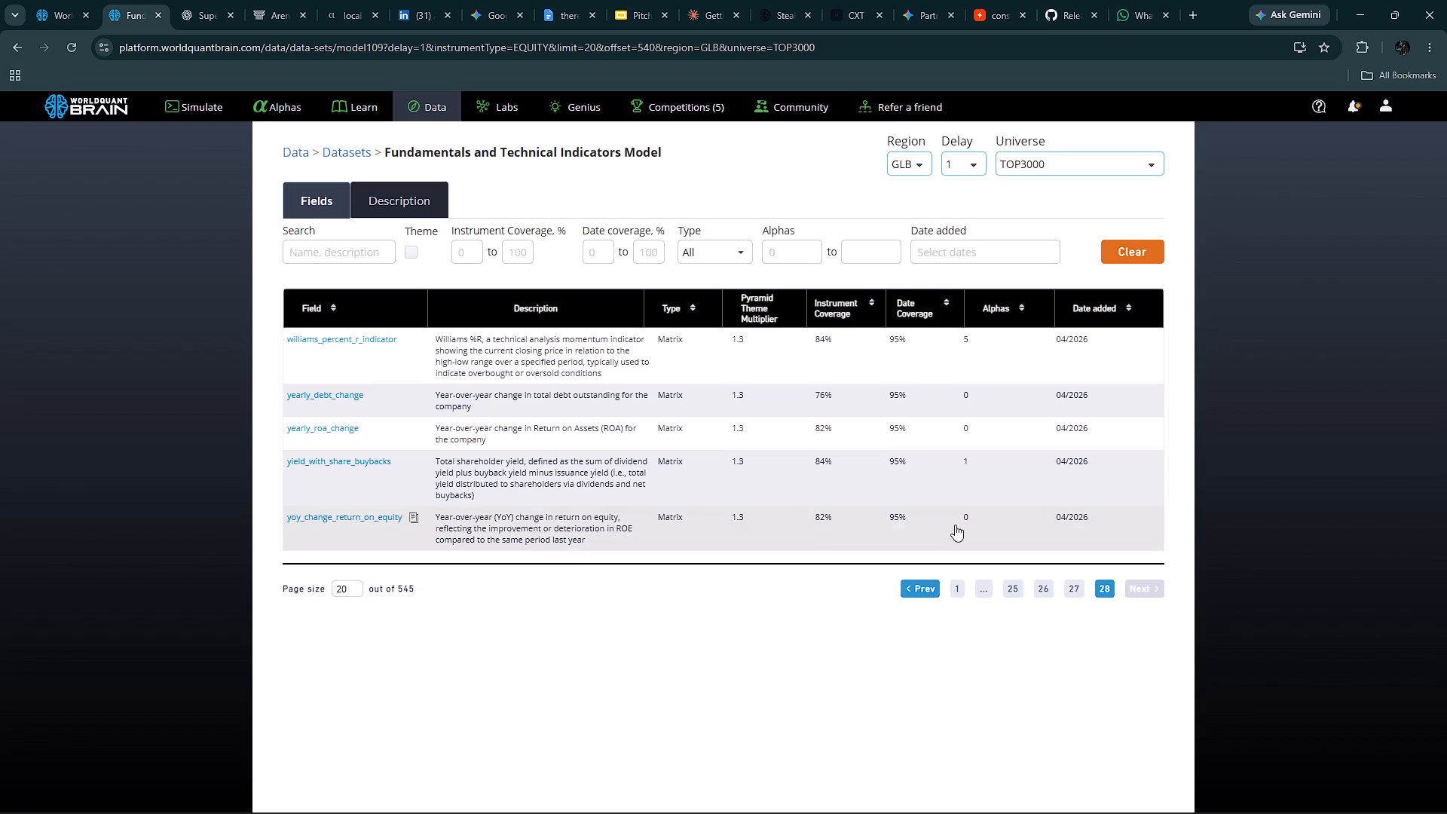
left_click(1077, 584)
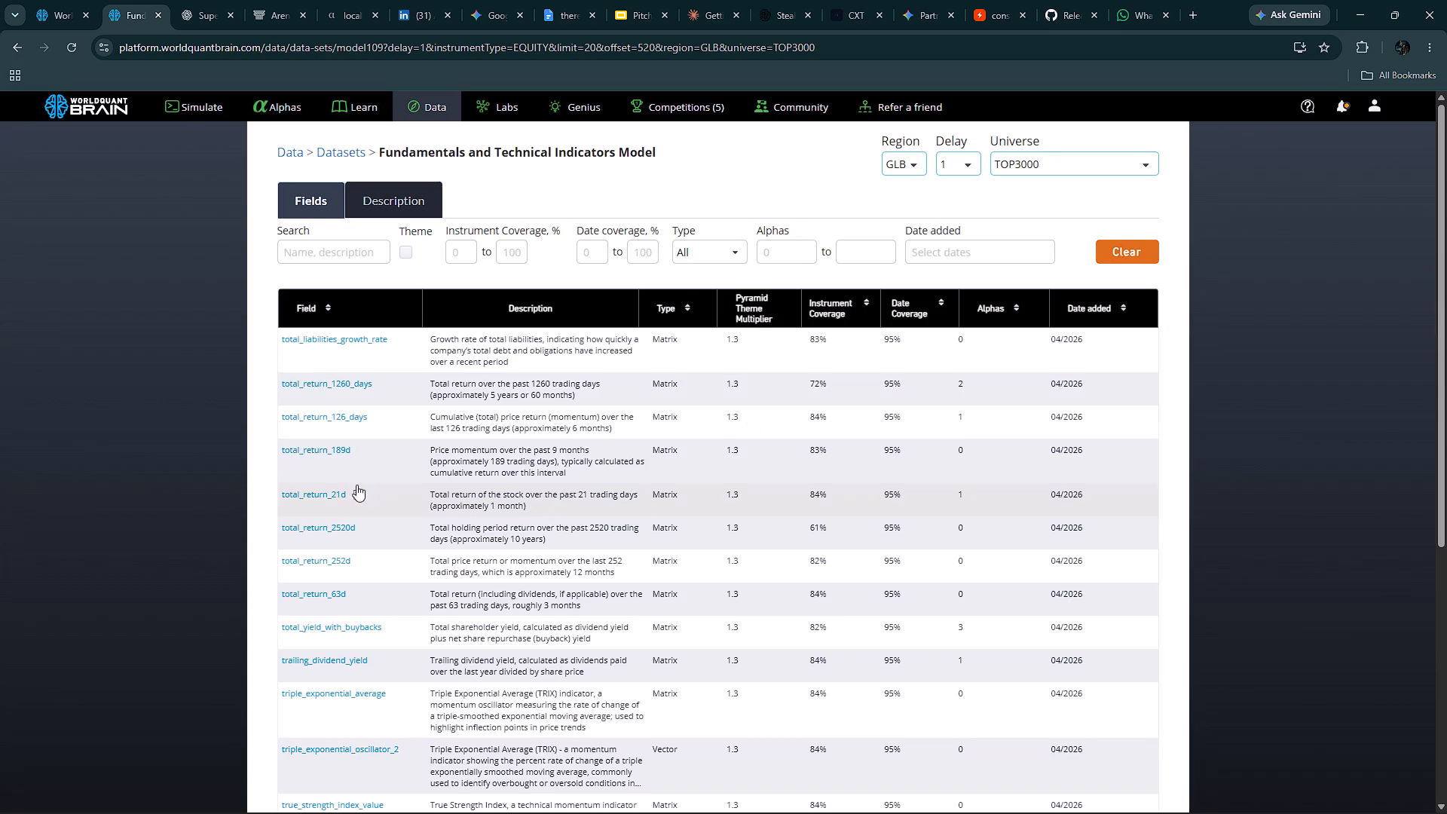
left_click(395, 338)
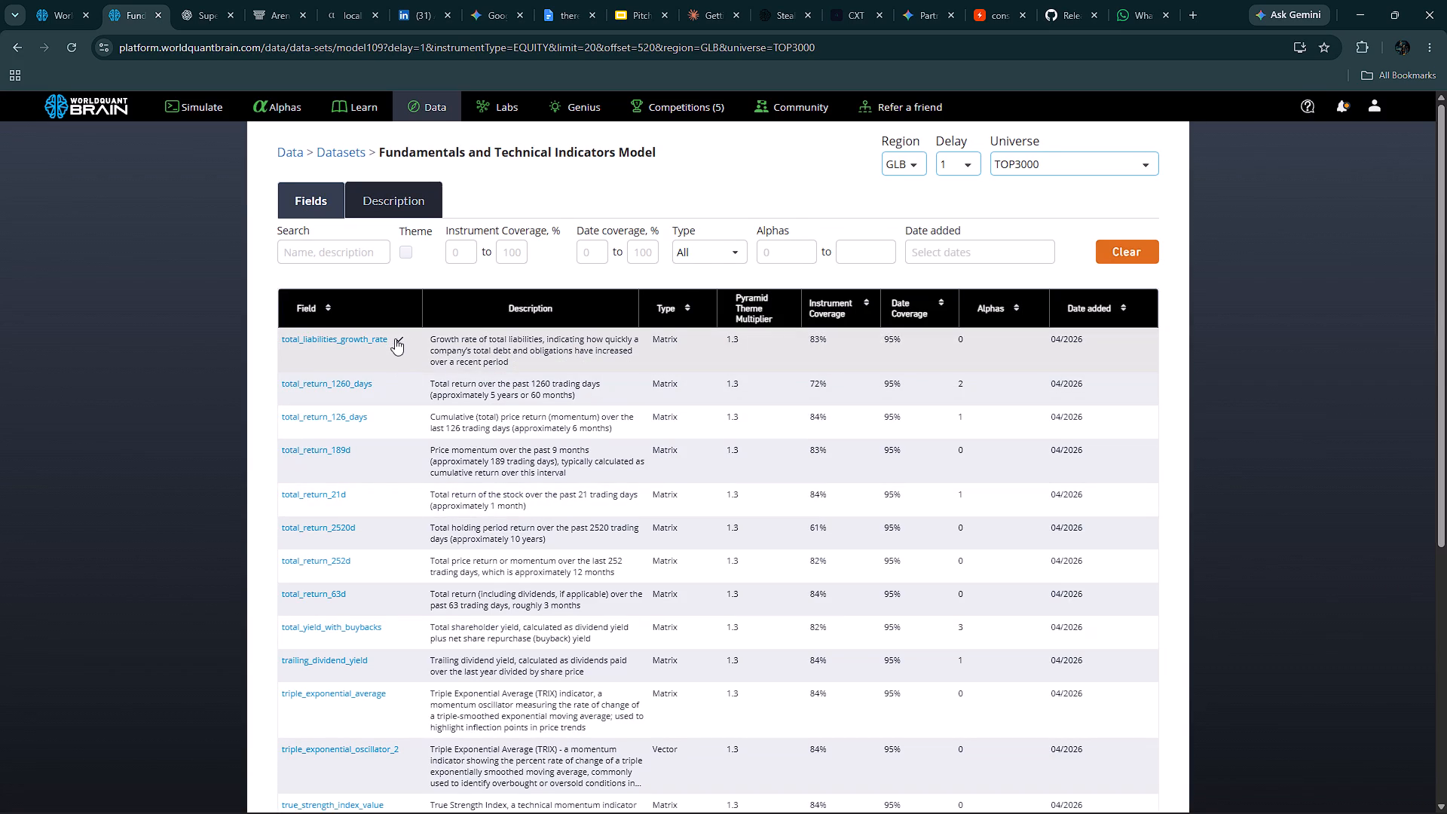
Replace analyst_ebitda_revision_fy1_1m in the Simulation 4 expression with total_liabilities_growth_rate and run a full simulation.
left_click(42, 0)
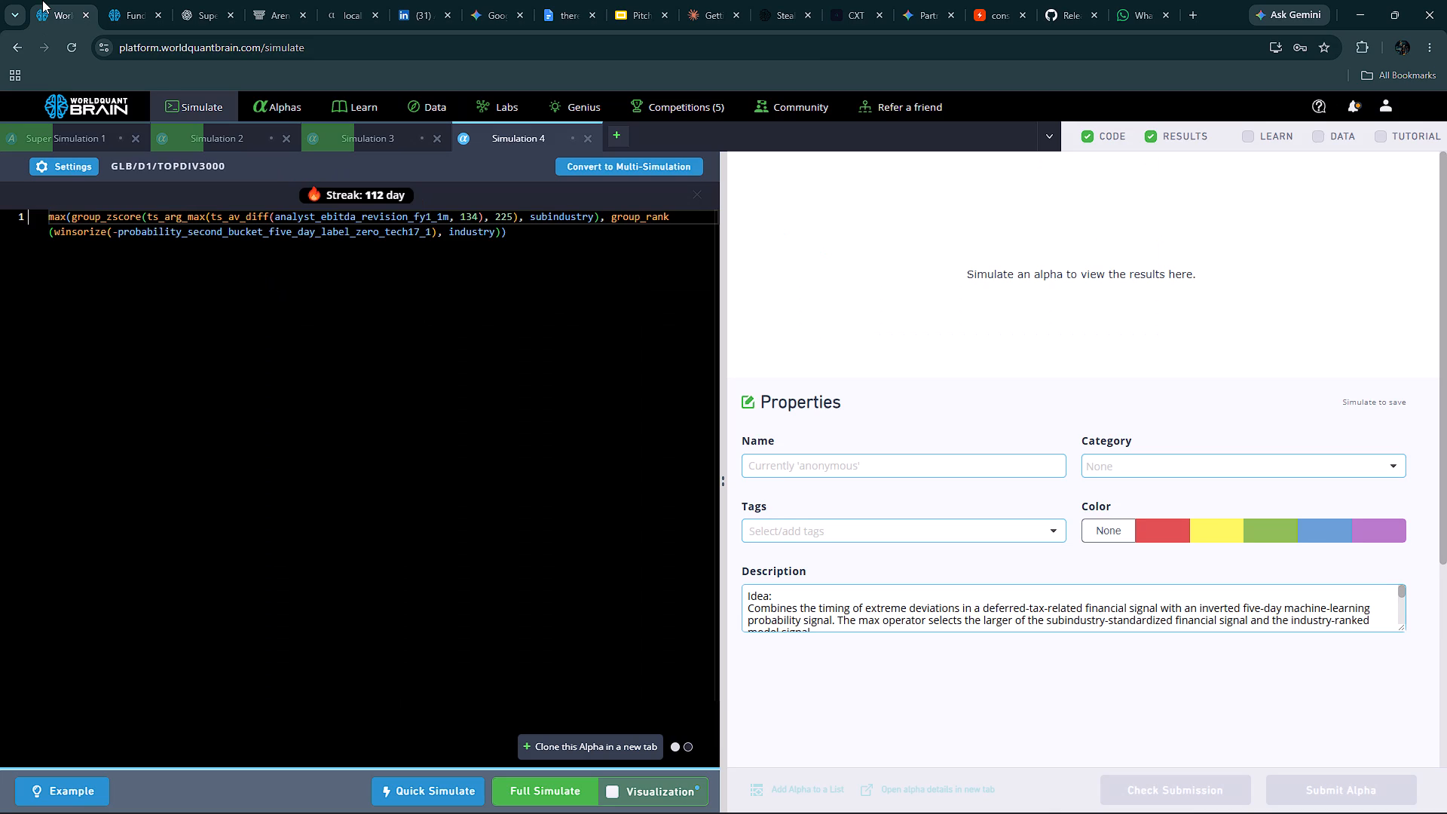
double_click(302, 216)
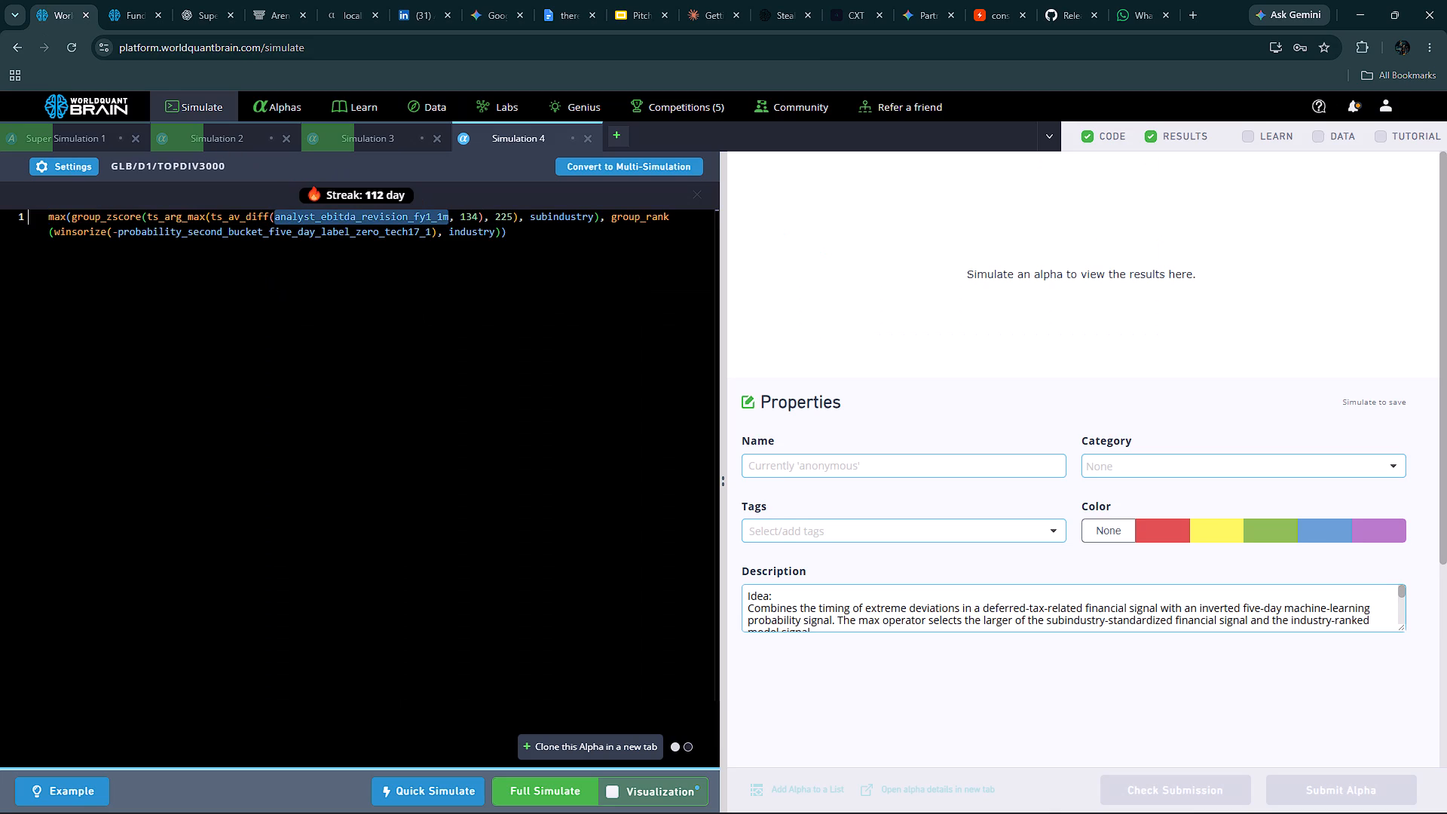
key("ctrl+v")
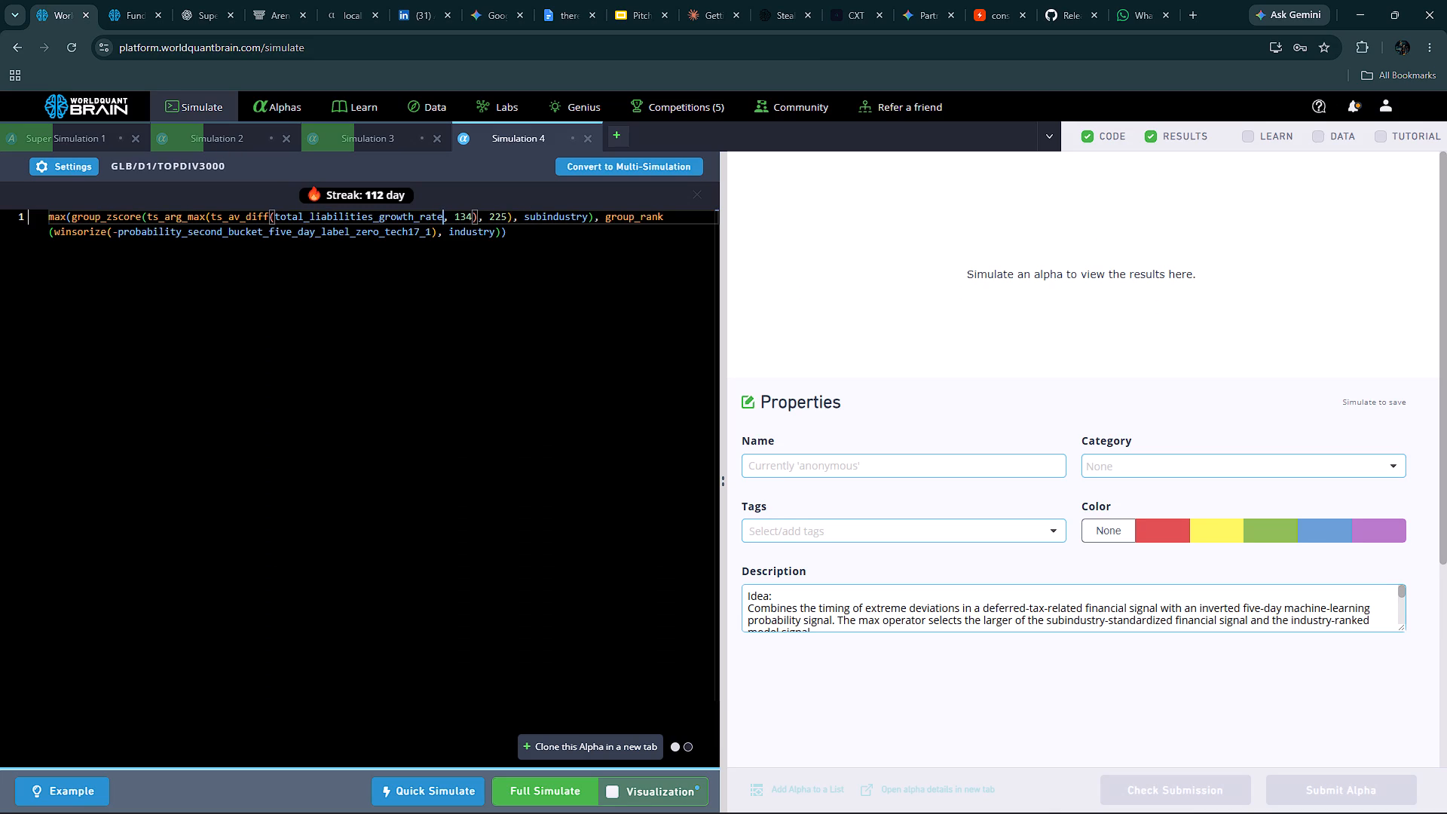
left_click(542, 787)
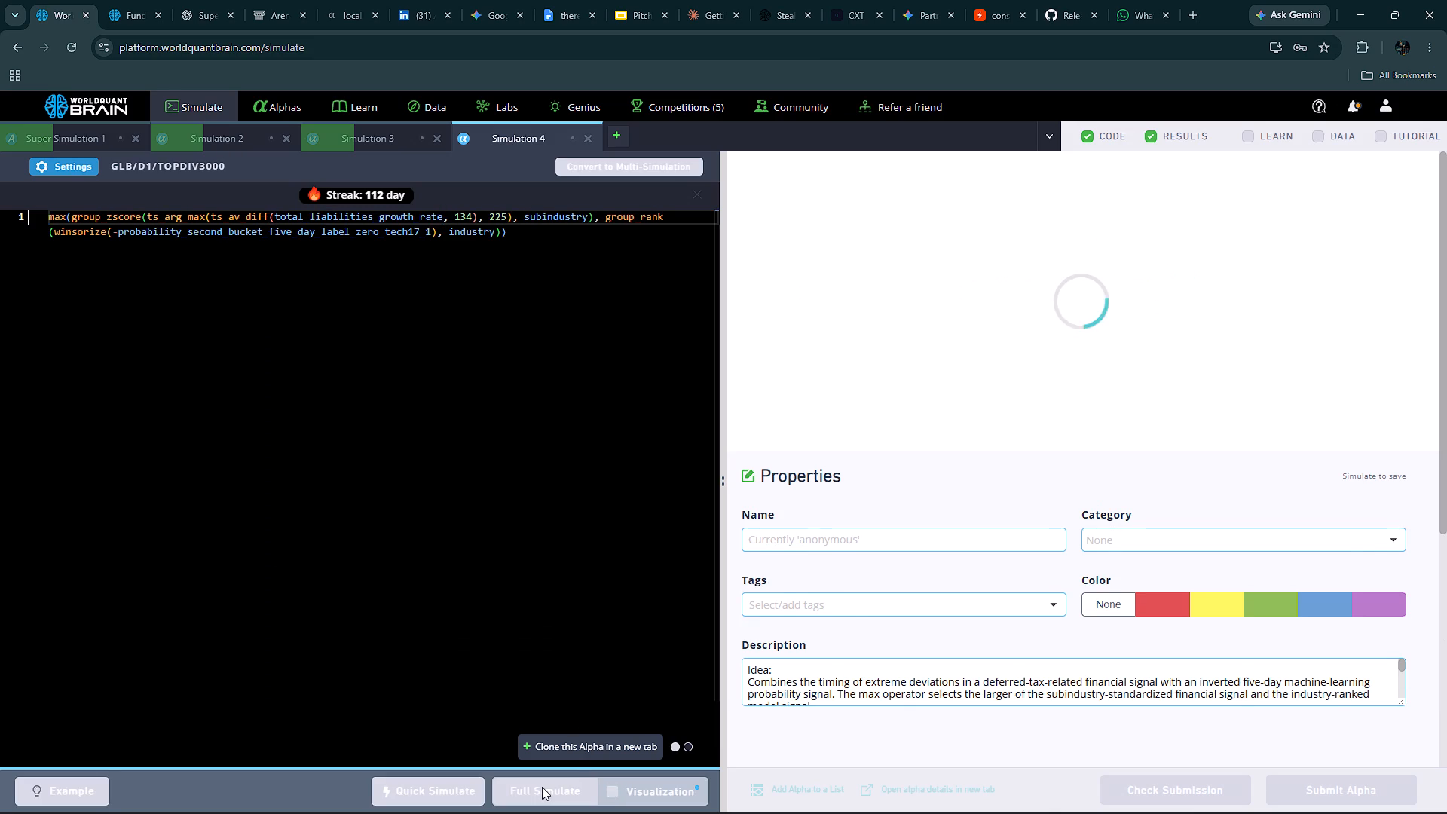
Clone the Simulation 4 alpha into a new simulation.
left_click(572, 747)
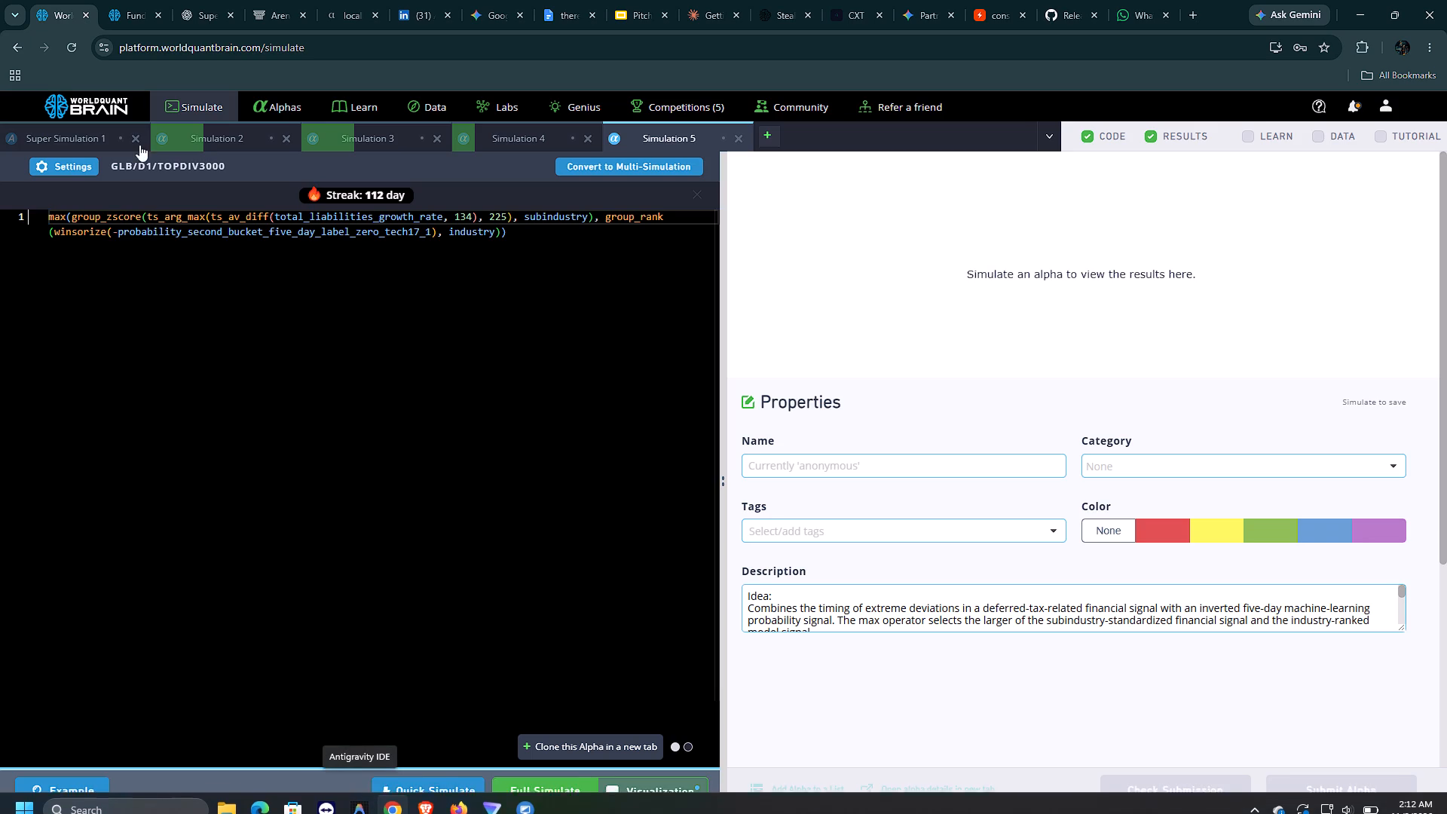
Copy the field name return_on_invested_capital_3 from page 26 of the Fundamentals and Technical Indicators Model field list.
left_click(124, 7)
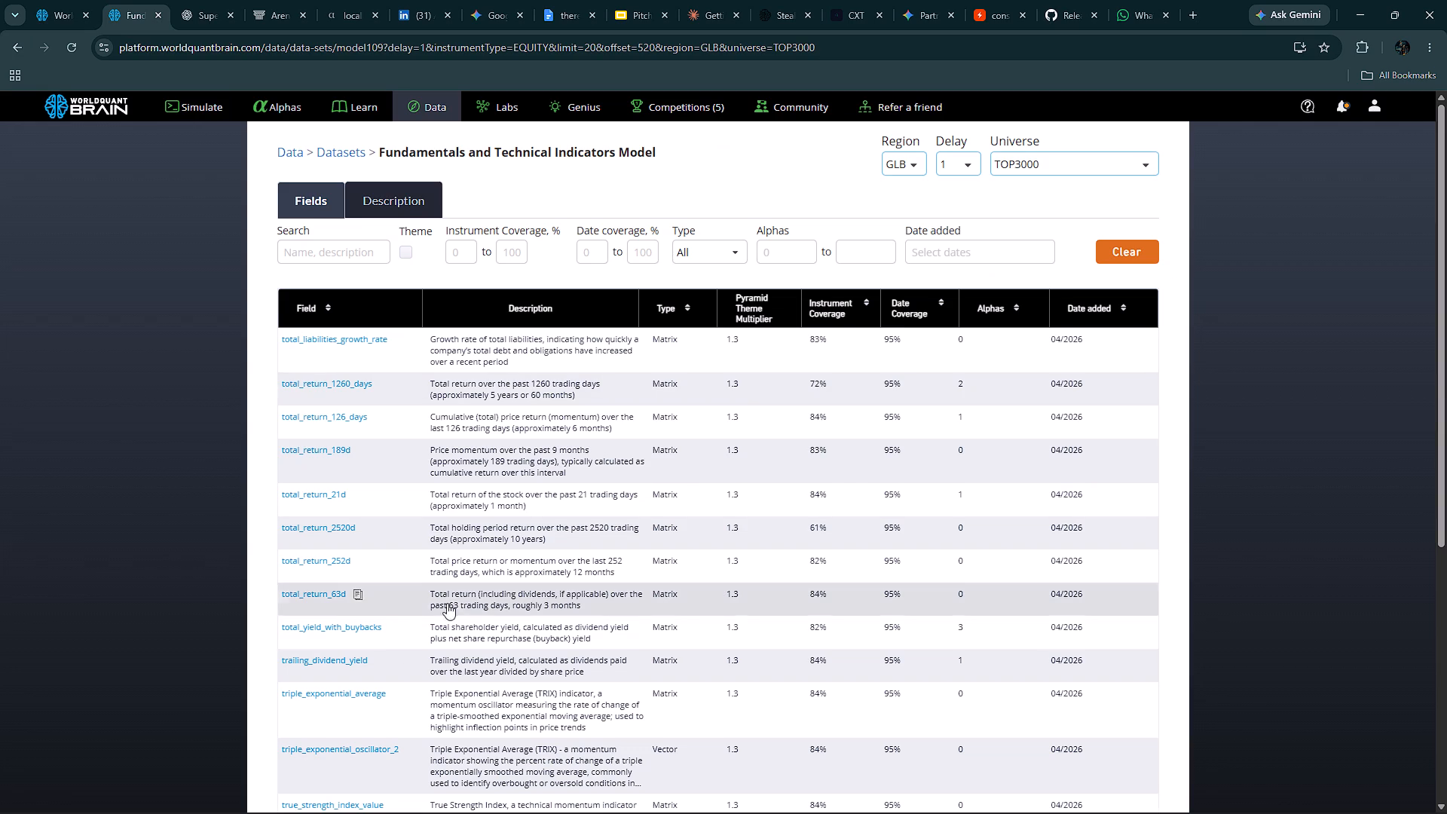
scroll(391, 660, "down", 1)
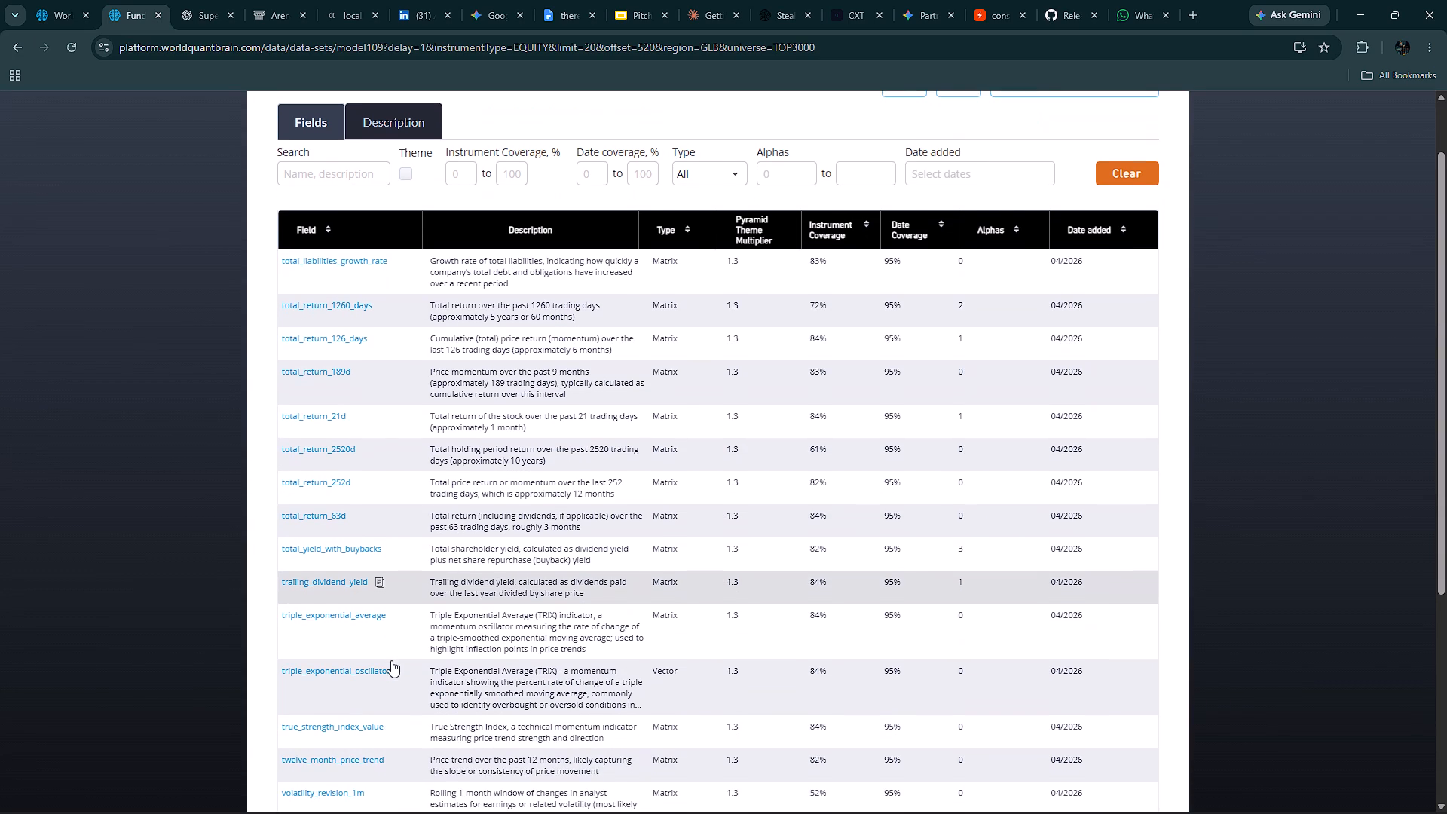
scroll(391, 660, "down", 3)
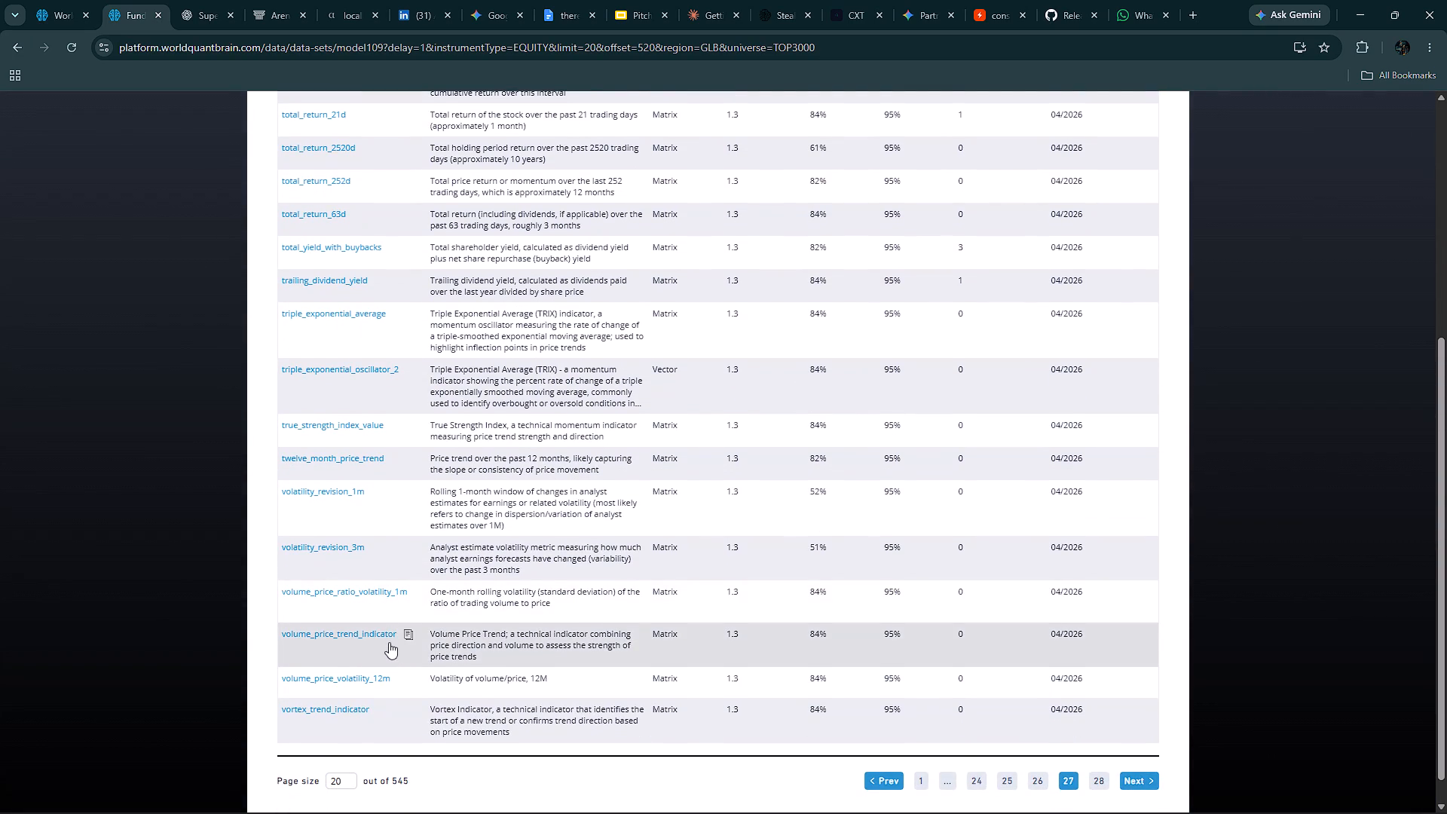
scroll(389, 642, "up", 1)
scroll(788, 654, "down", 3)
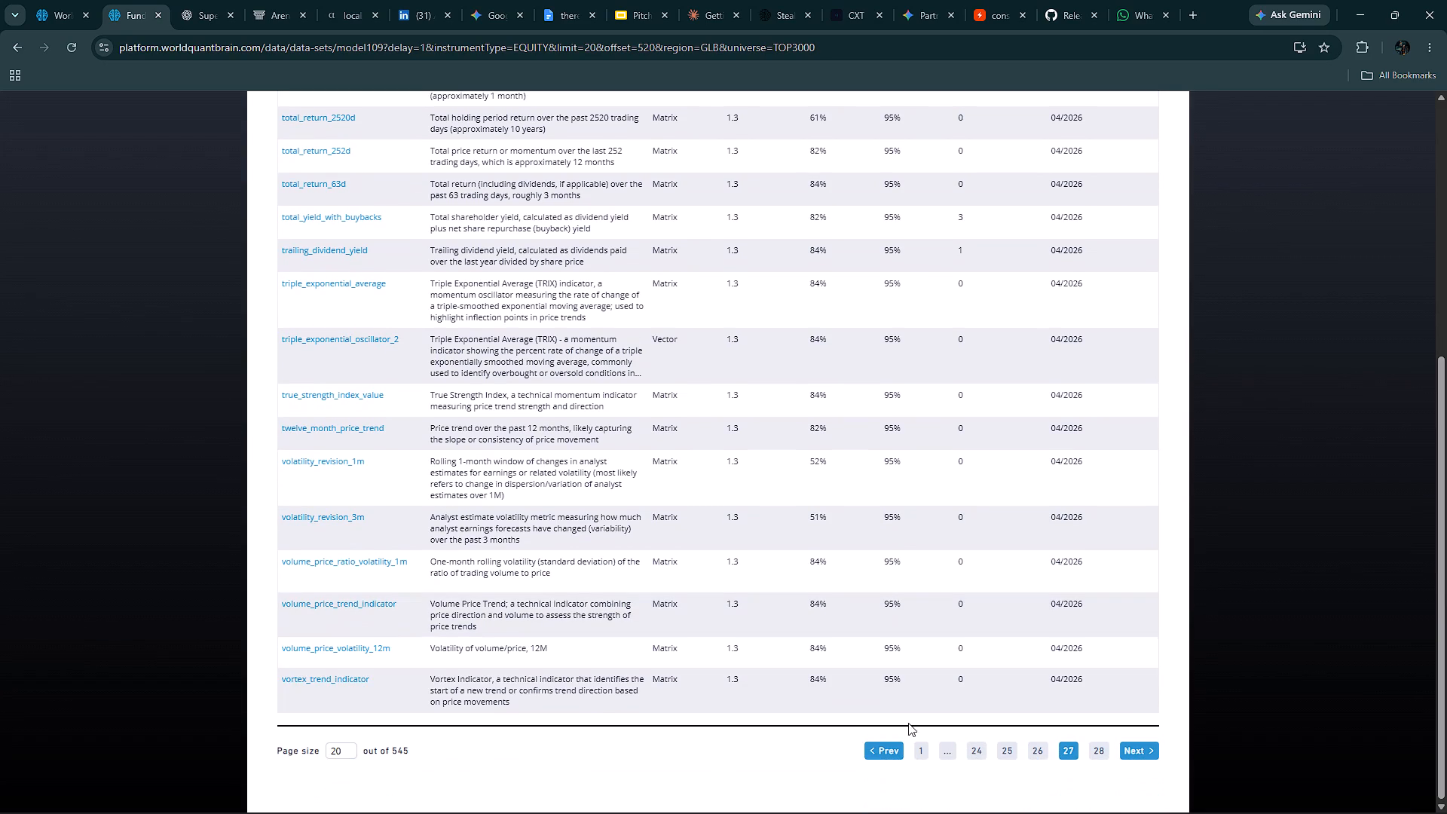
left_click(1036, 745)
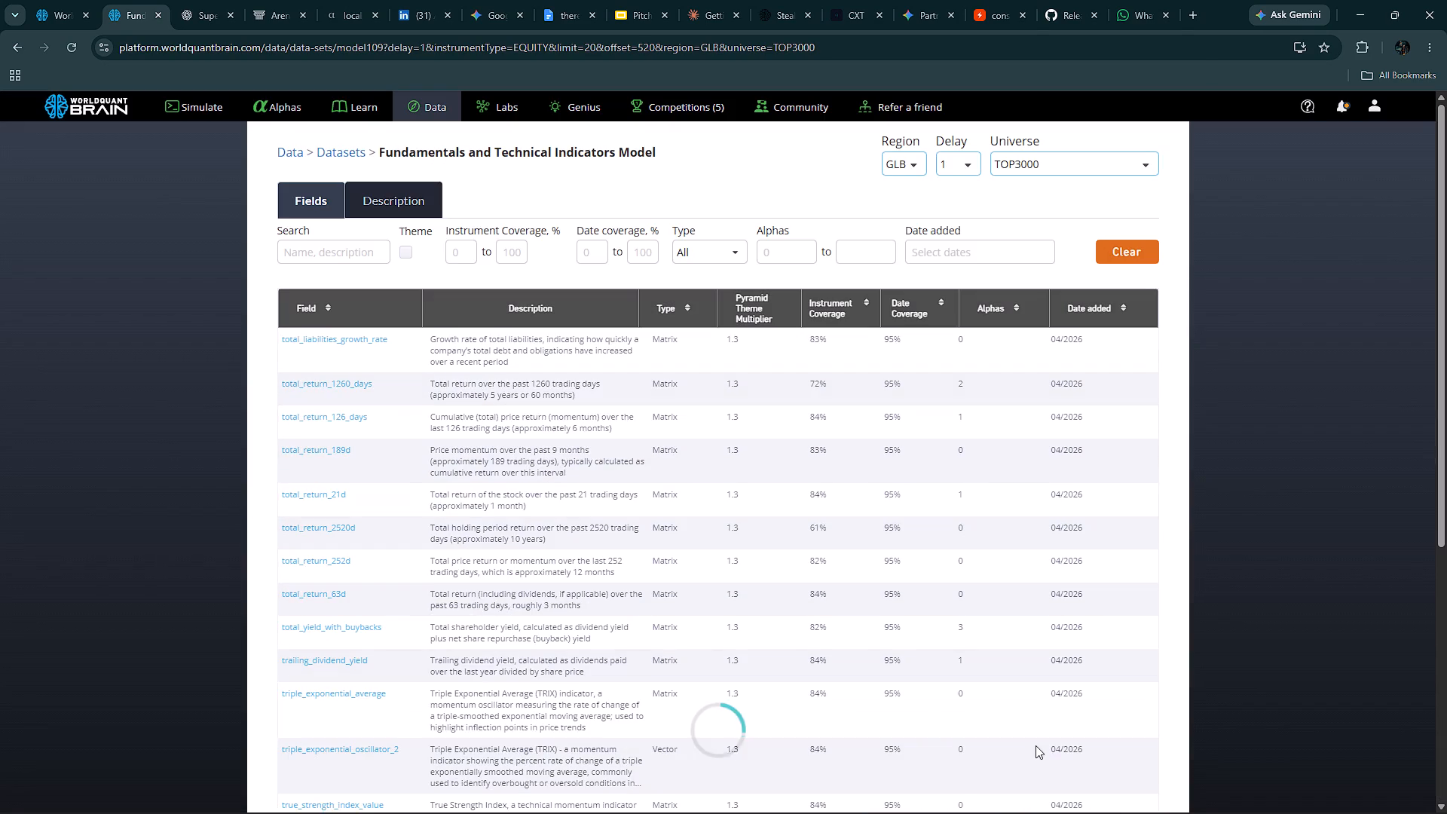
scroll(573, 563, "down", 1)
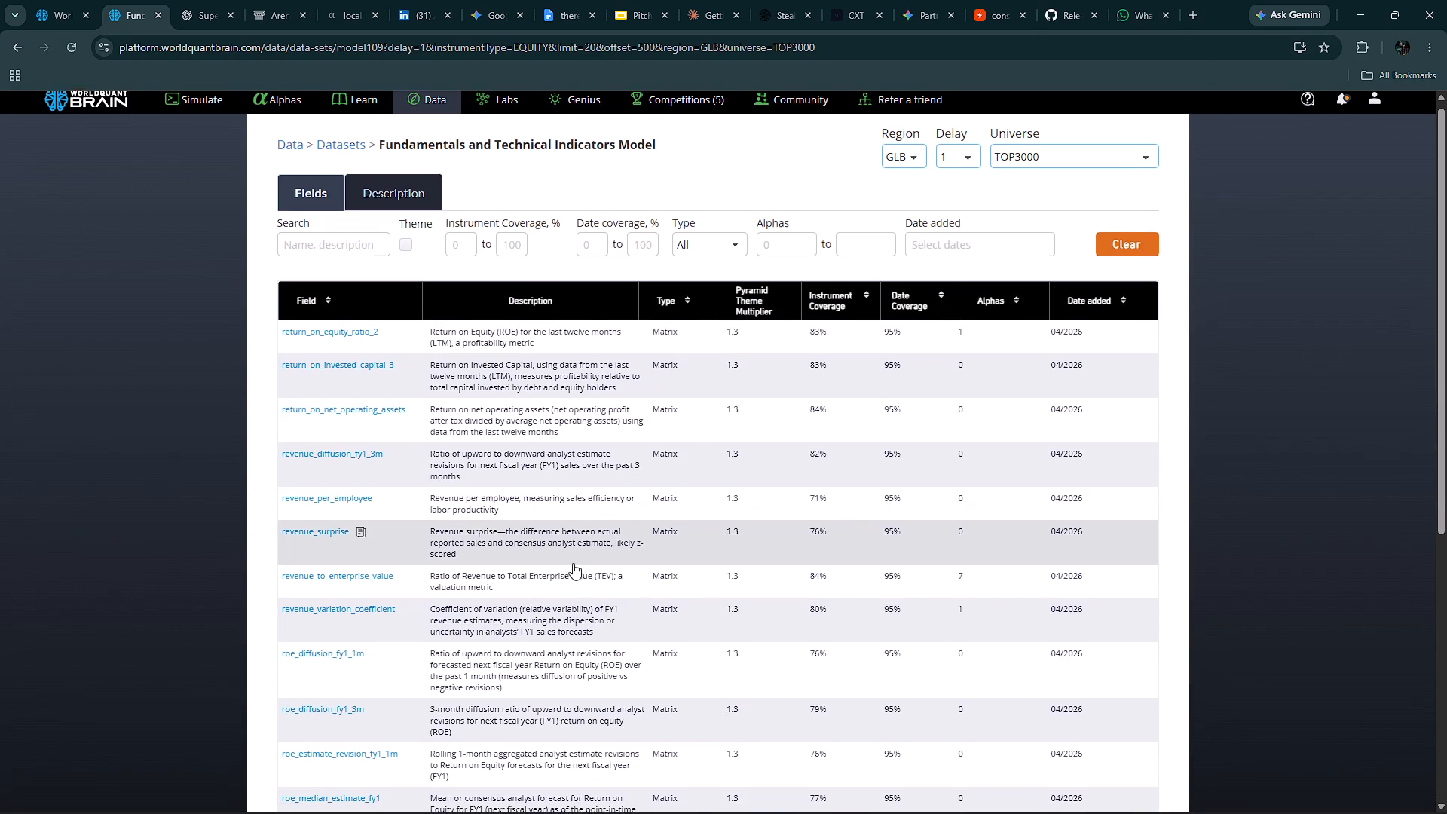
scroll(573, 563, "down", 1)
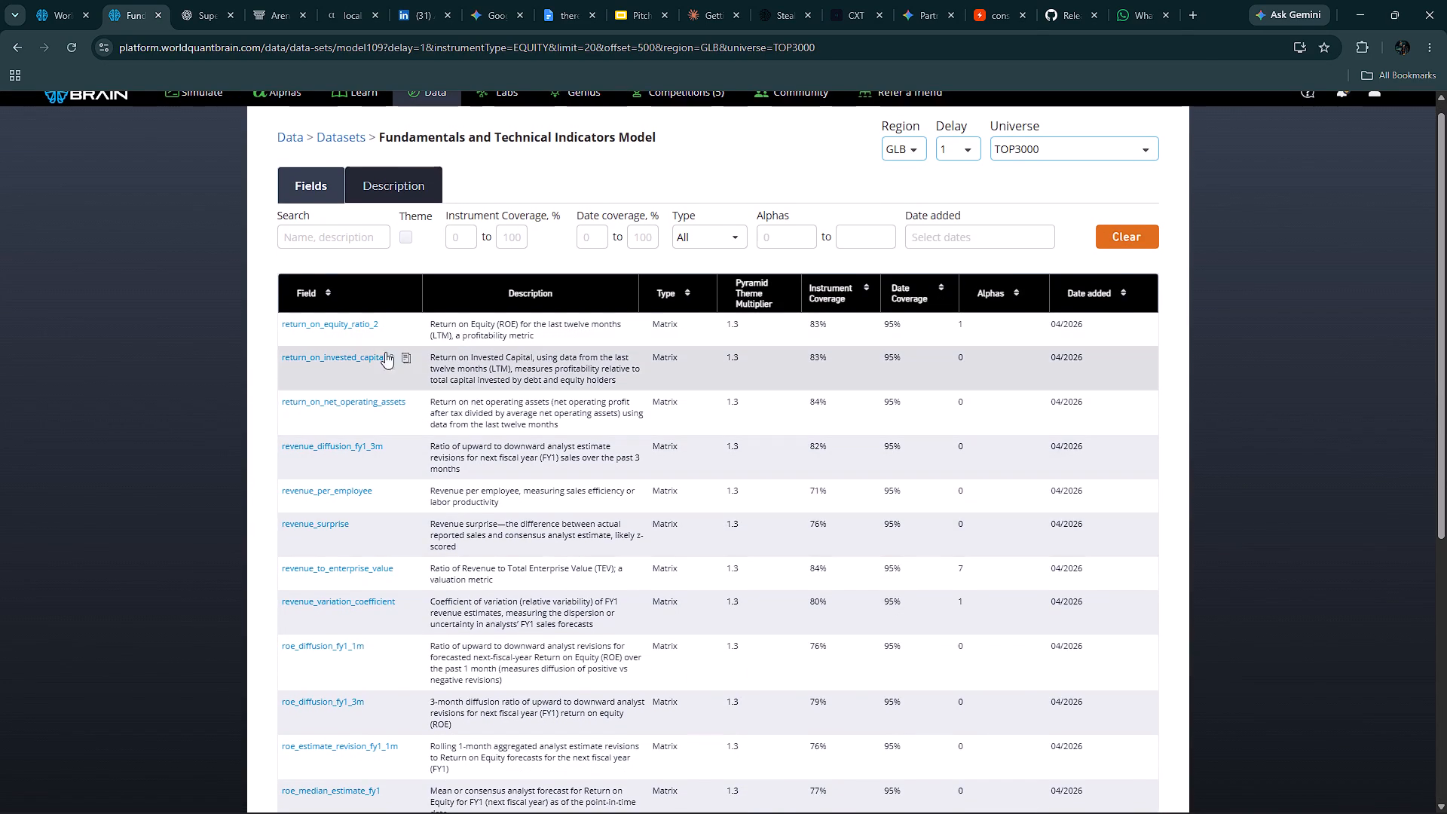
left_click(400, 357)
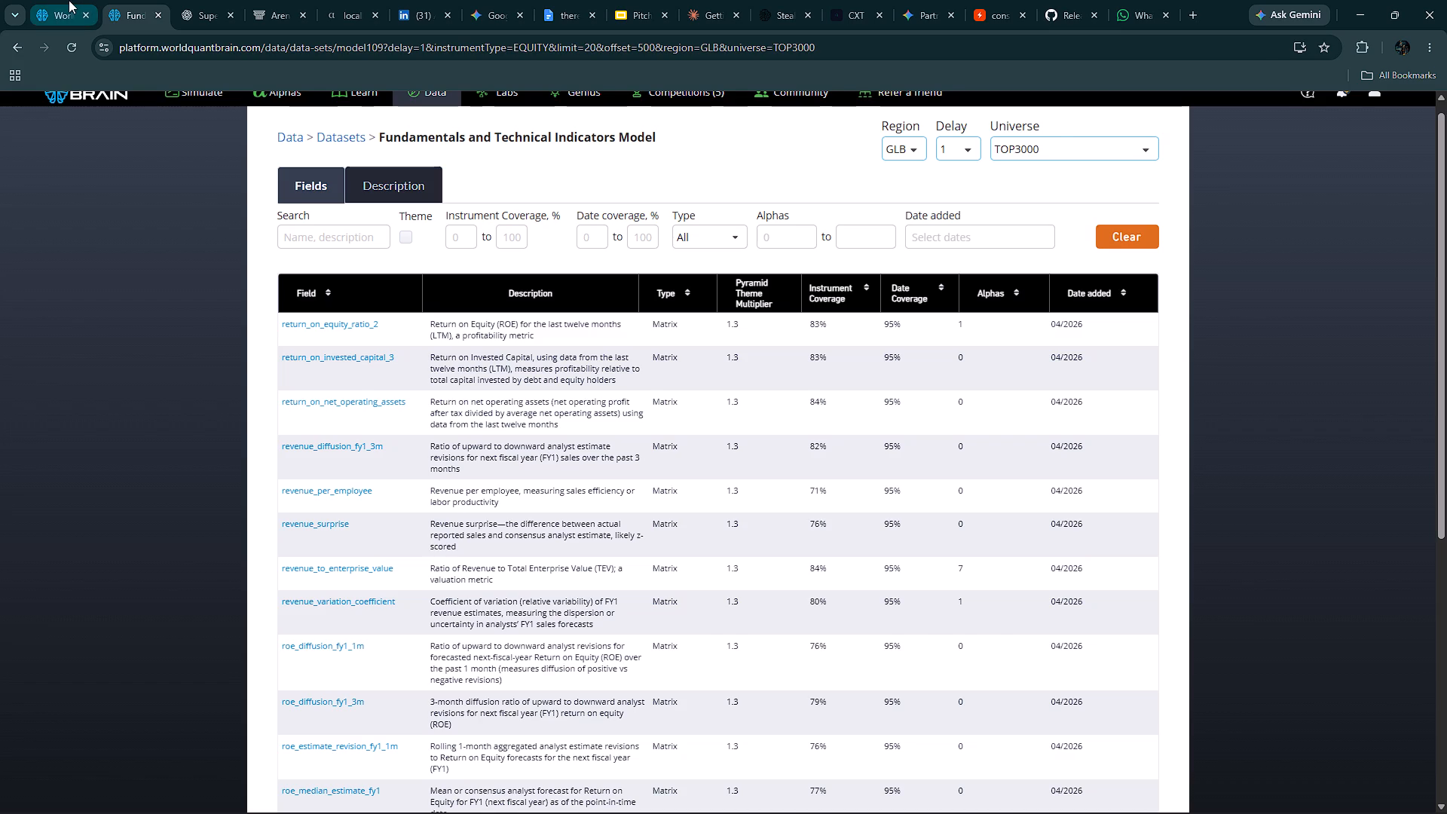
Replace total_liabilities_growth_rate in the Simulation 5 expression with return_on_invested_capital_3 and run a full simulation.
left_click(67, 0)
double_click(312, 214)
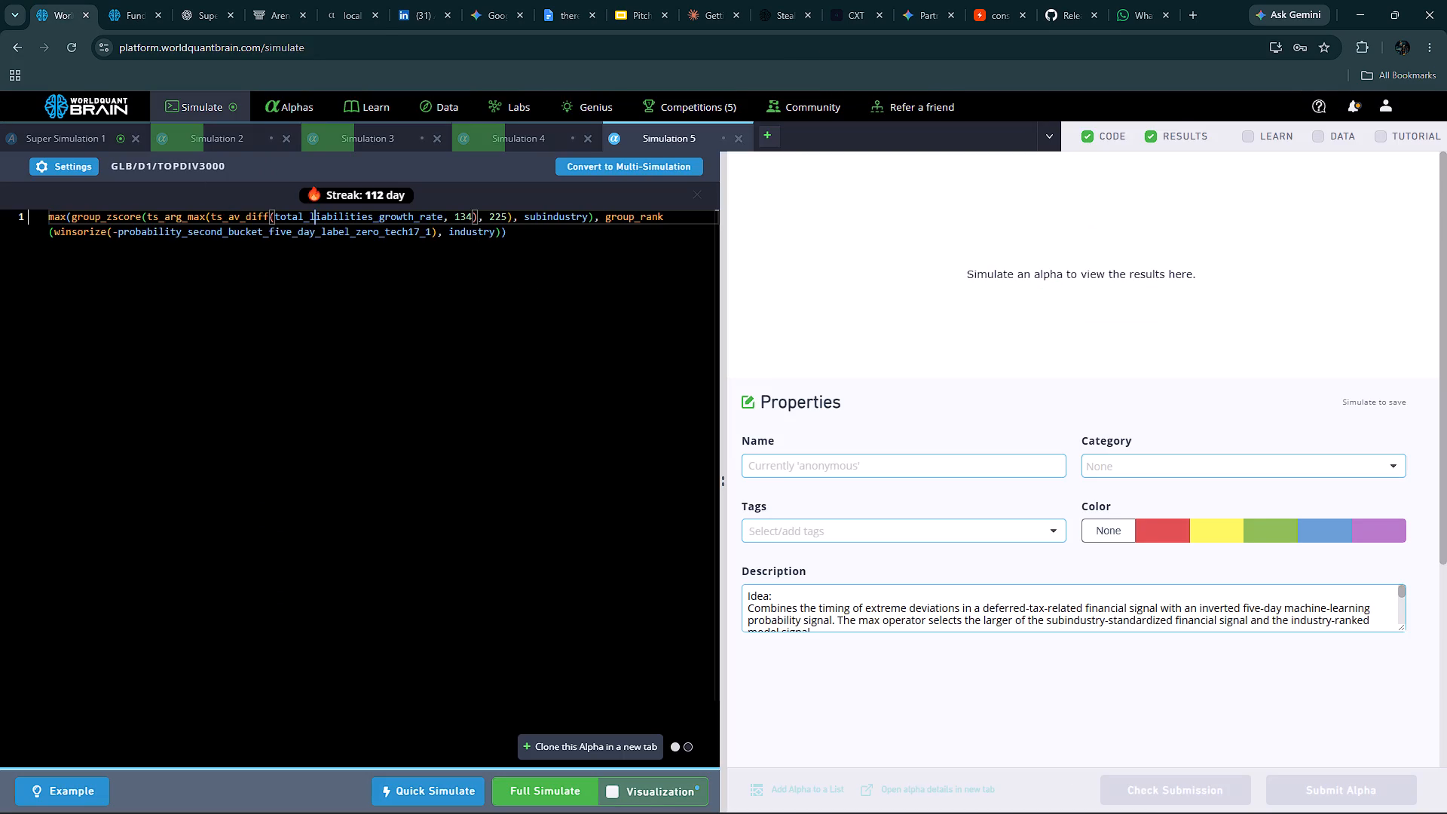
key("ctrl+v")
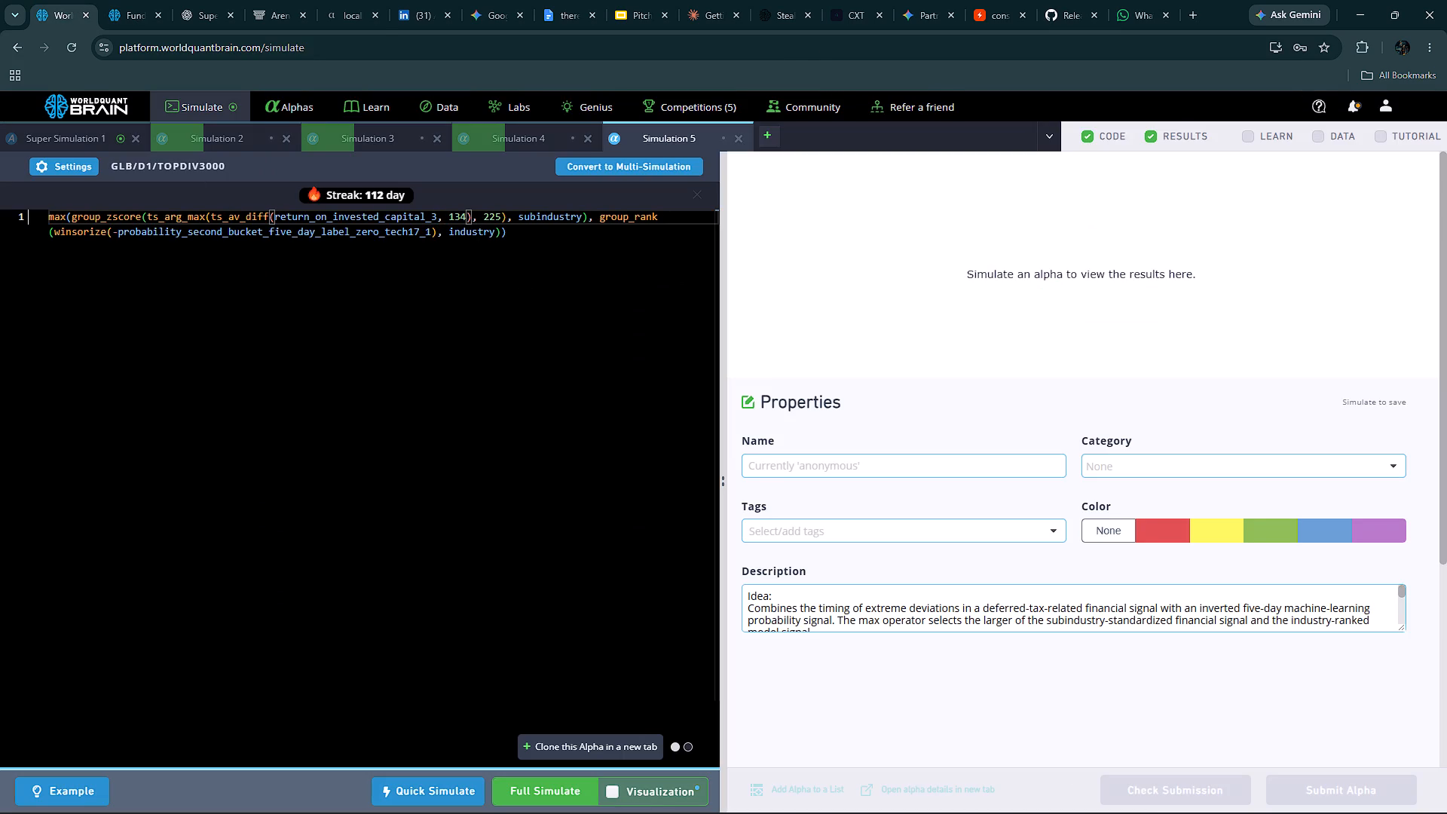
left_click(530, 782)
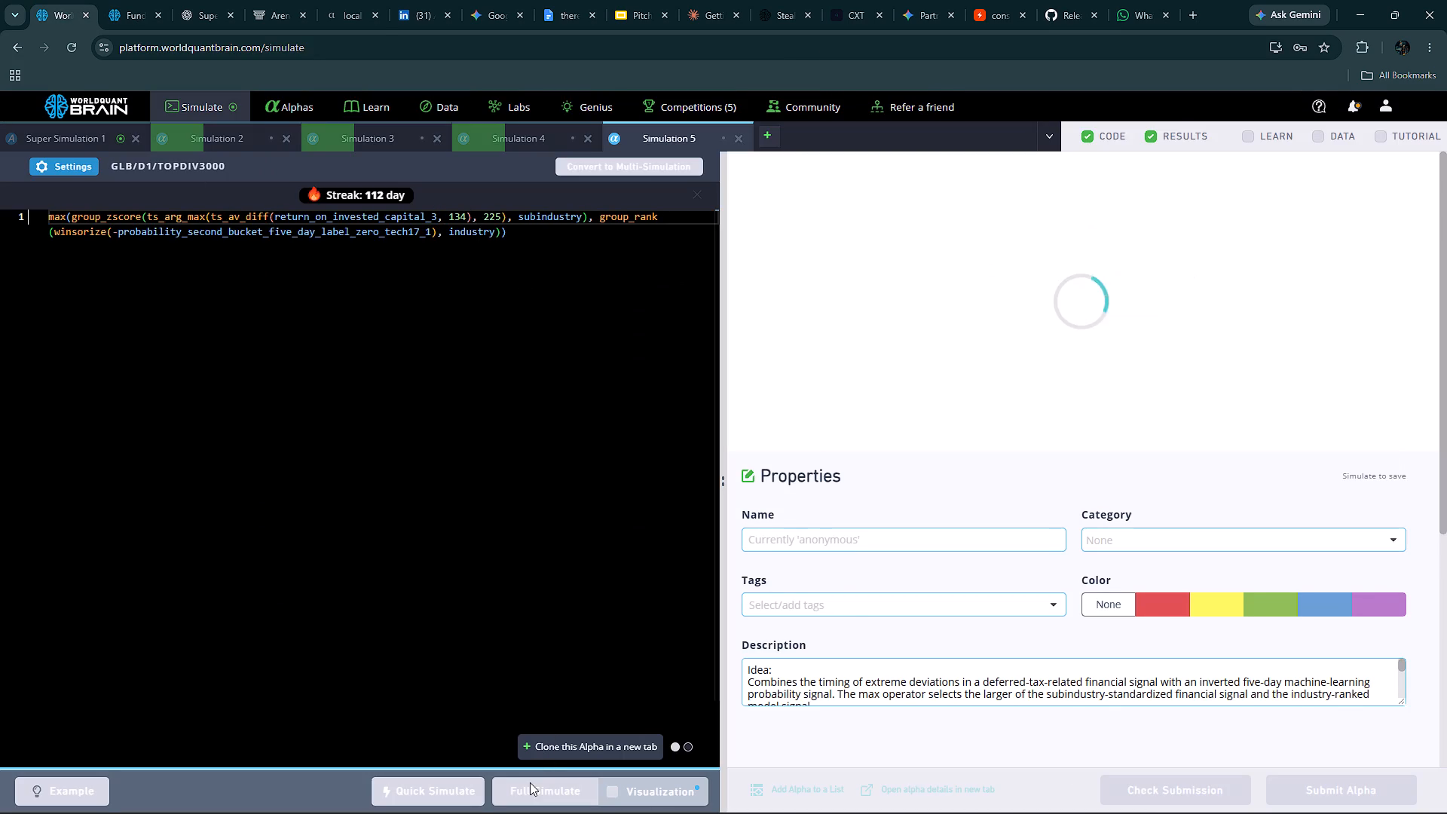
Reveal the test period results of Super Simulation 1 and examine its correlation section.
left_click(57, 134)
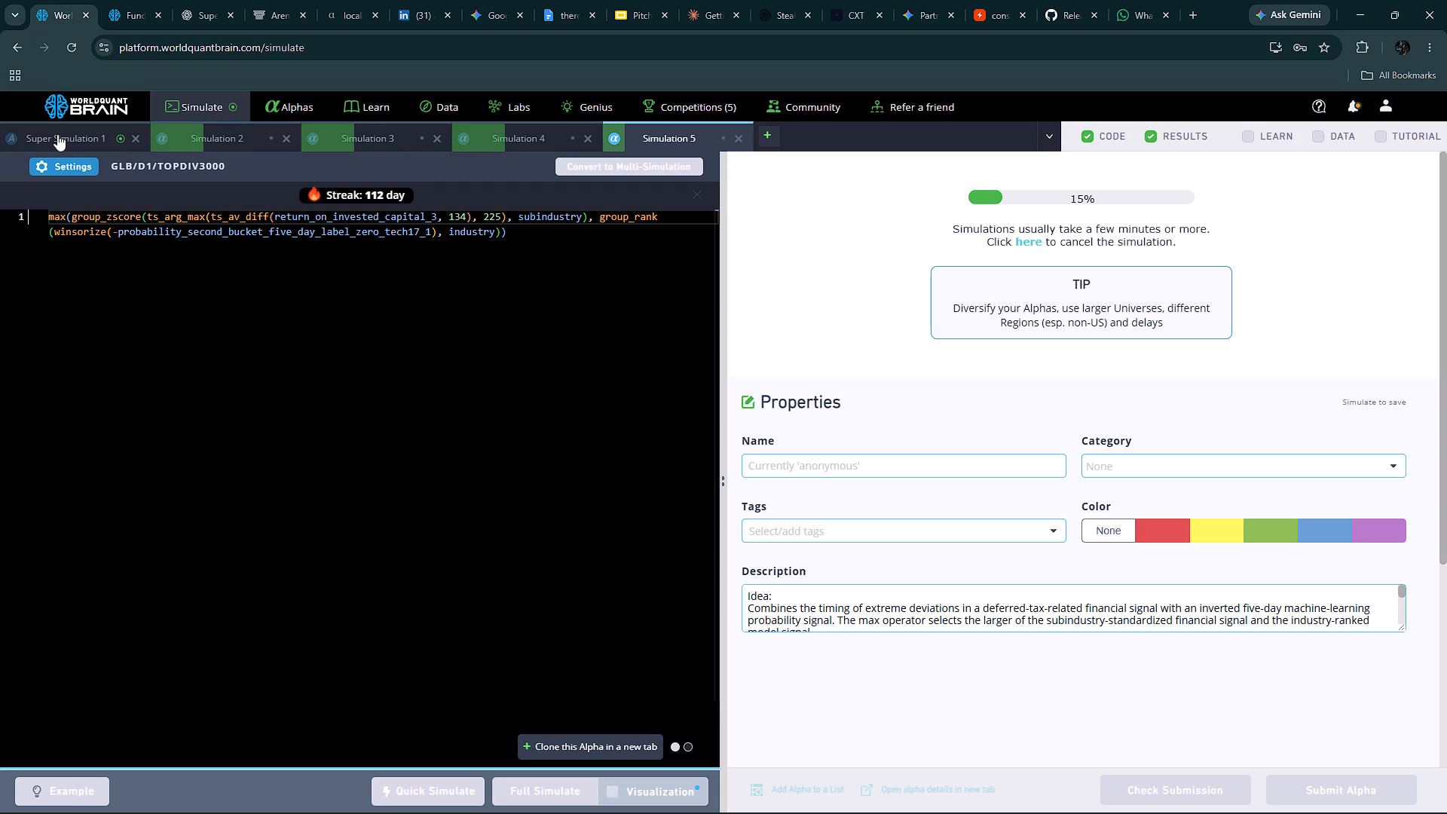
left_click(57, 134)
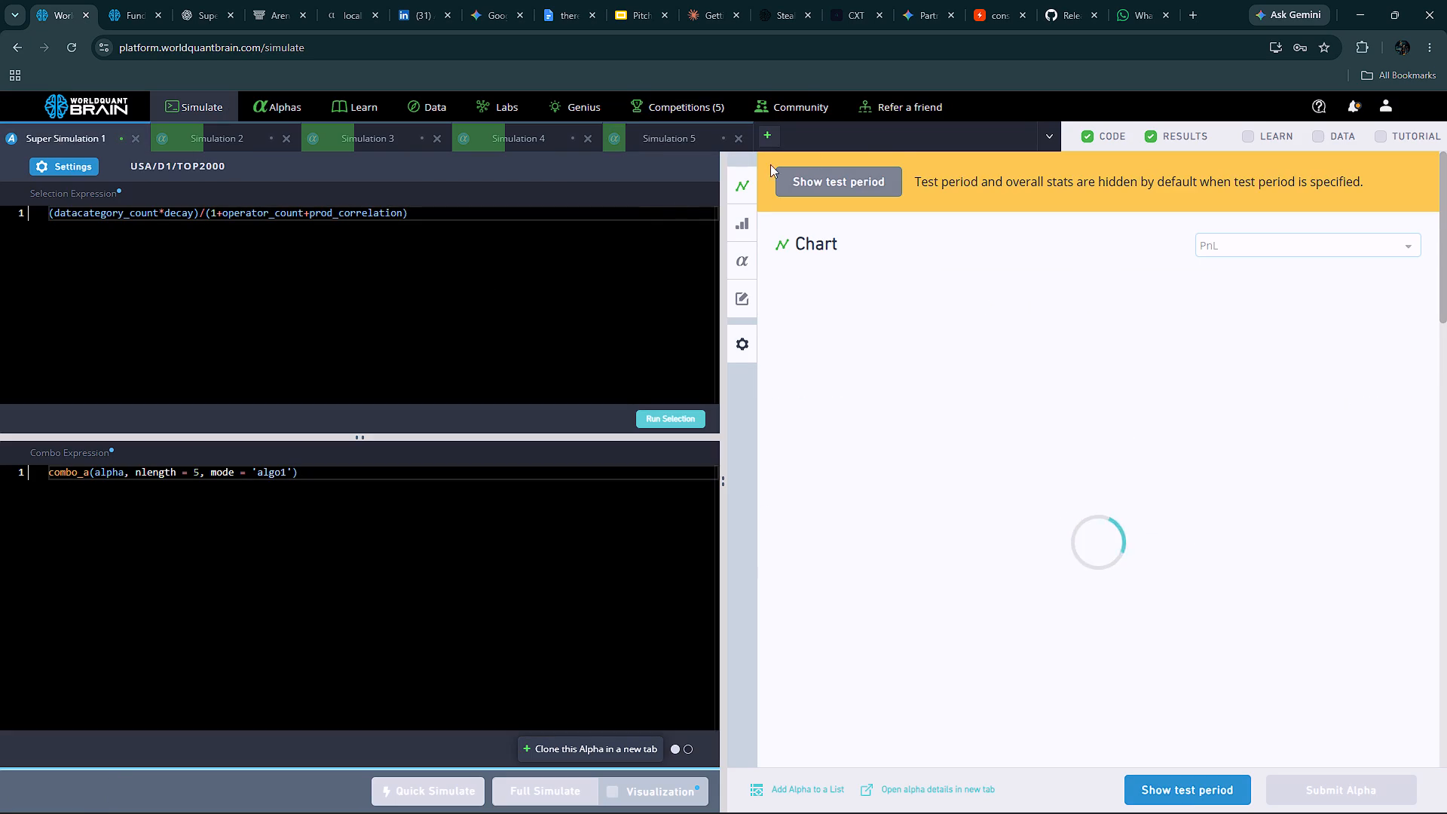
left_click(864, 177)
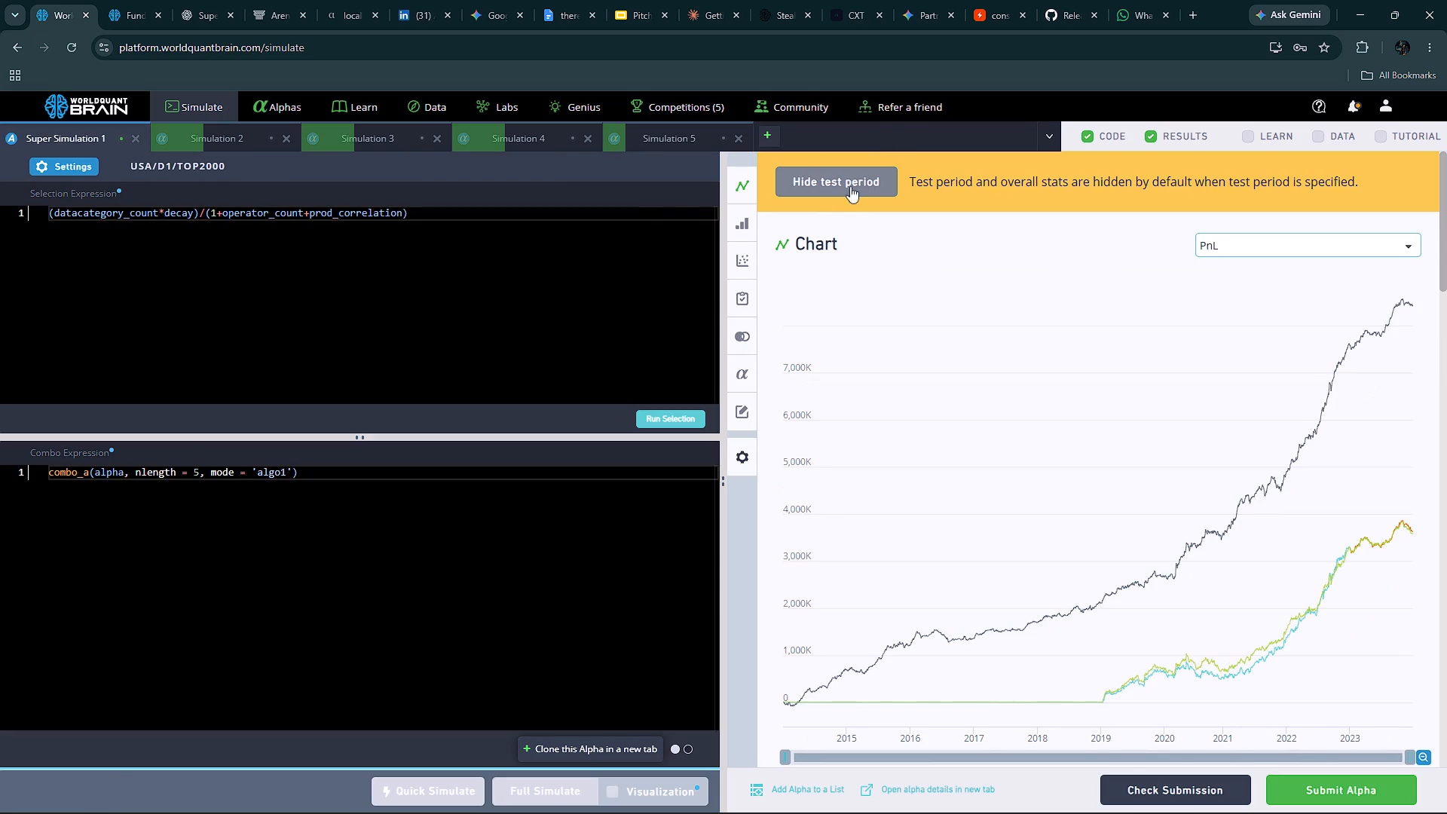
left_click(748, 252)
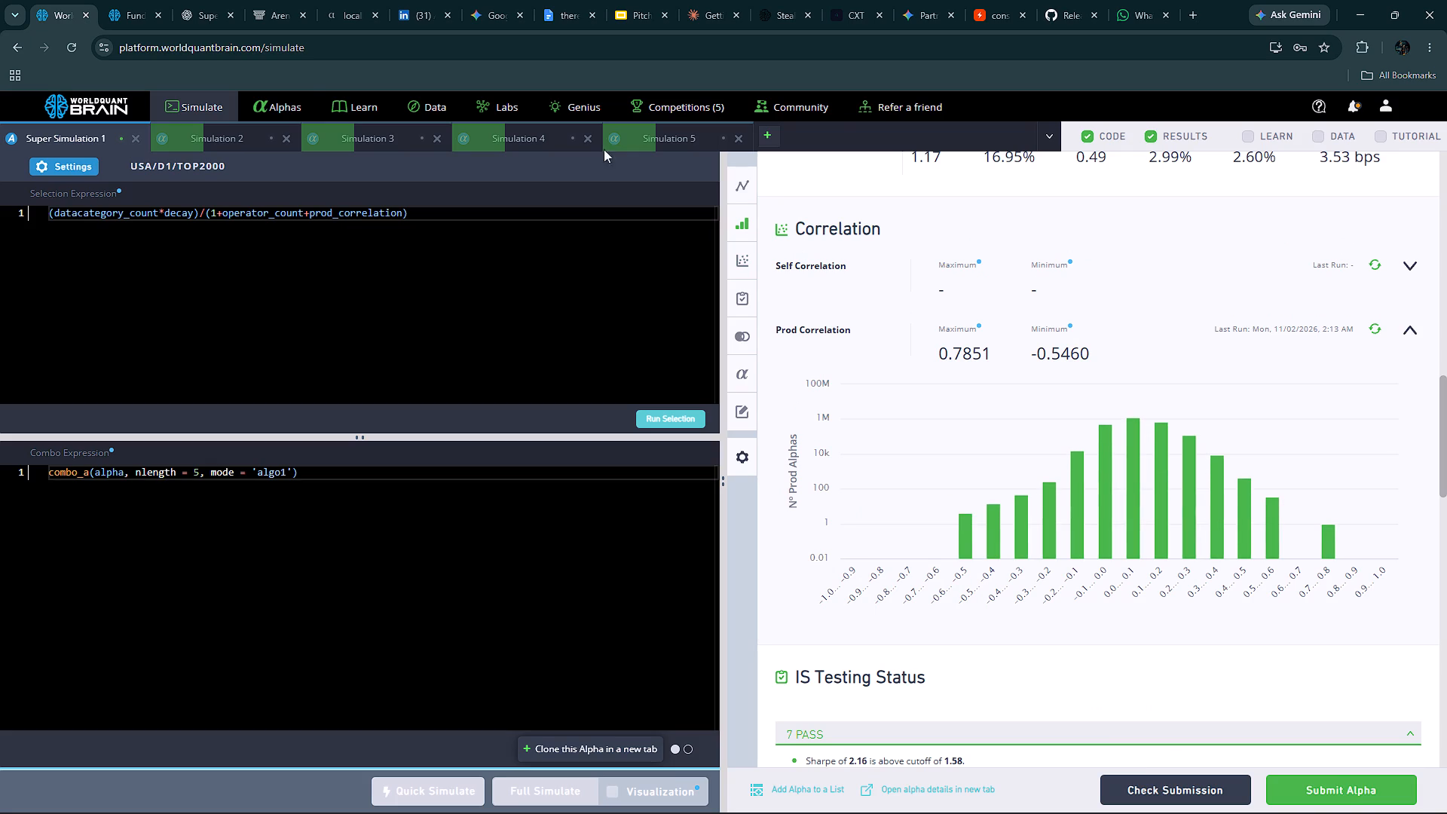
Set the universe of Super Simulation 1 to TOP3000 and run a full simulation.
left_click(70, 167)
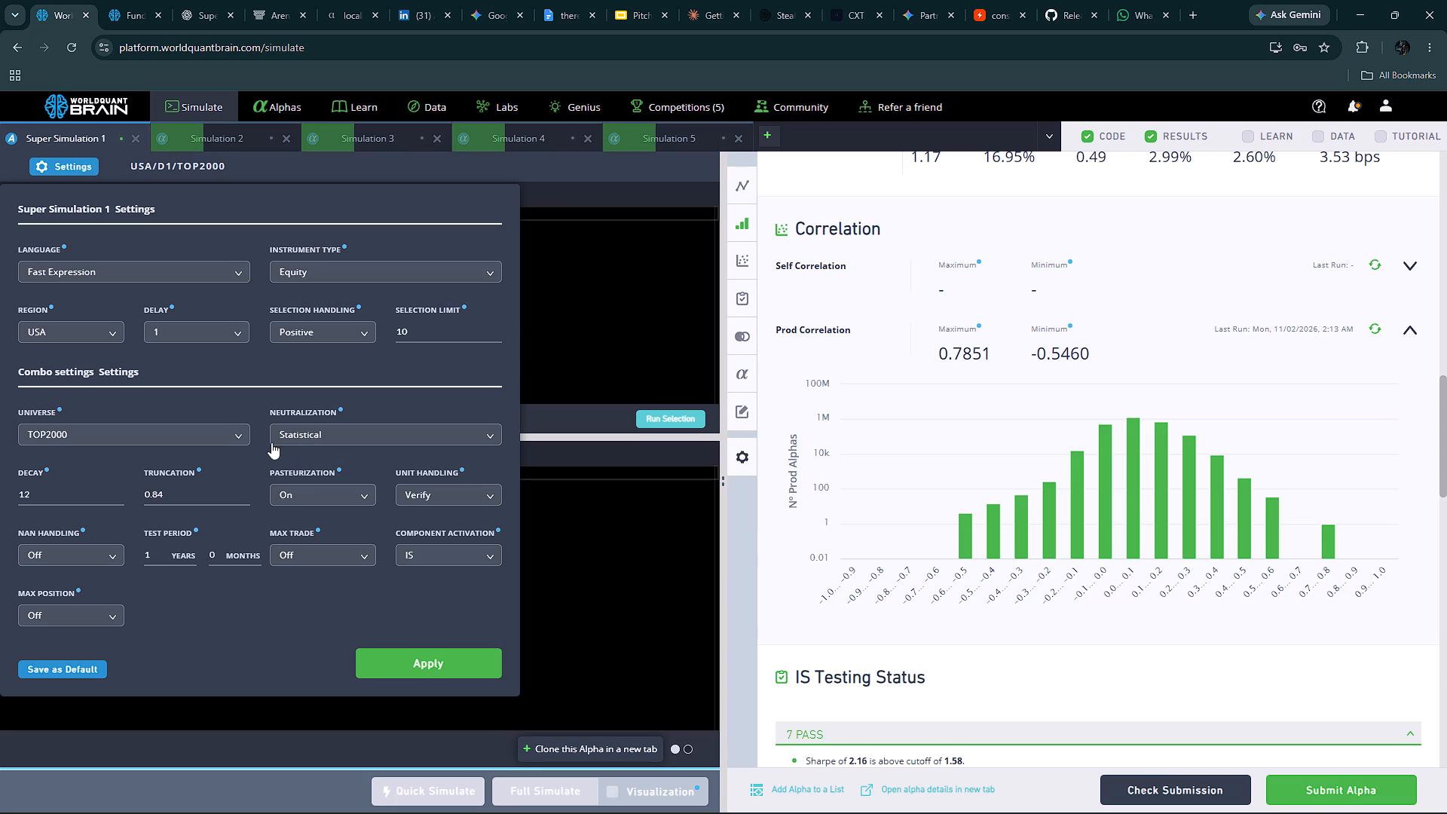
left_click(191, 439)
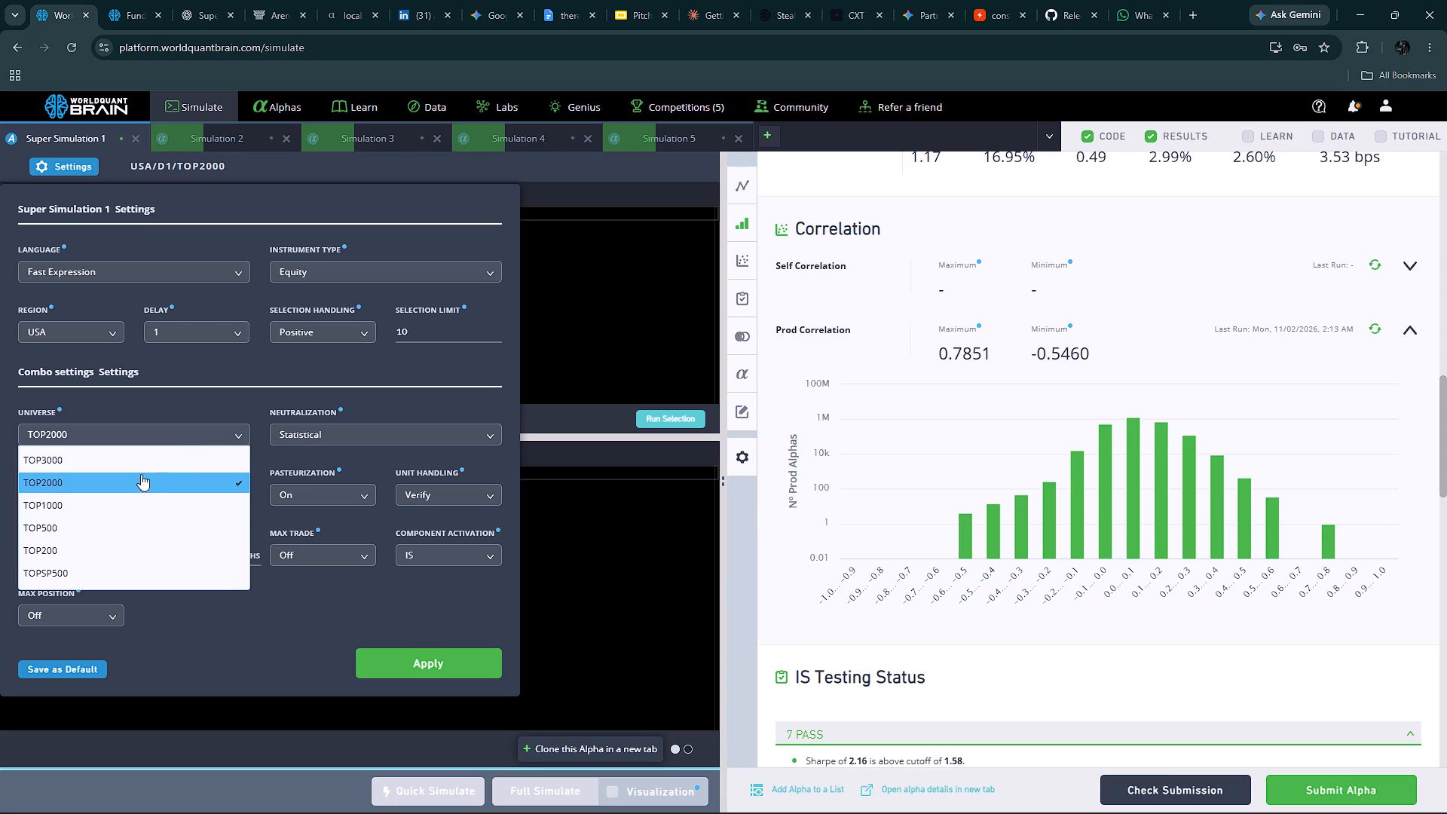
left_click(174, 457)
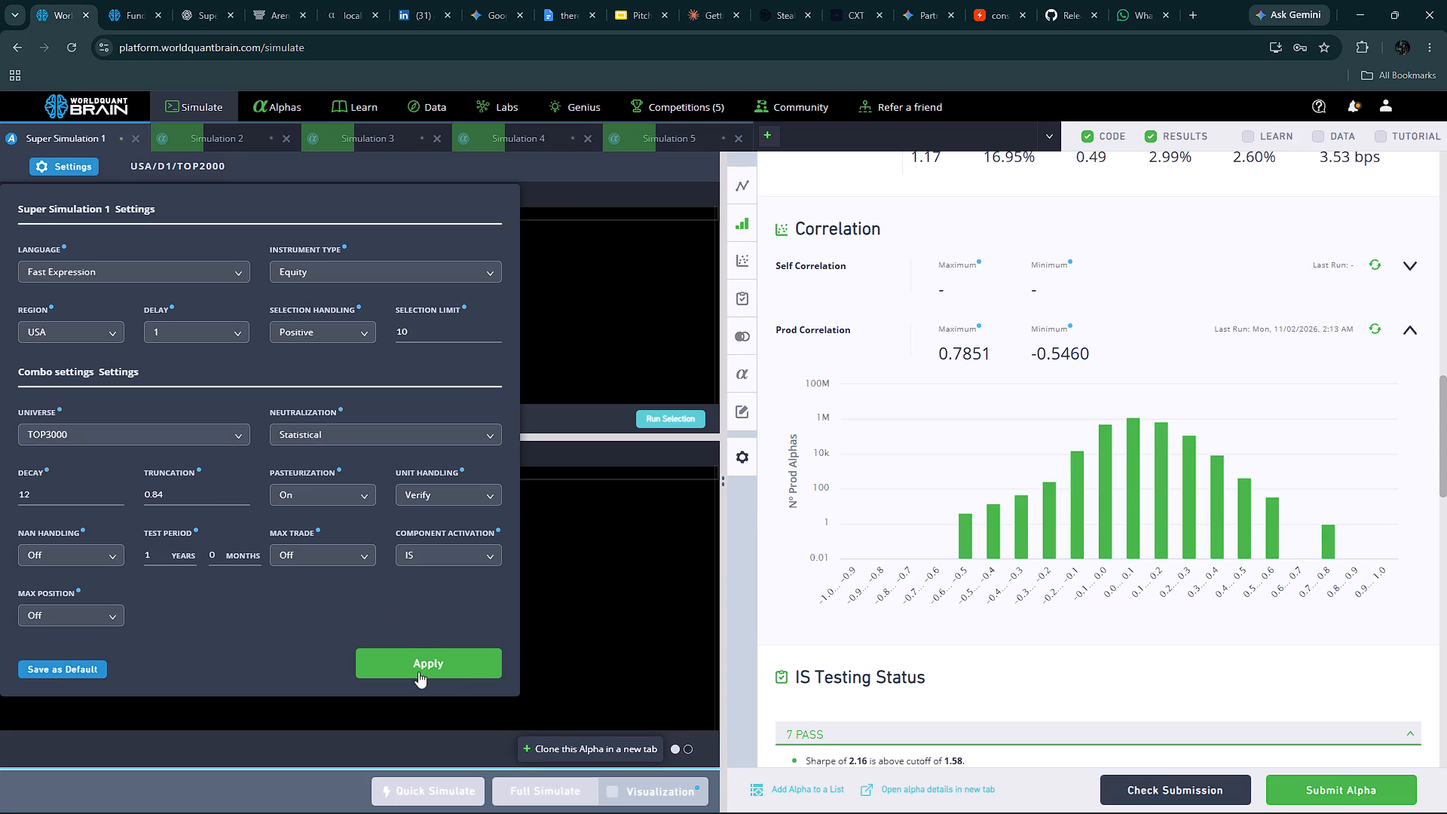
left_click(406, 666)
left_click(425, 663)
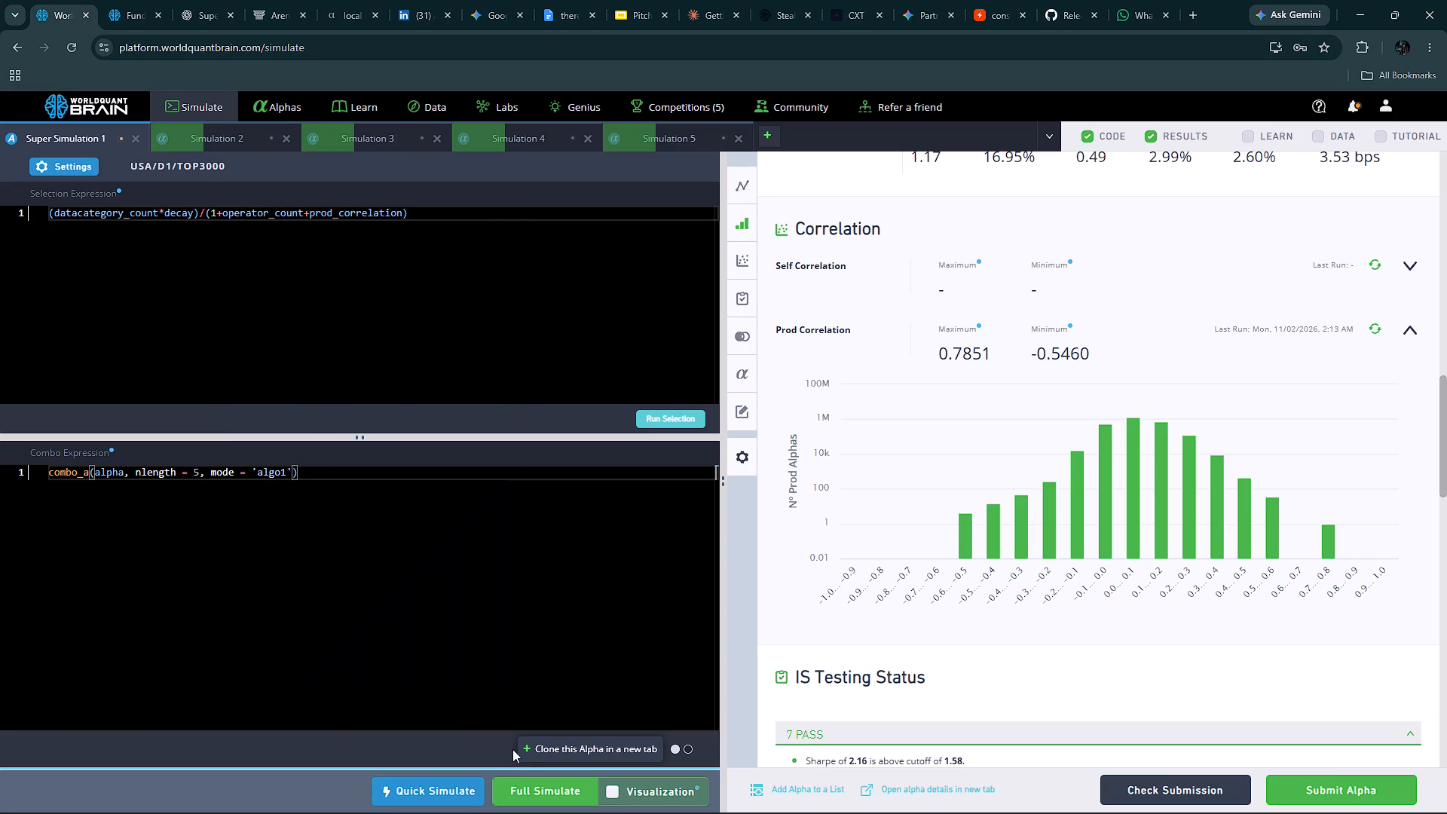
left_click(520, 779)
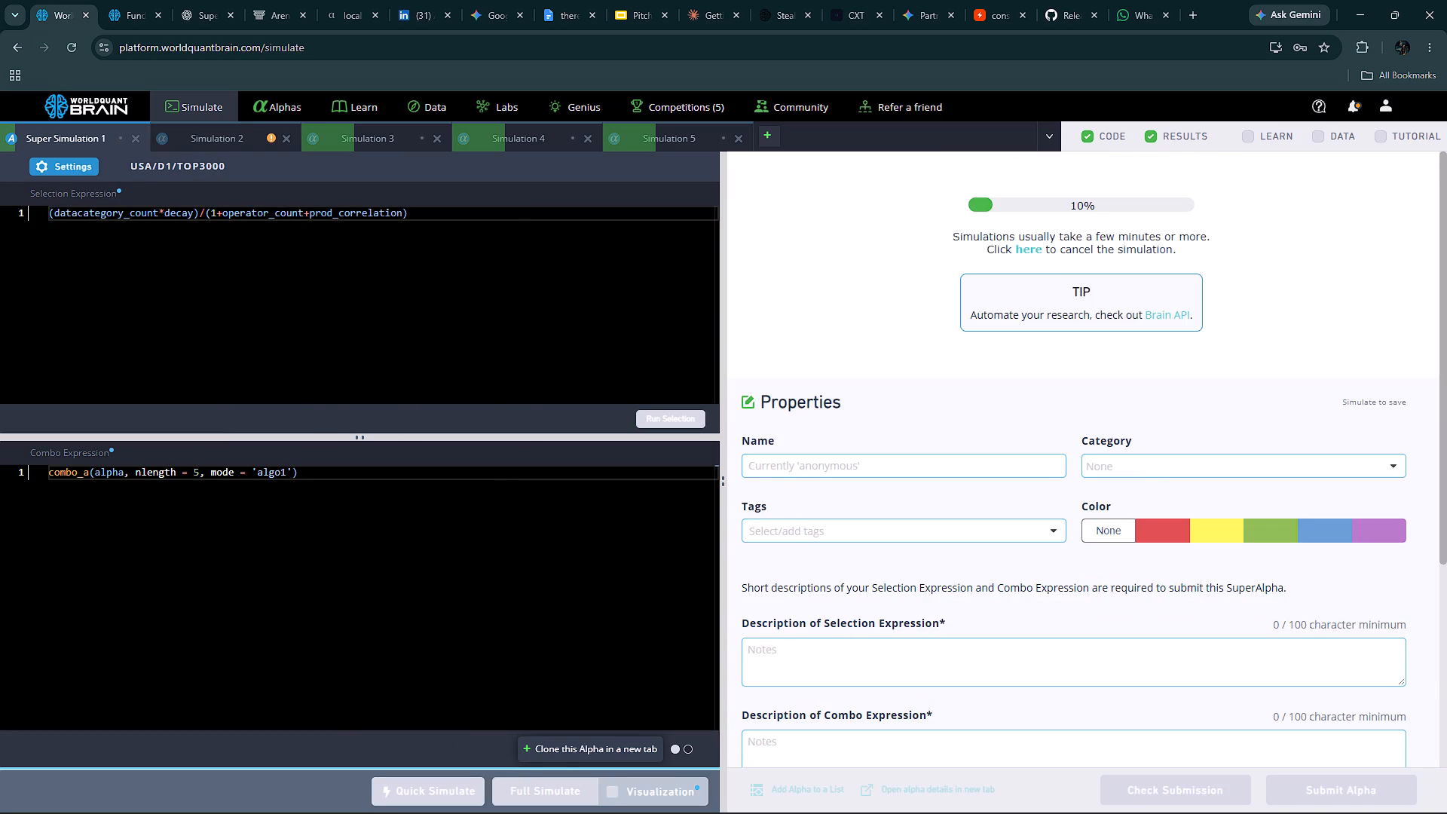
Reveal the test period results of Simulation 2 and examine its correlation section and IS testing warnings.
left_click(206, 133)
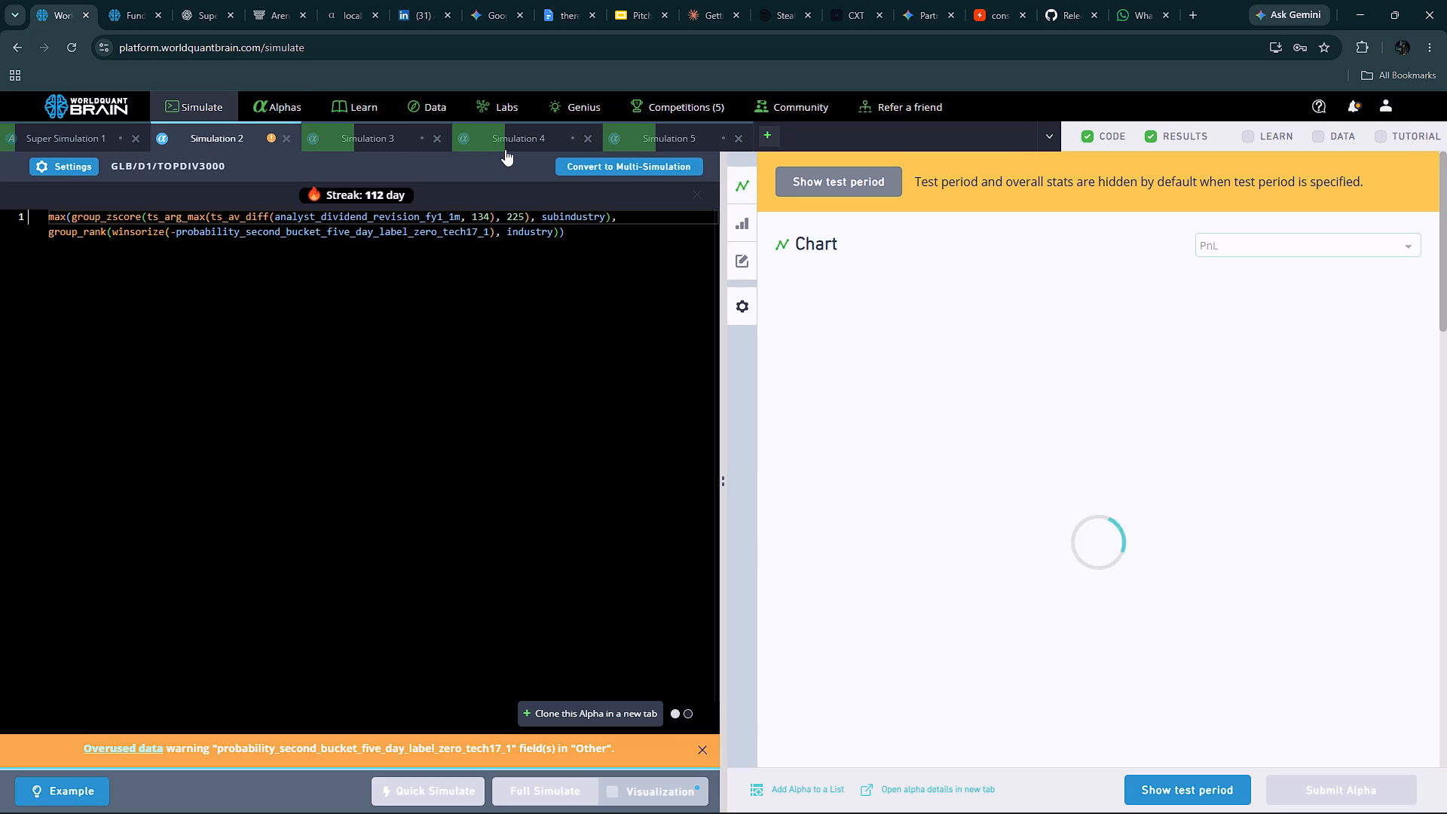
left_click(816, 177)
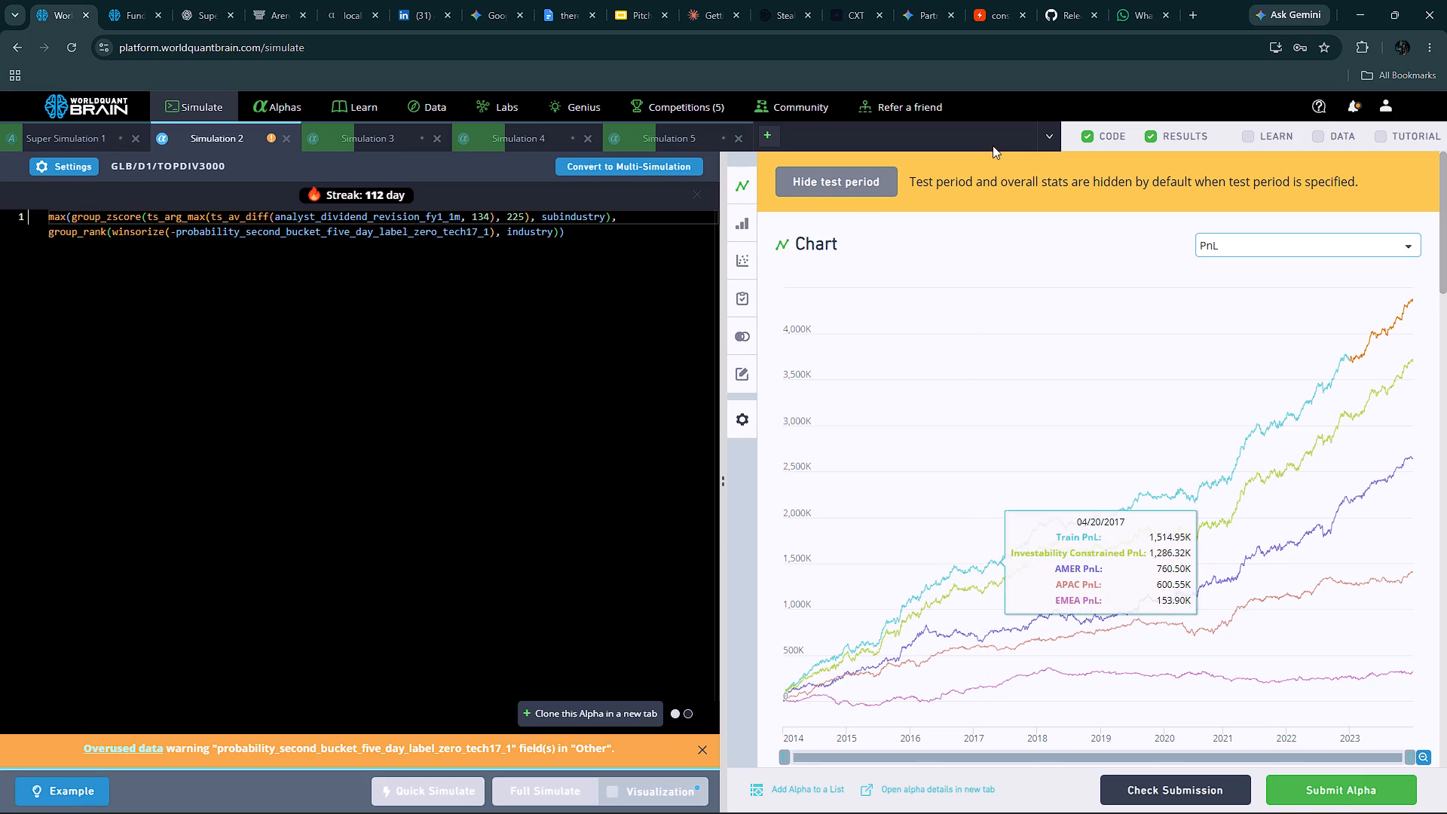
left_click(747, 254)
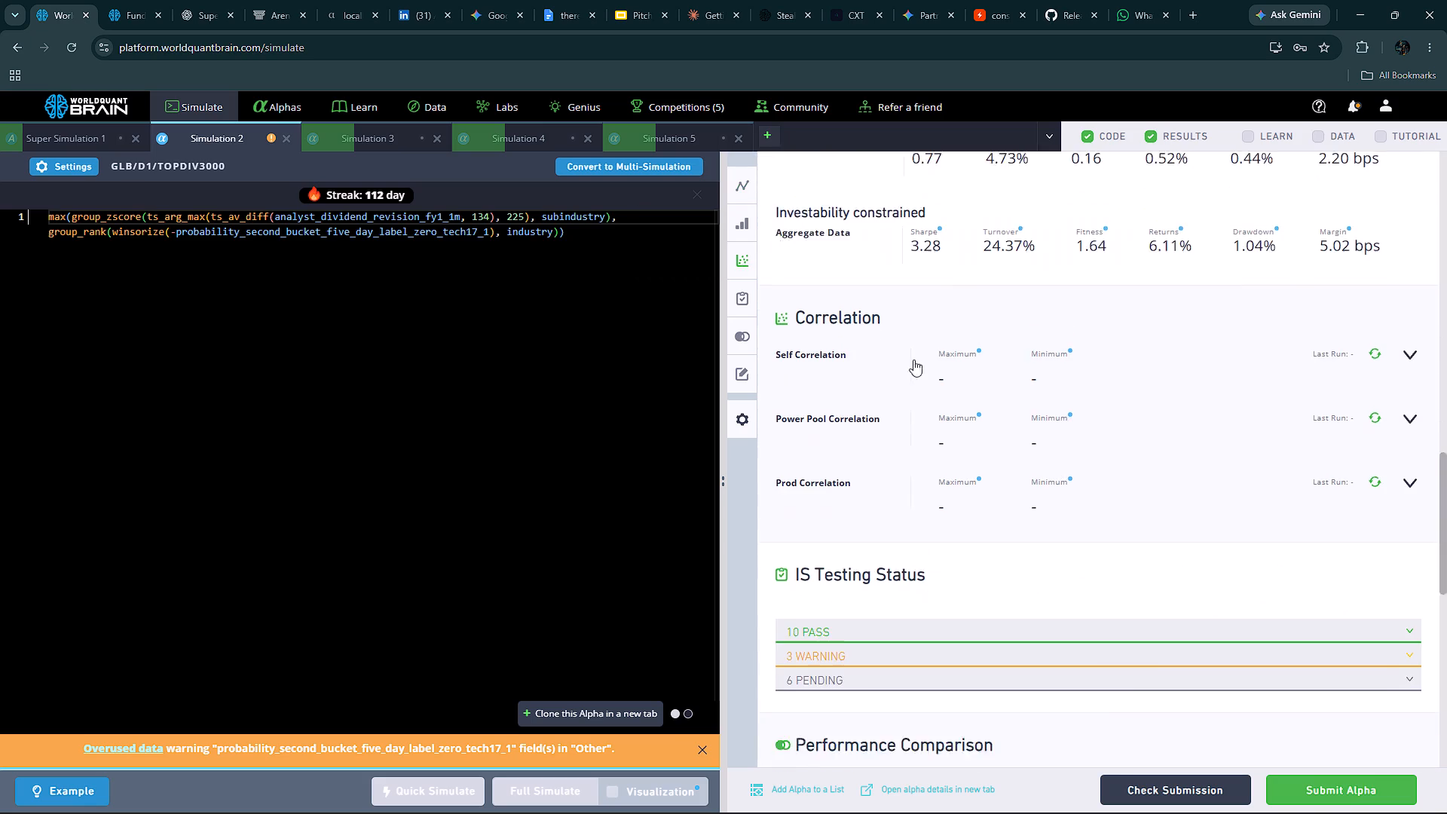
left_click(816, 528)
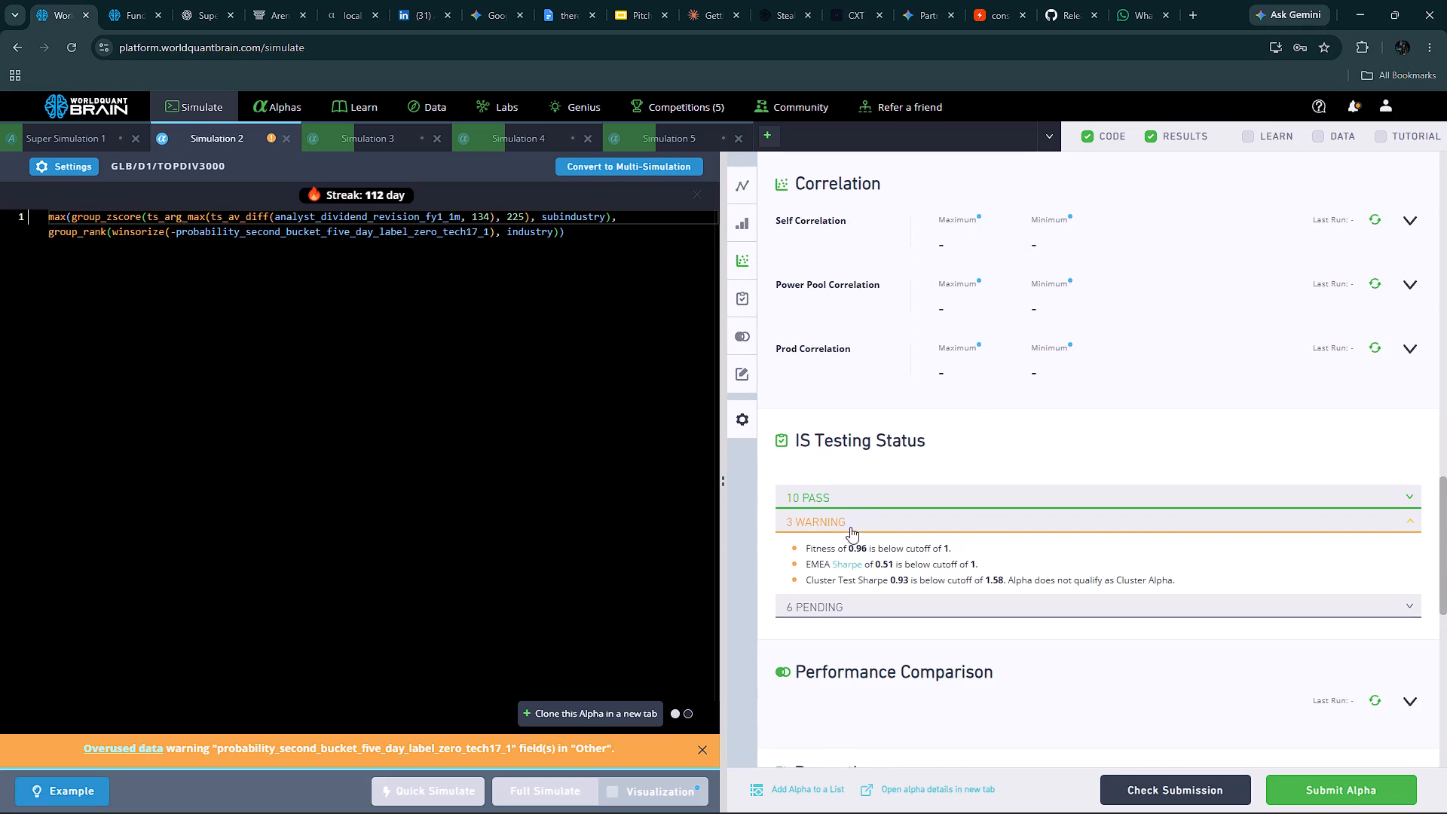
Look through the fields of the Broker category's user predictions from Minkabu dataset and return to the data categories.
left_click(132, 0)
scroll(616, 233, "up", 3)
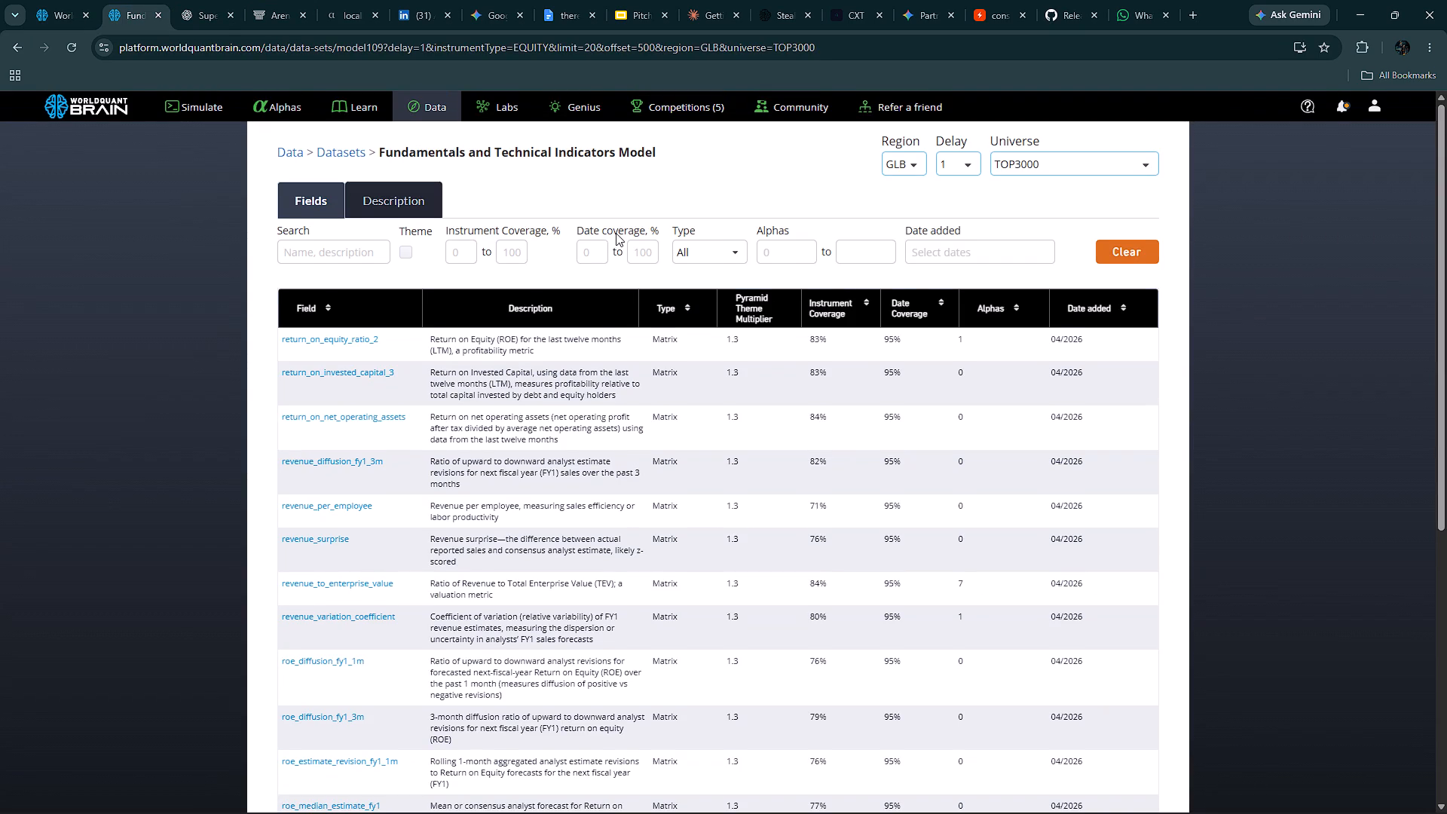
scroll(616, 233, "up", 1)
left_click(428, 109)
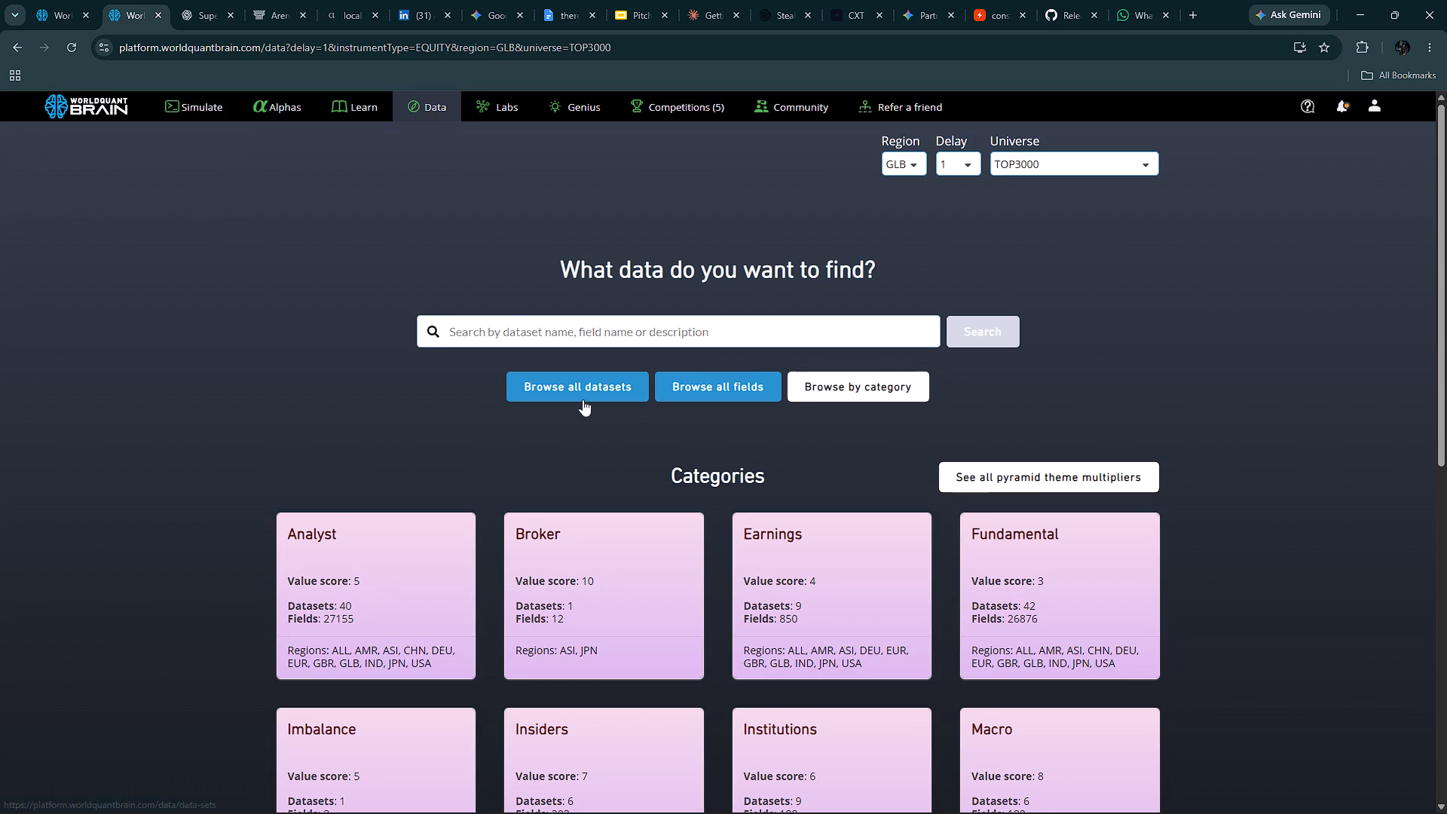
scroll(791, 648, "down", 2)
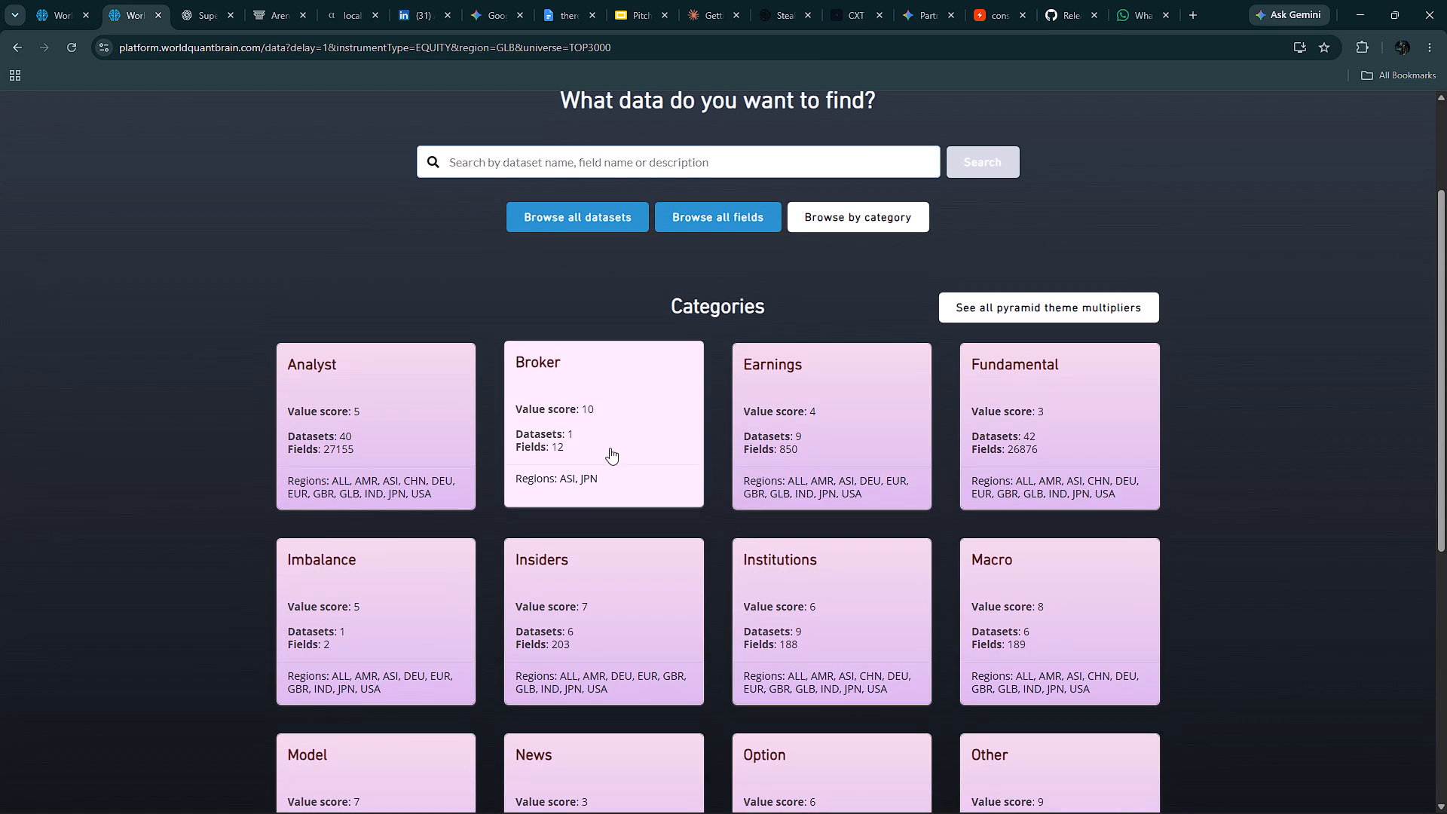
left_click(583, 413)
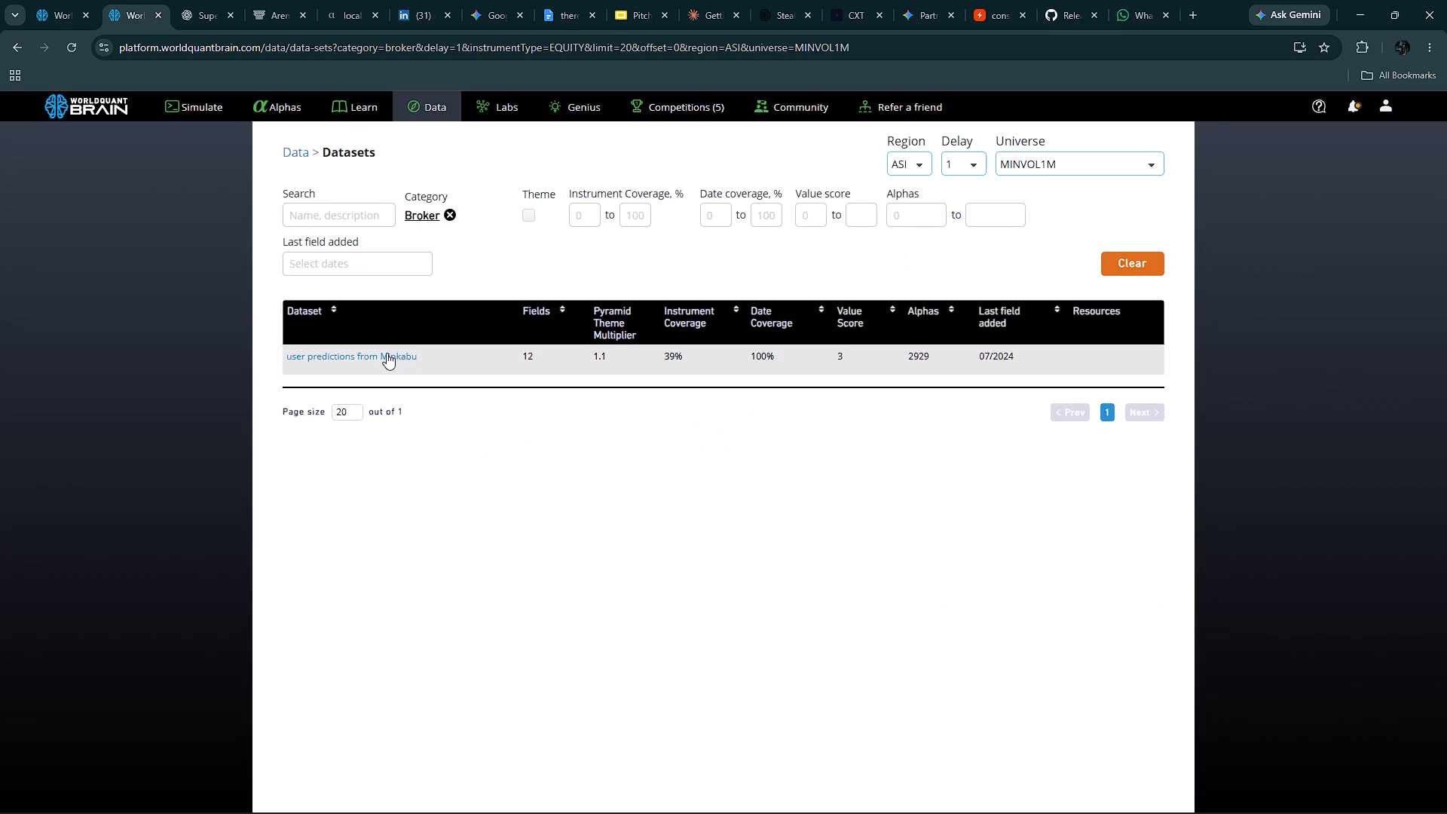
left_click(387, 353)
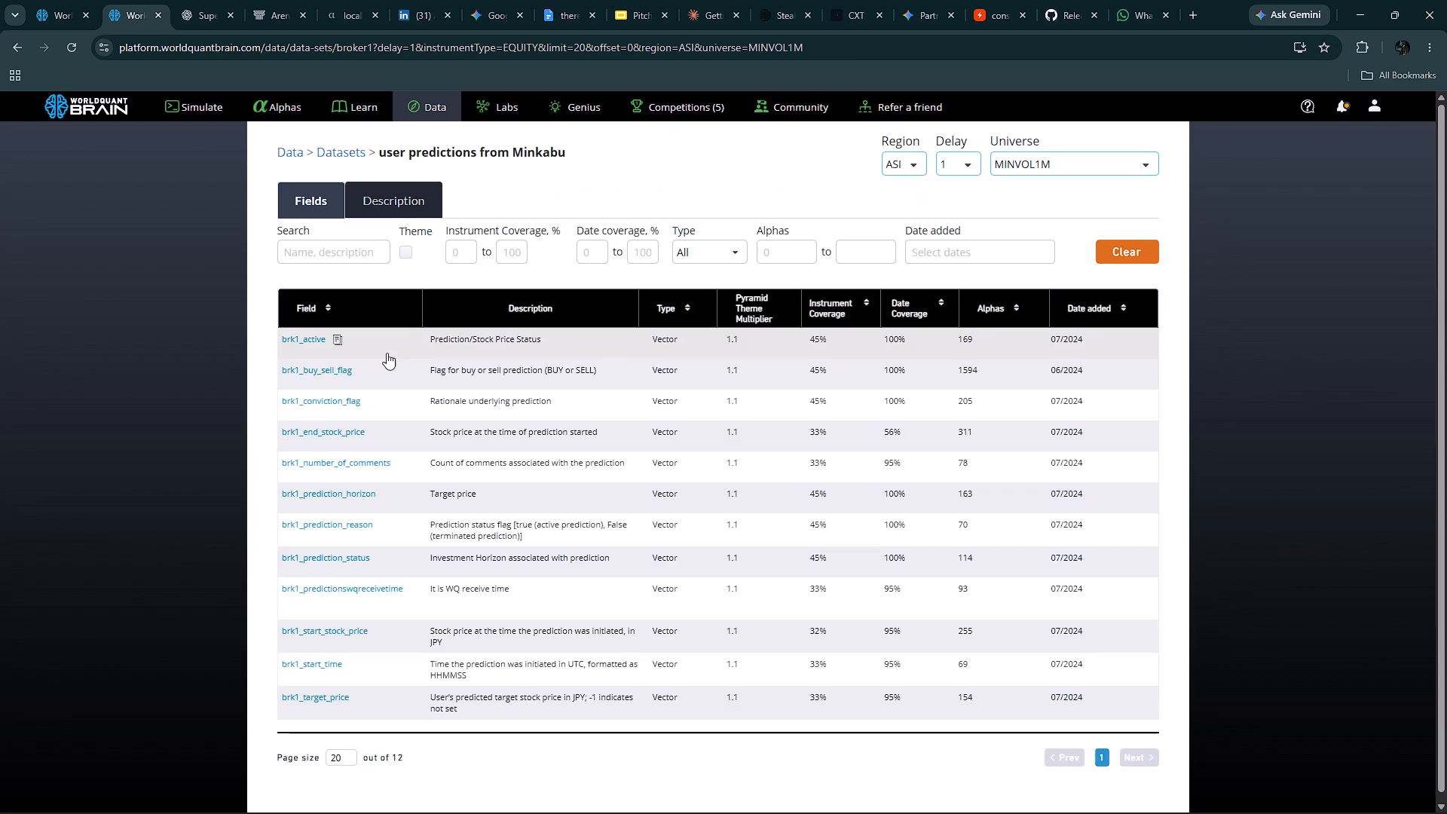
key("alt+Left")
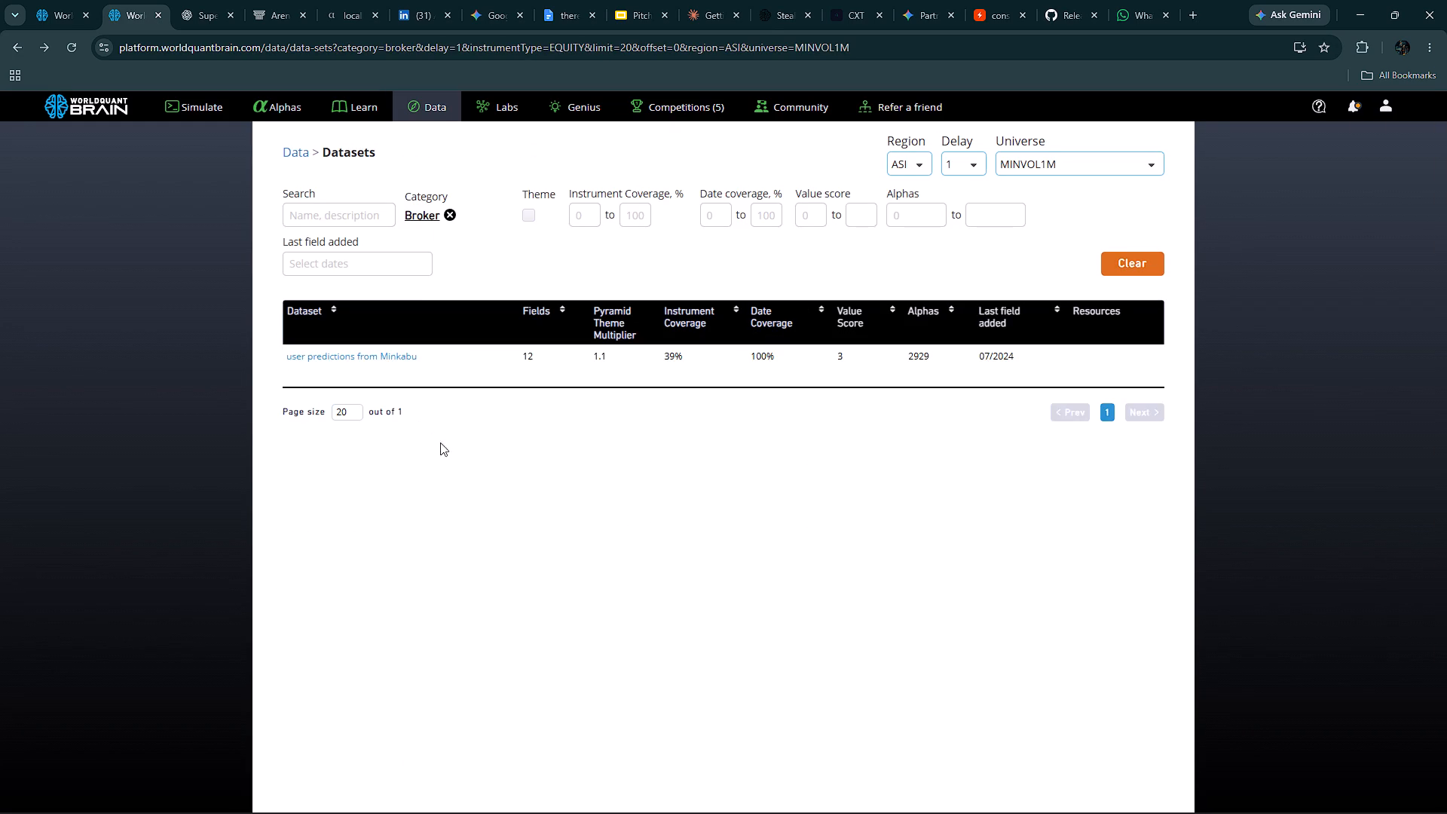
key("alt+Left")
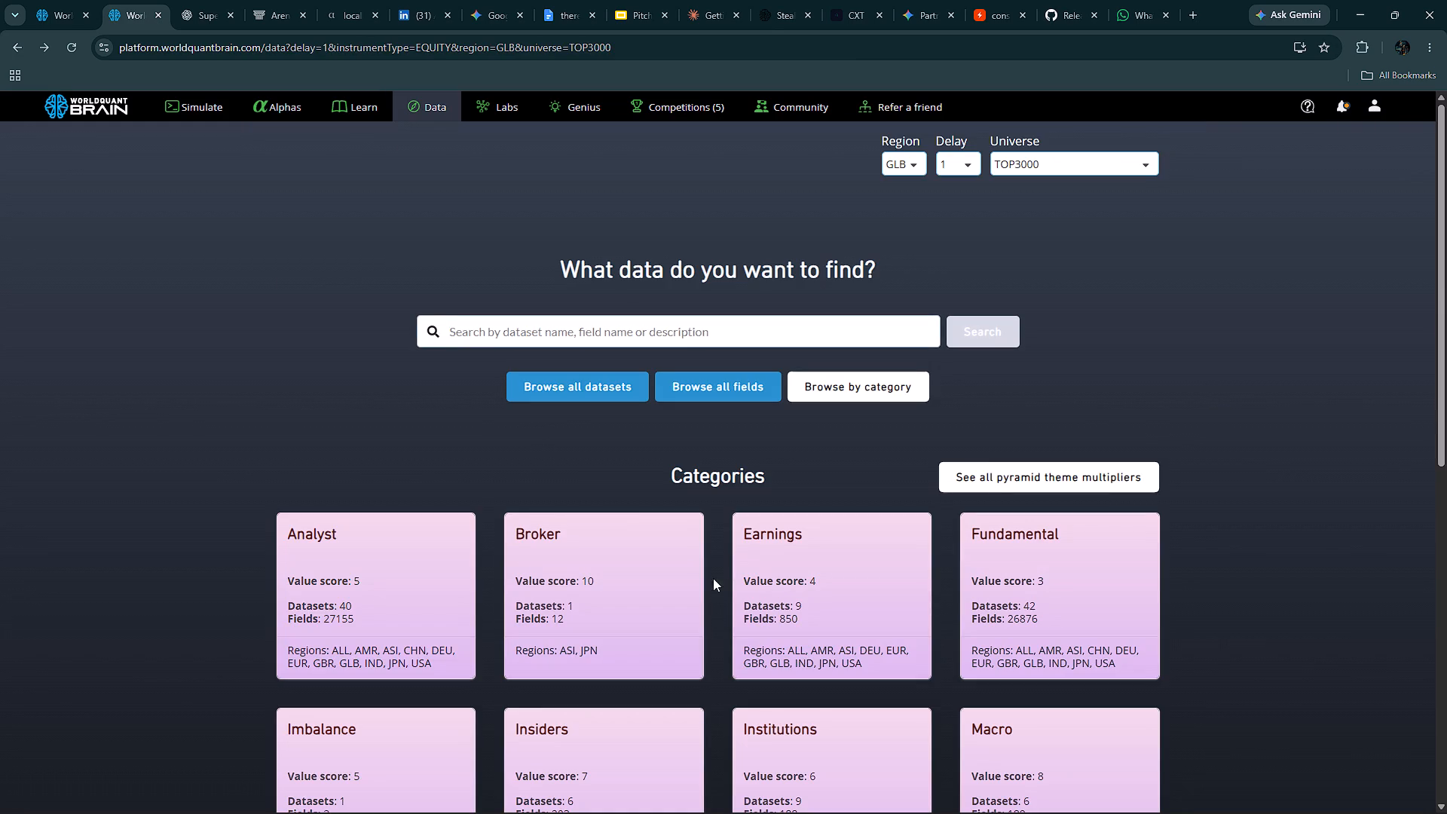
Copy the field name overall_sentiment_score from the Global Earnings Call Sentiment Matrix dataset in the Earnings category.
left_click(758, 578)
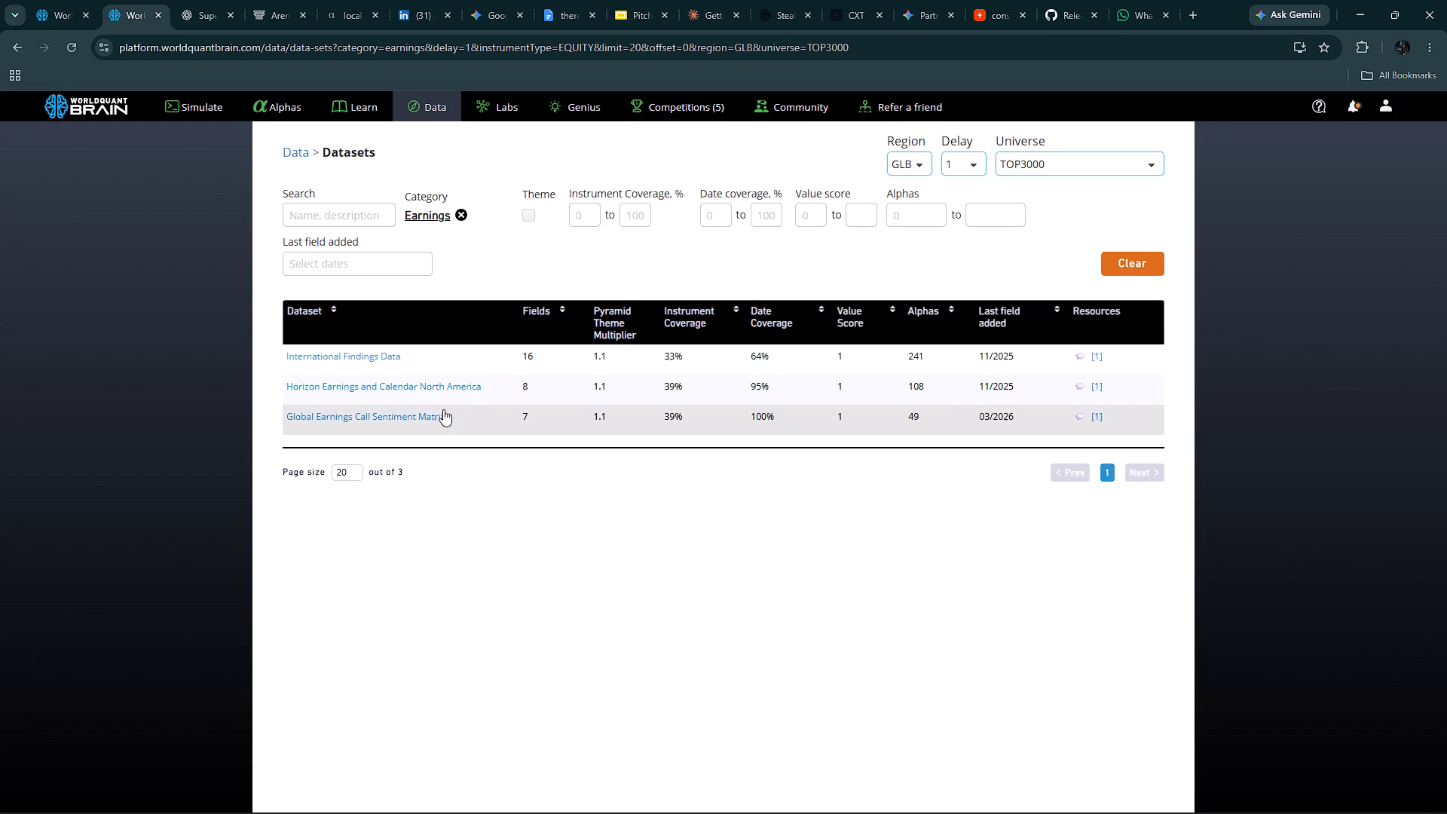
left_click(392, 416)
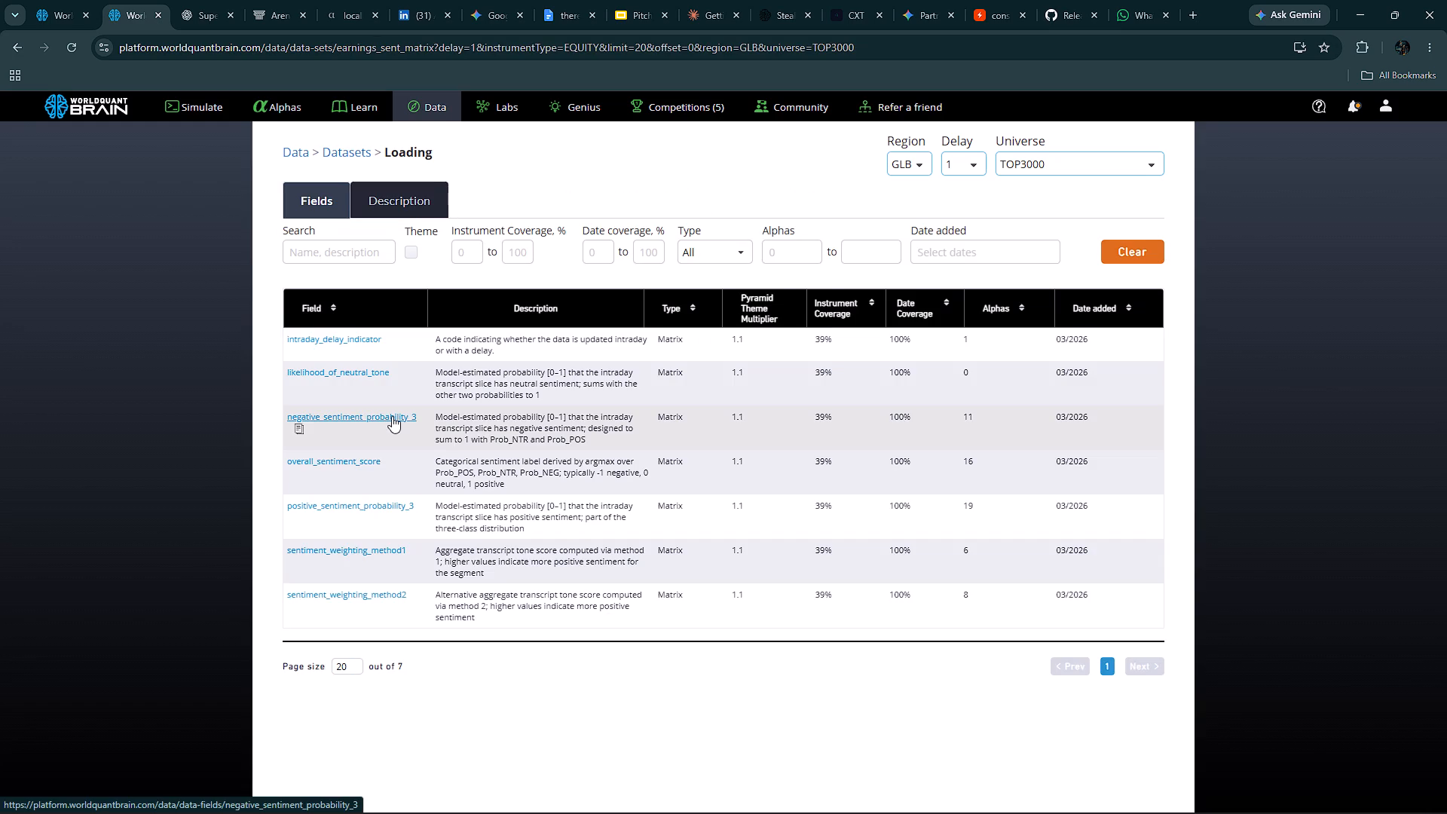
left_click(390, 470)
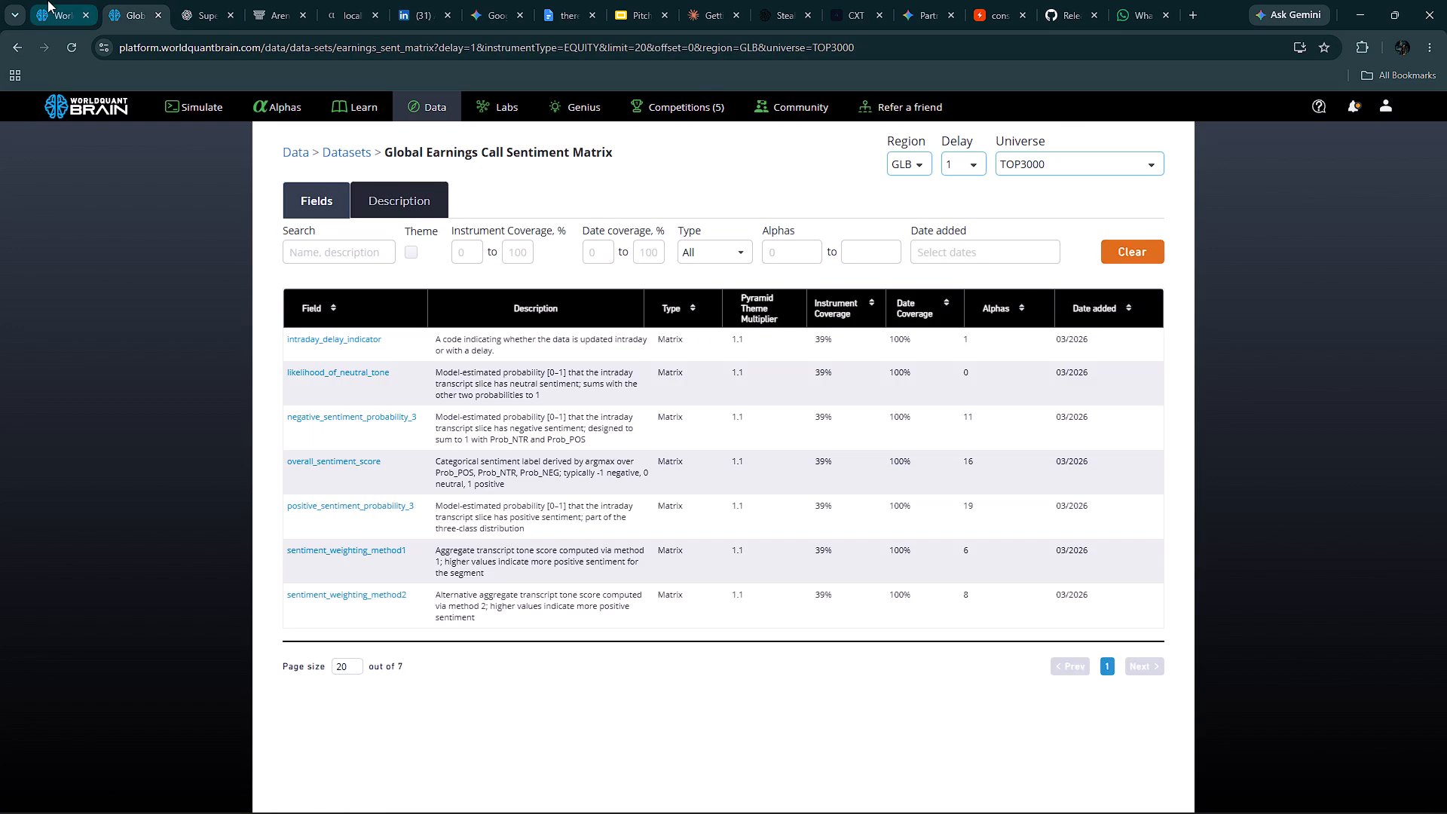
Replace analyst_dividend_revision_fy1_1m in the Simulation 2 expression with overall_sentiment_score and run a full simulation.
left_click(47, 0)
double_click(304, 214)
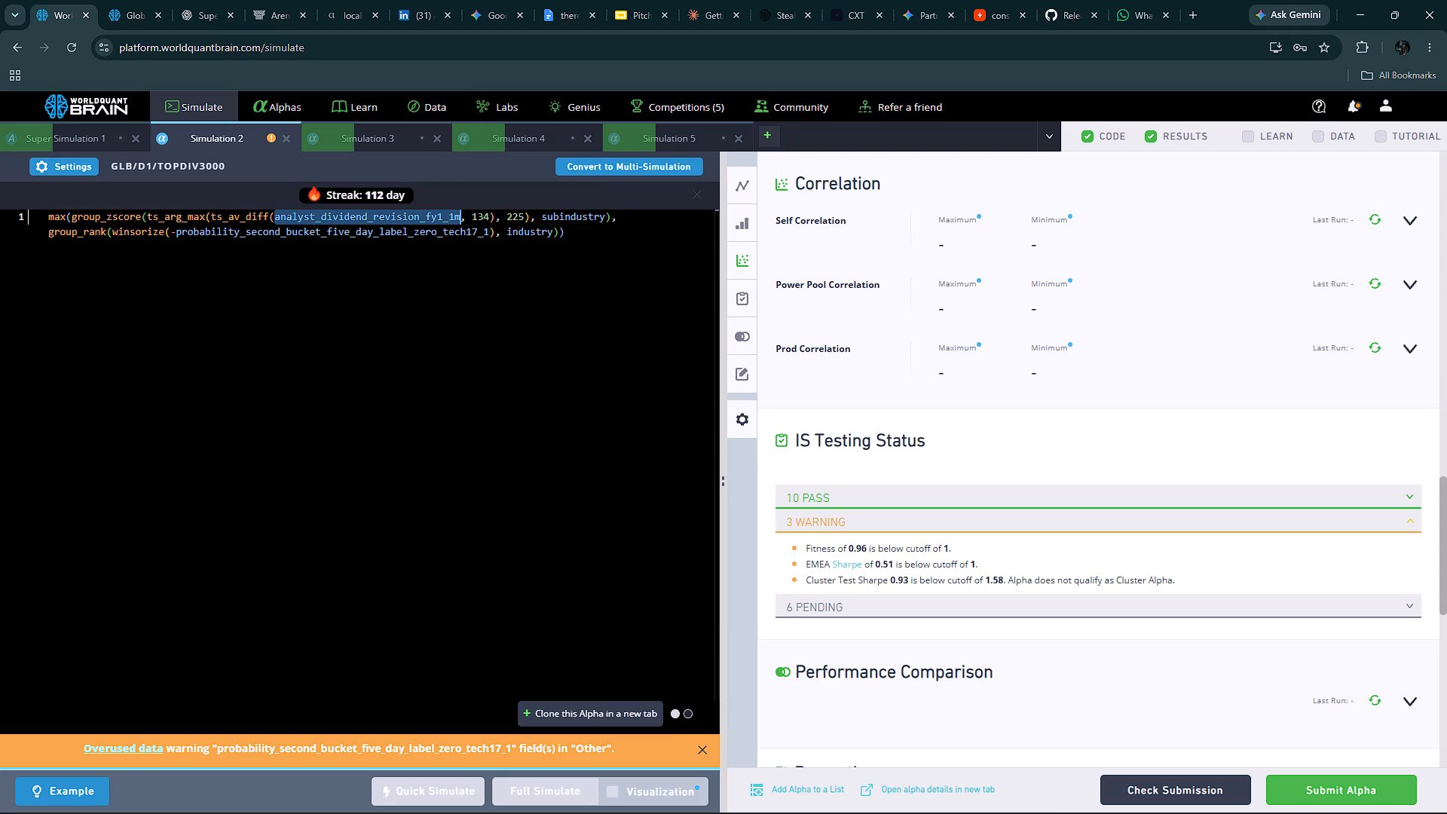
key("ctrl+v")
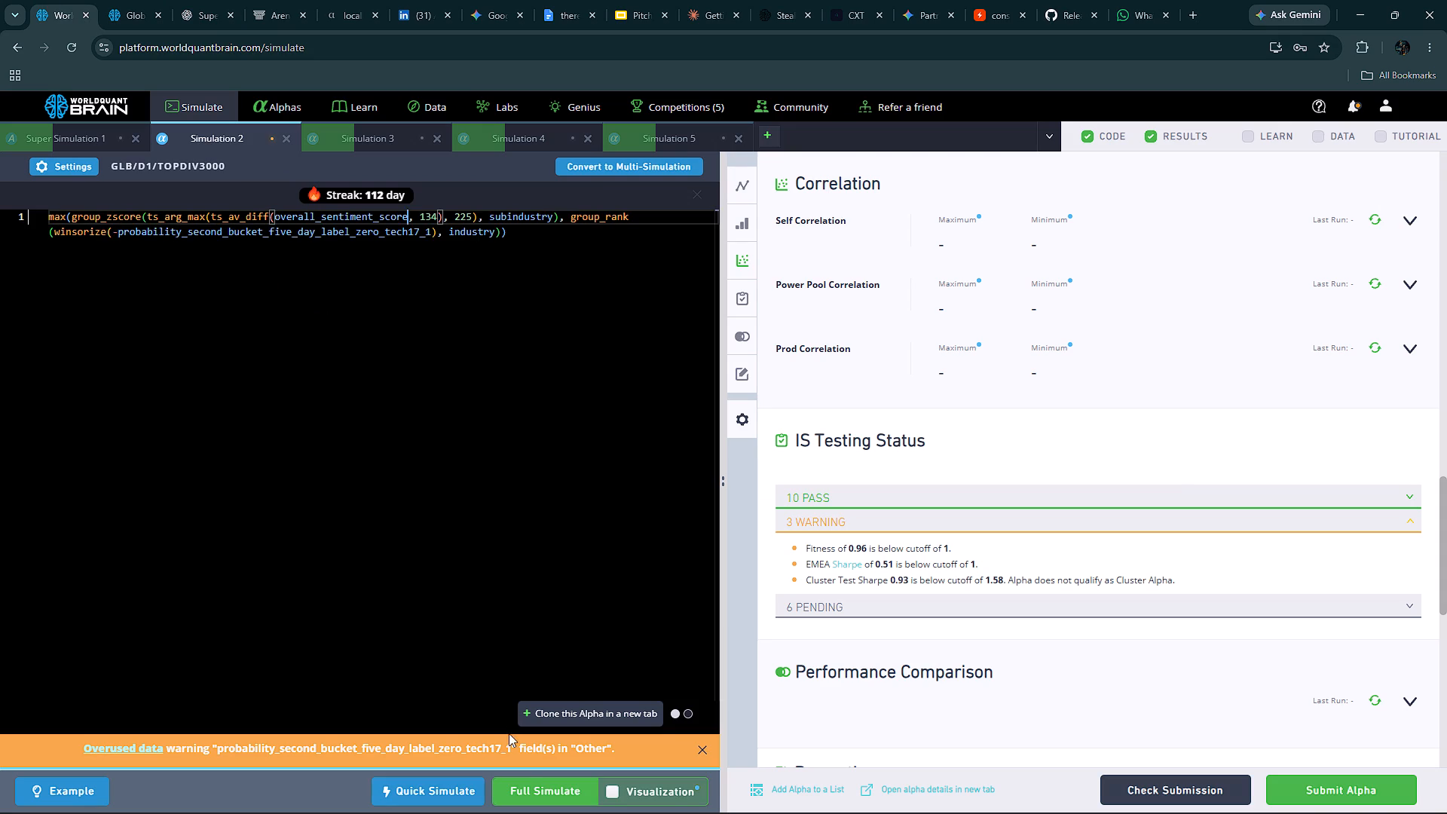
left_click(529, 783)
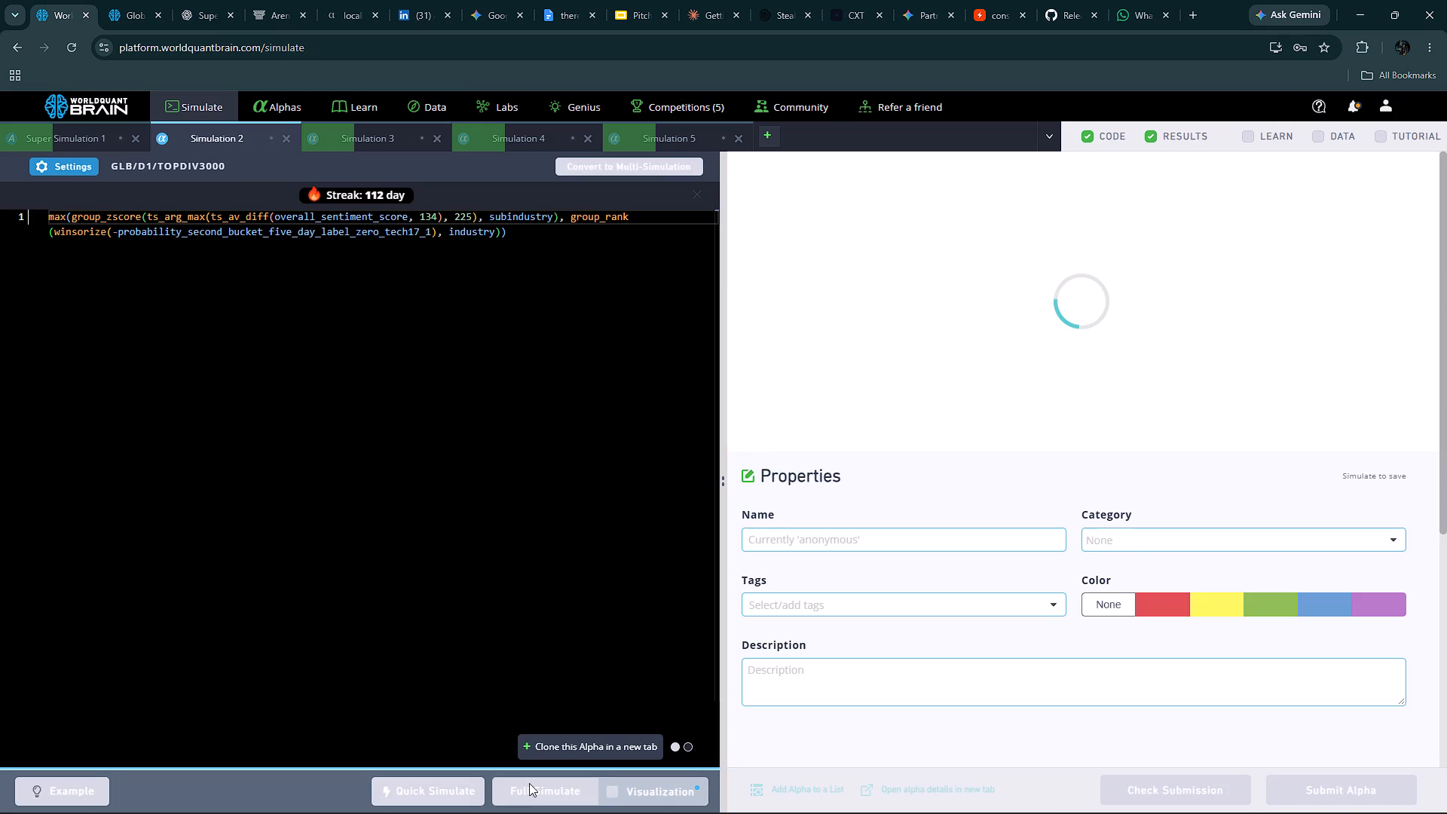
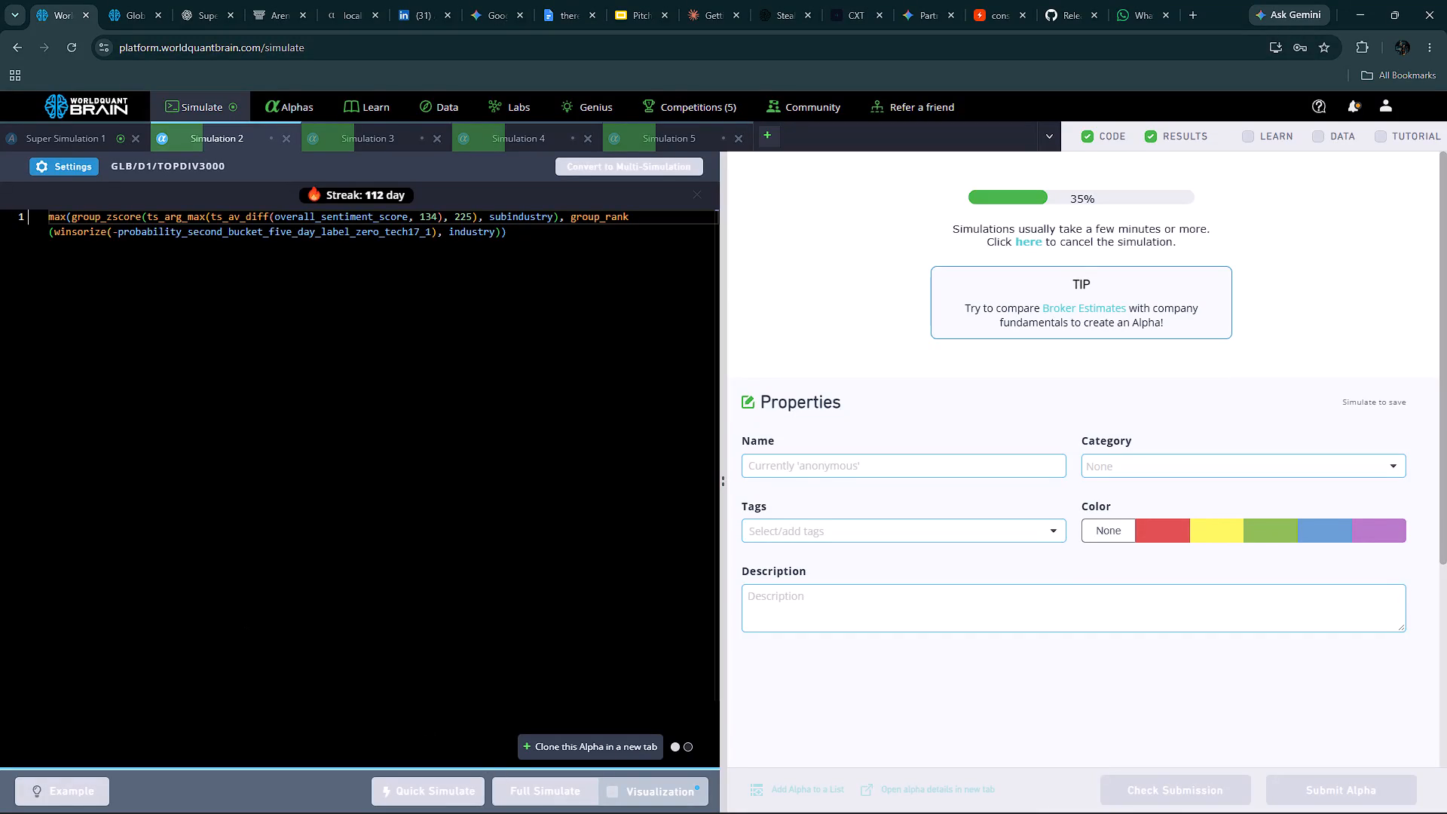
Switch from the running Simulation 2 to Super Simulation 1.
left_click(72, 127)
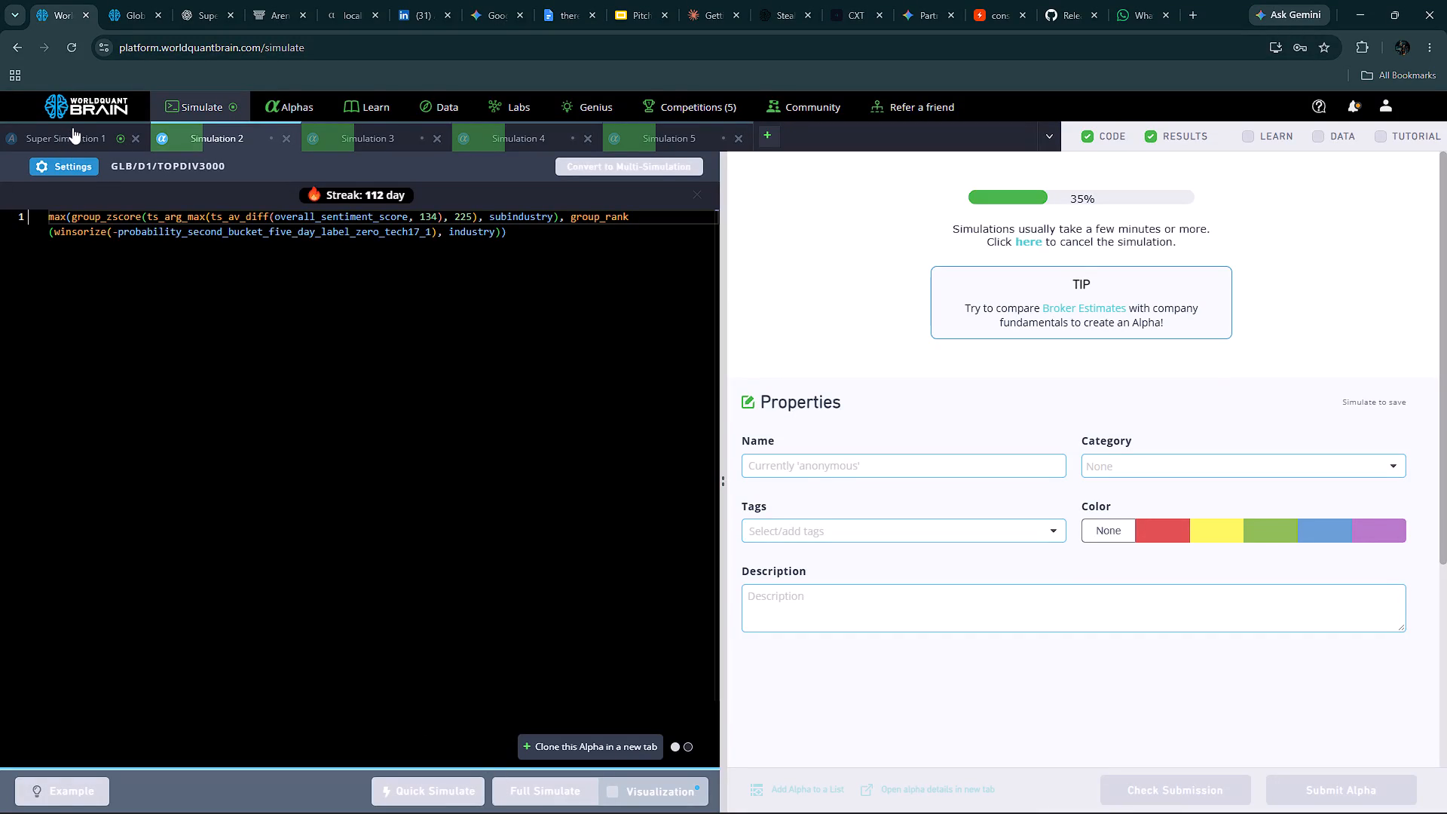
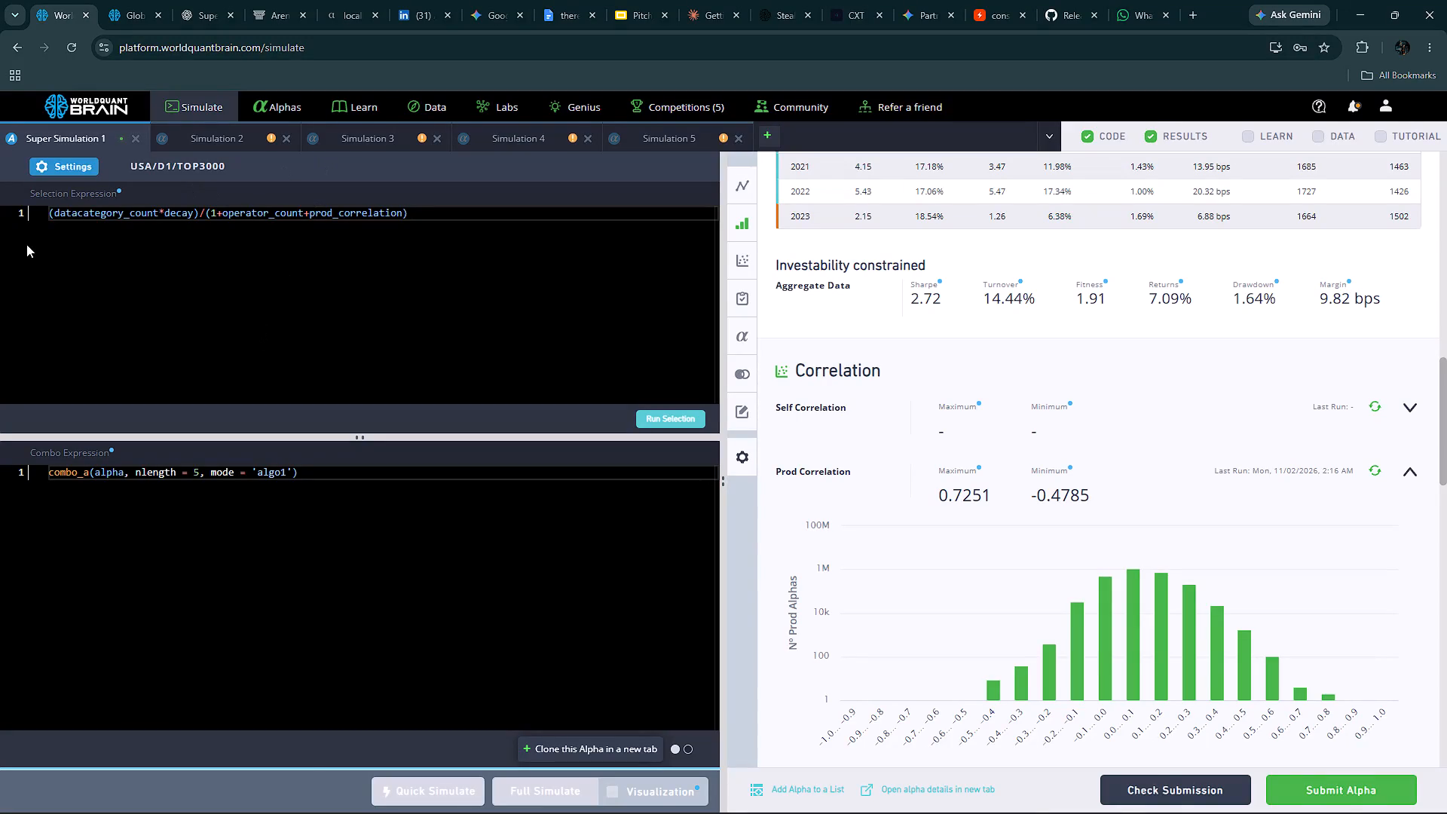
scroll(210, 282, "down", 1)
key("alt+Tab")
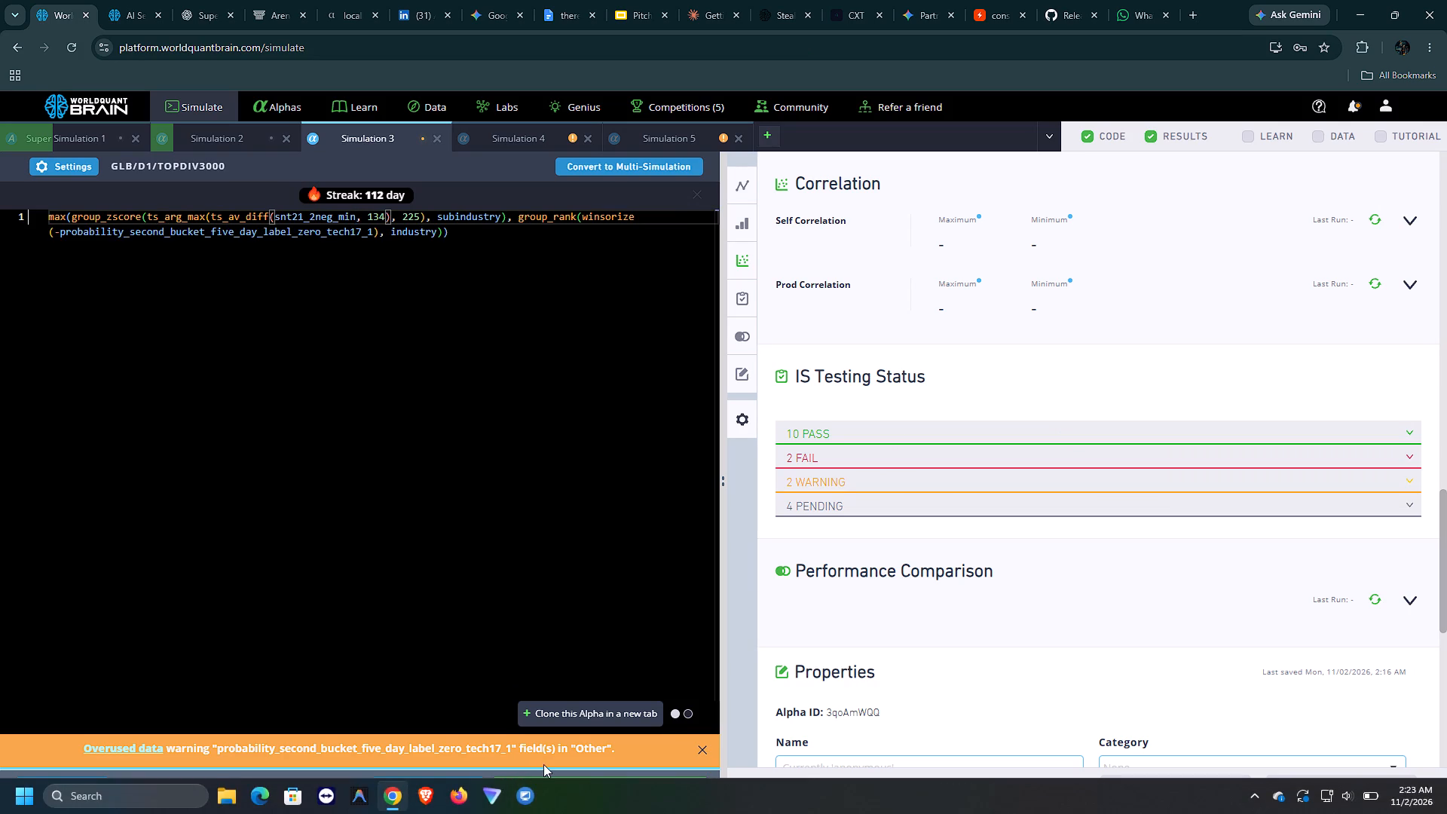
left_click(545, 786)
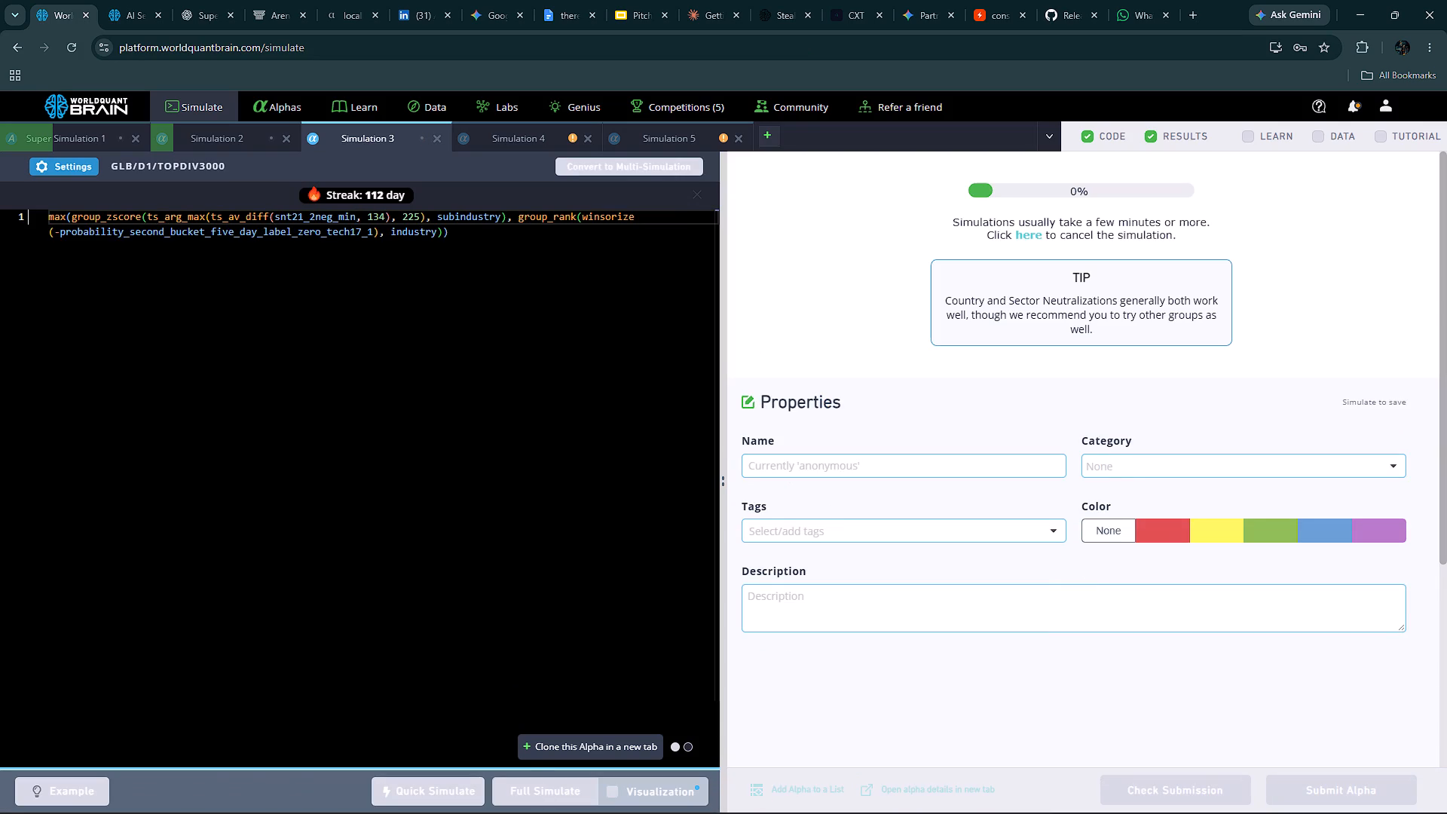
Reveal the test period of Simulation 4 and review its PnL chart and correlation section.
left_click(522, 139)
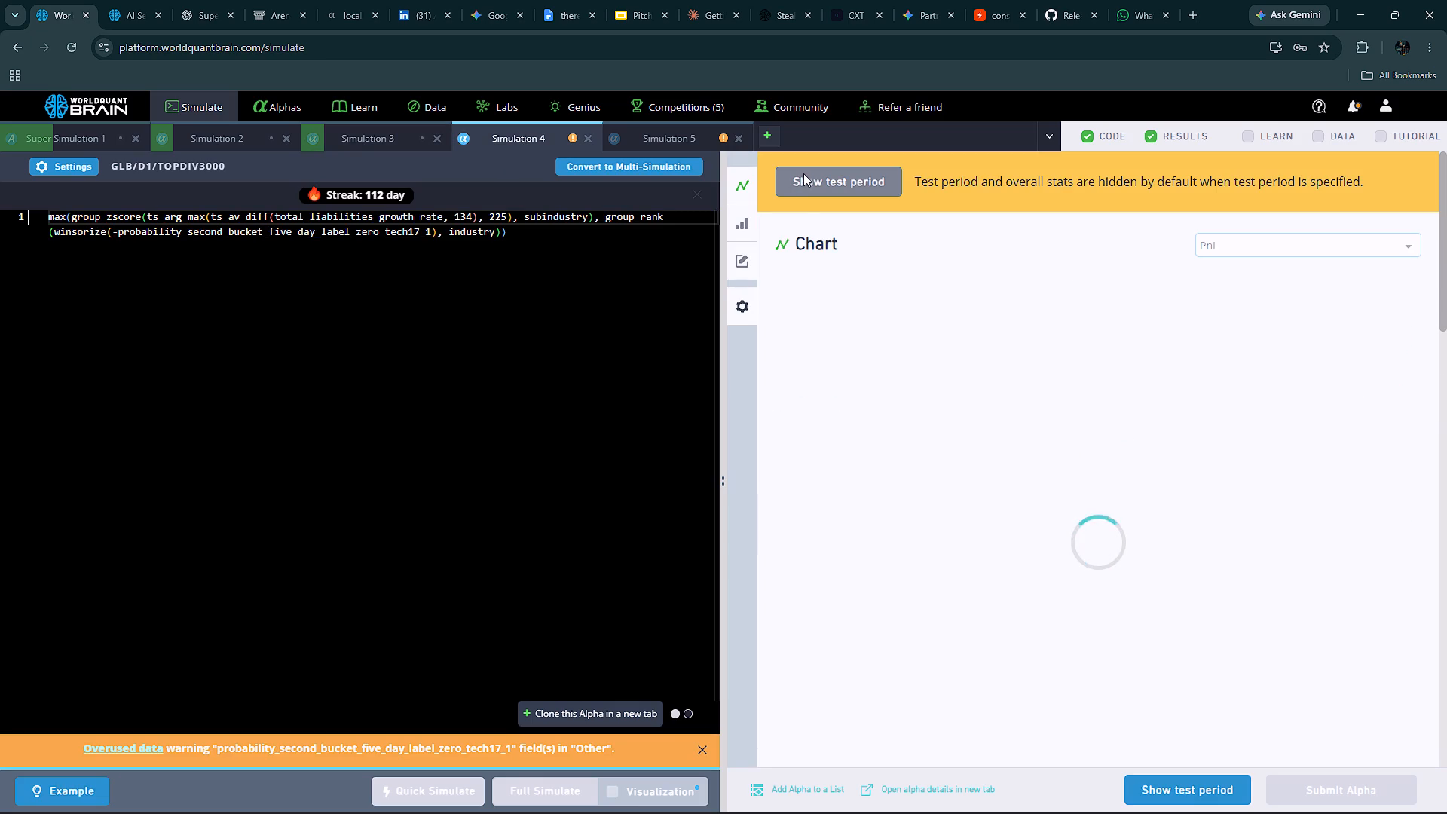
left_click(804, 173)
left_click(746, 257)
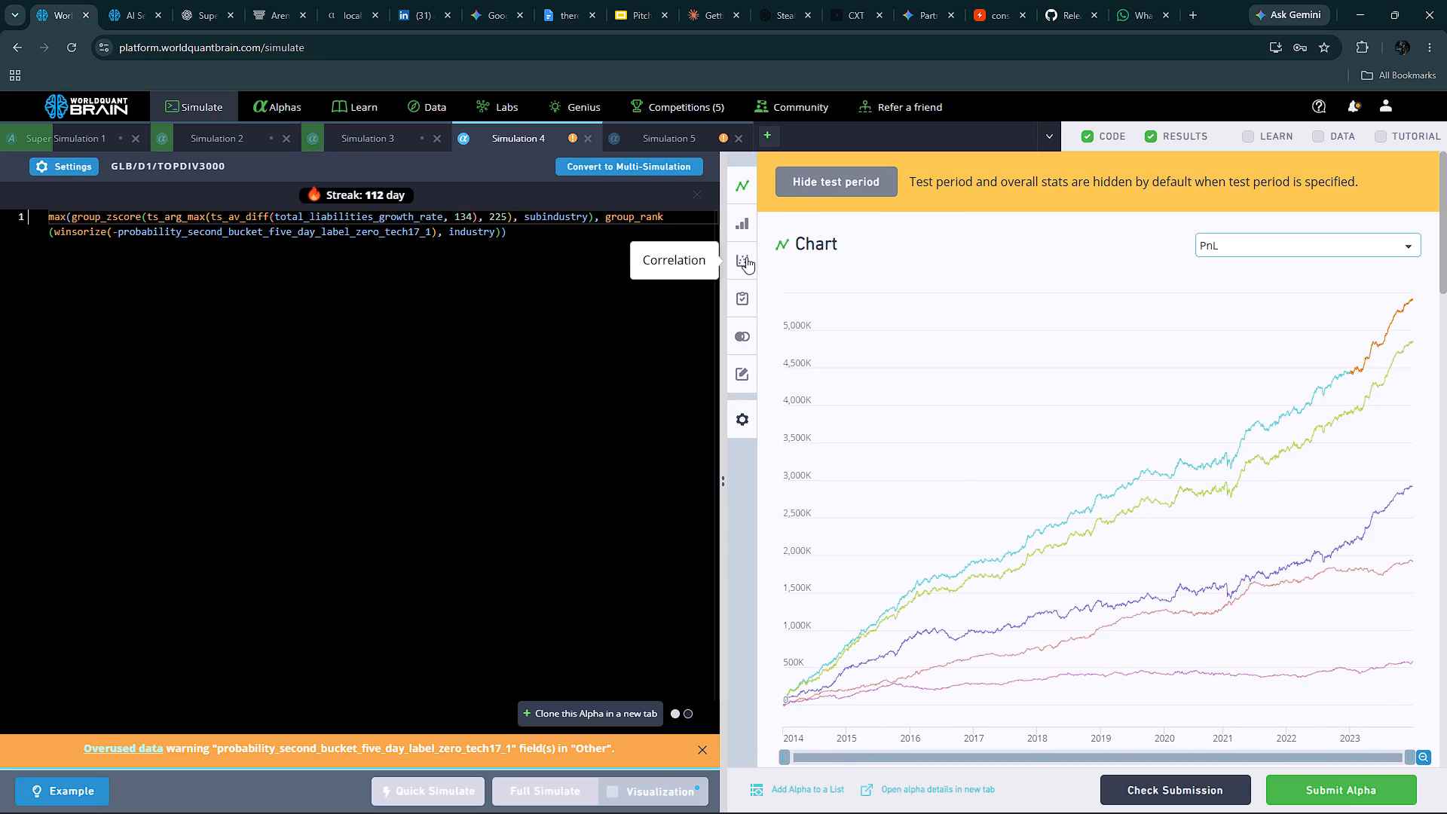
Expand the IS testing warnings of Simulation 4 and review them.
left_click(799, 519)
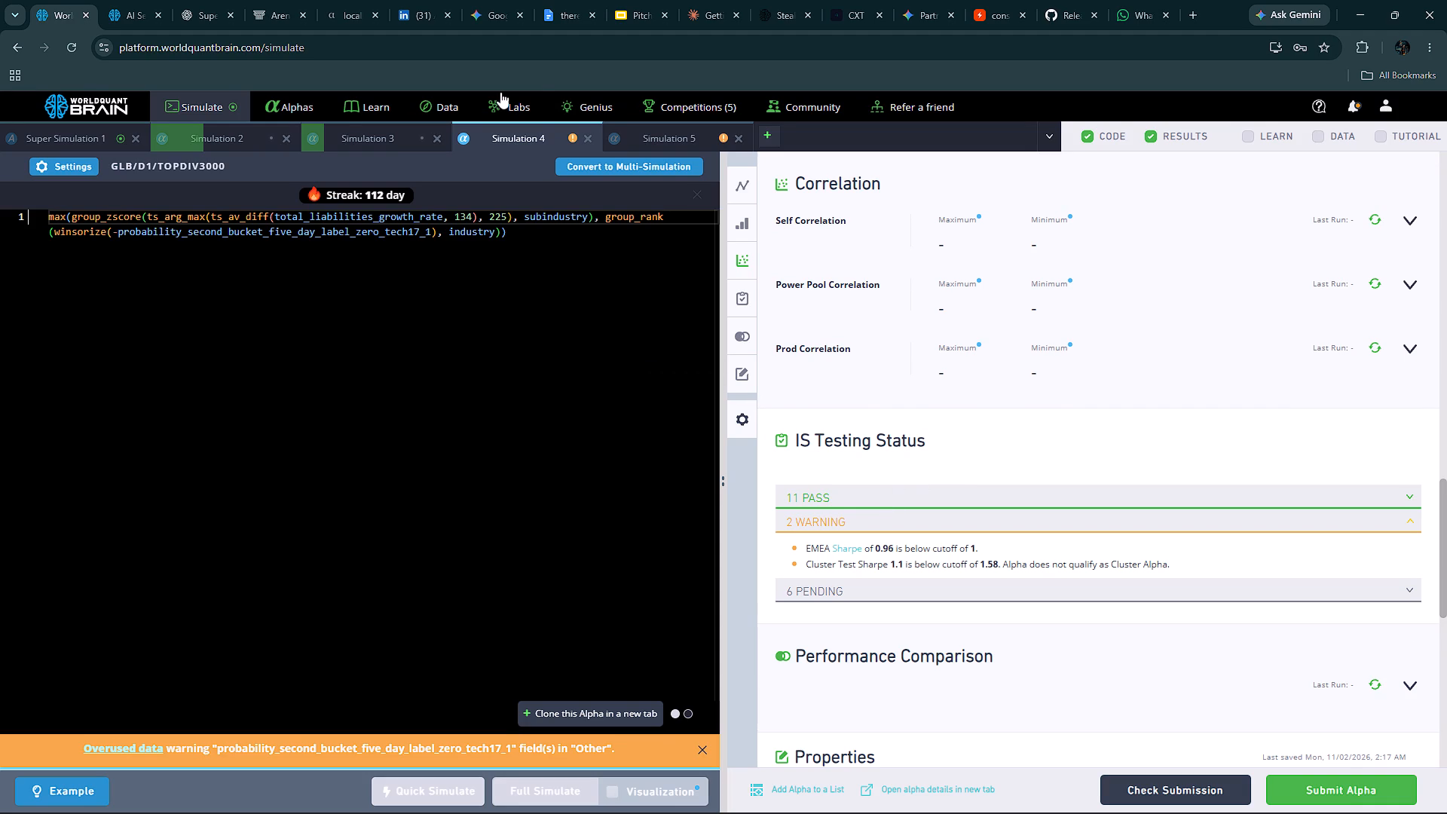
scroll(470, 61, "left", 1)
In Simulation 4, replace total_liabilities_growth_rate with snt21_2neut_max, copied from page 2 of the AI Sentiment Score Data fields, and run a full simulation.
left_click(141, 1)
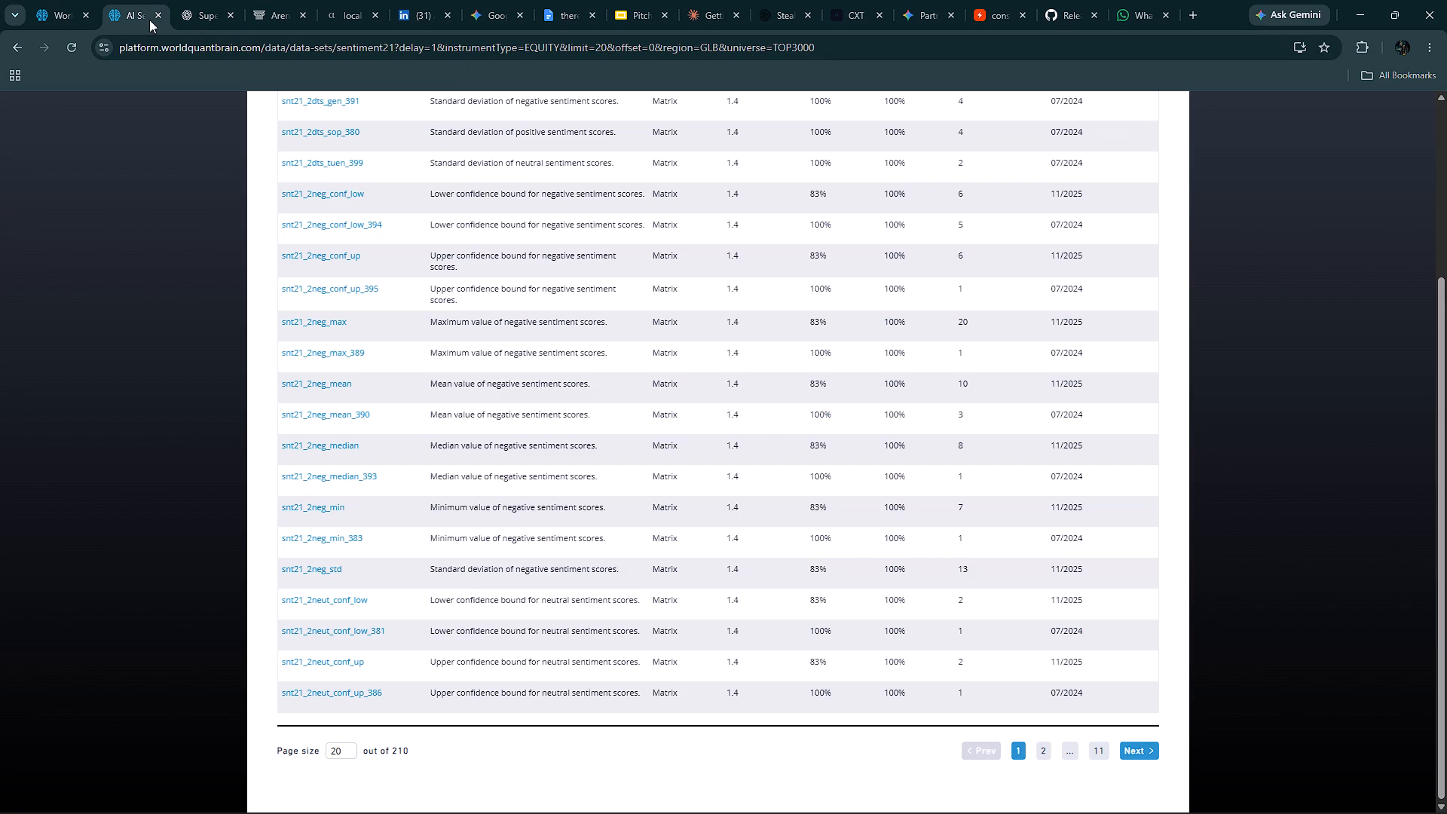
left_click(1041, 752)
left_click(1041, 752)
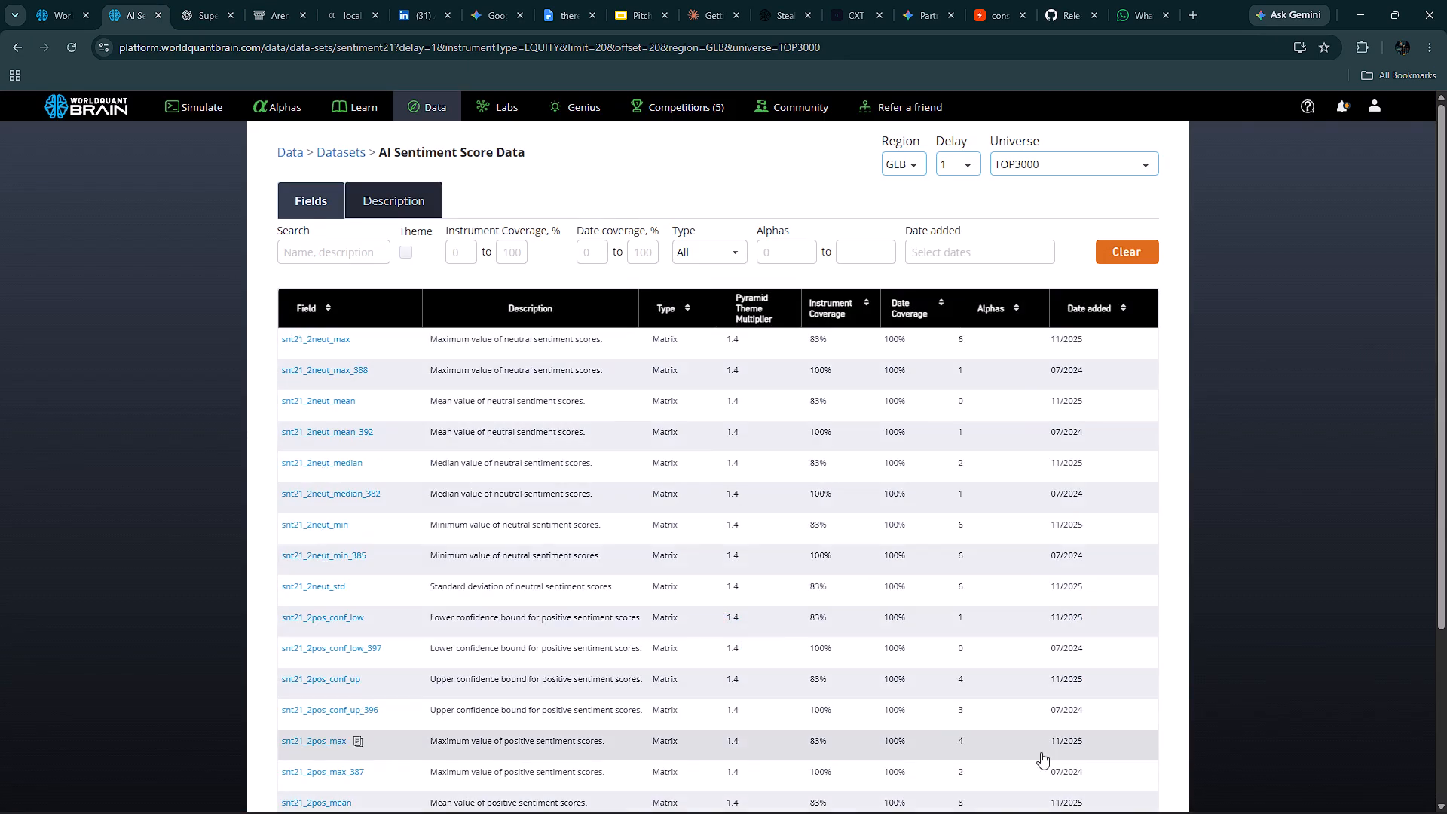
key("alt+Left")
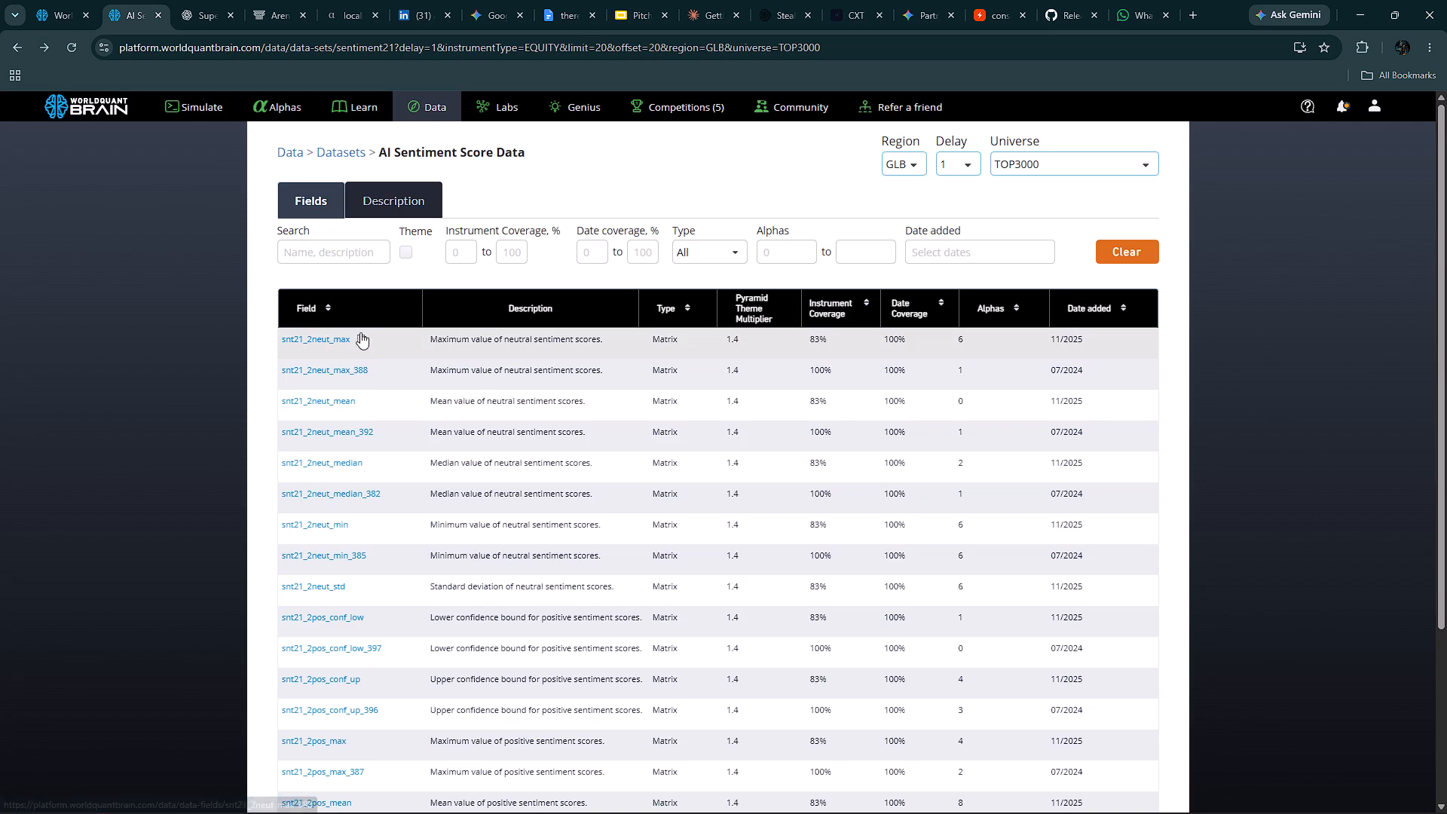
left_click(361, 341)
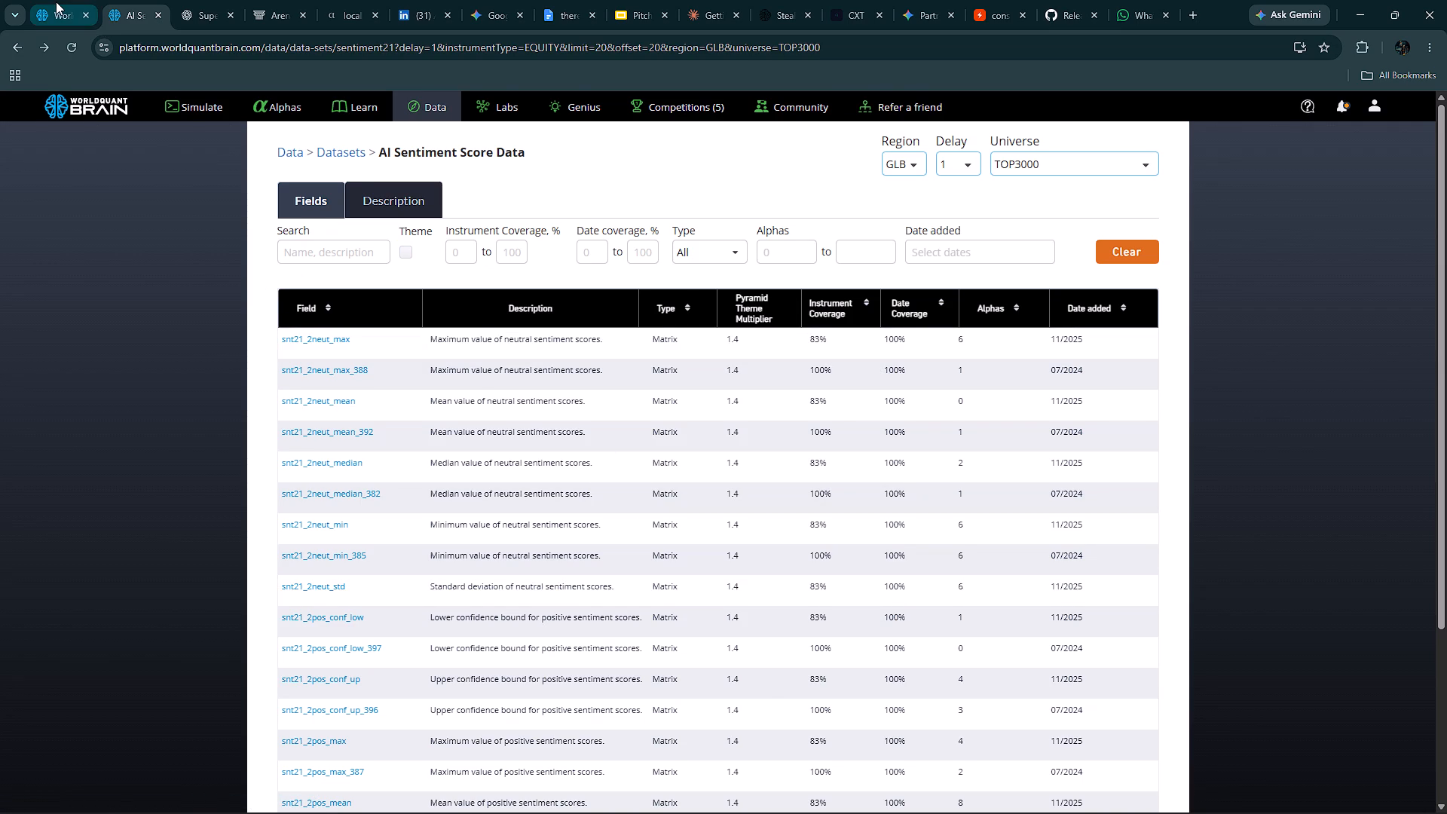
left_click(56, 2)
double_click(311, 218)
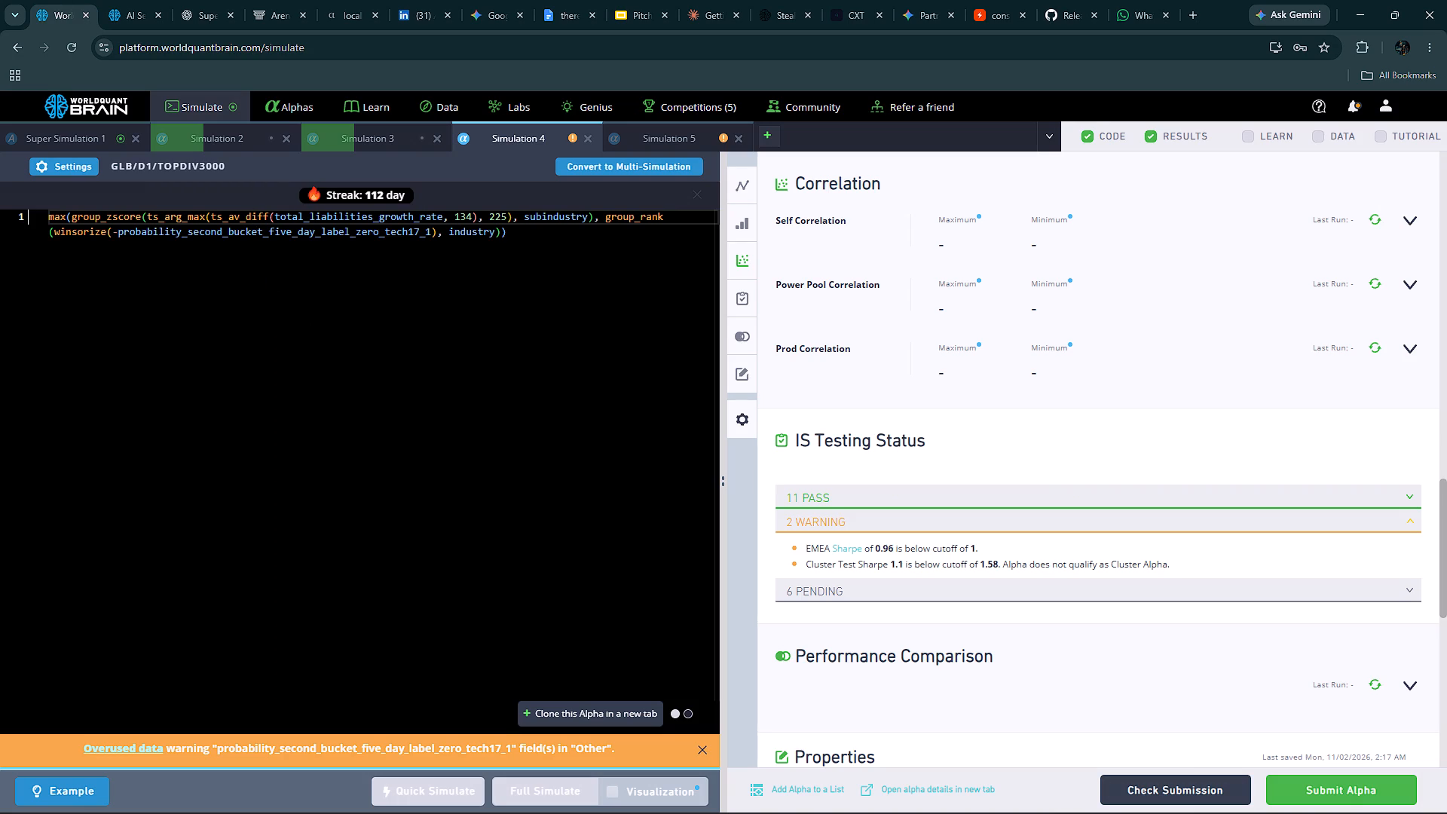
key("ctrl+v")
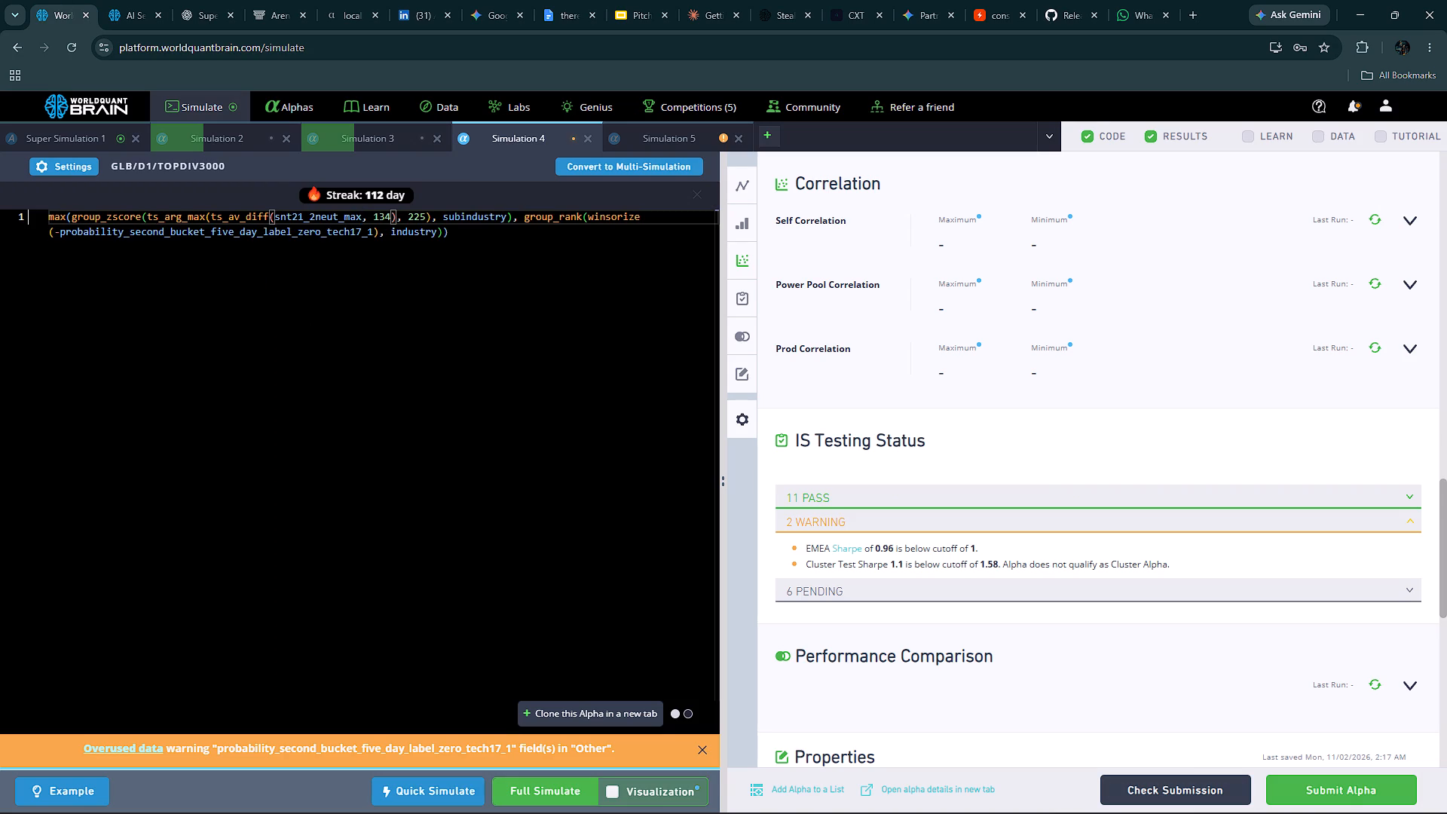
left_click(547, 786)
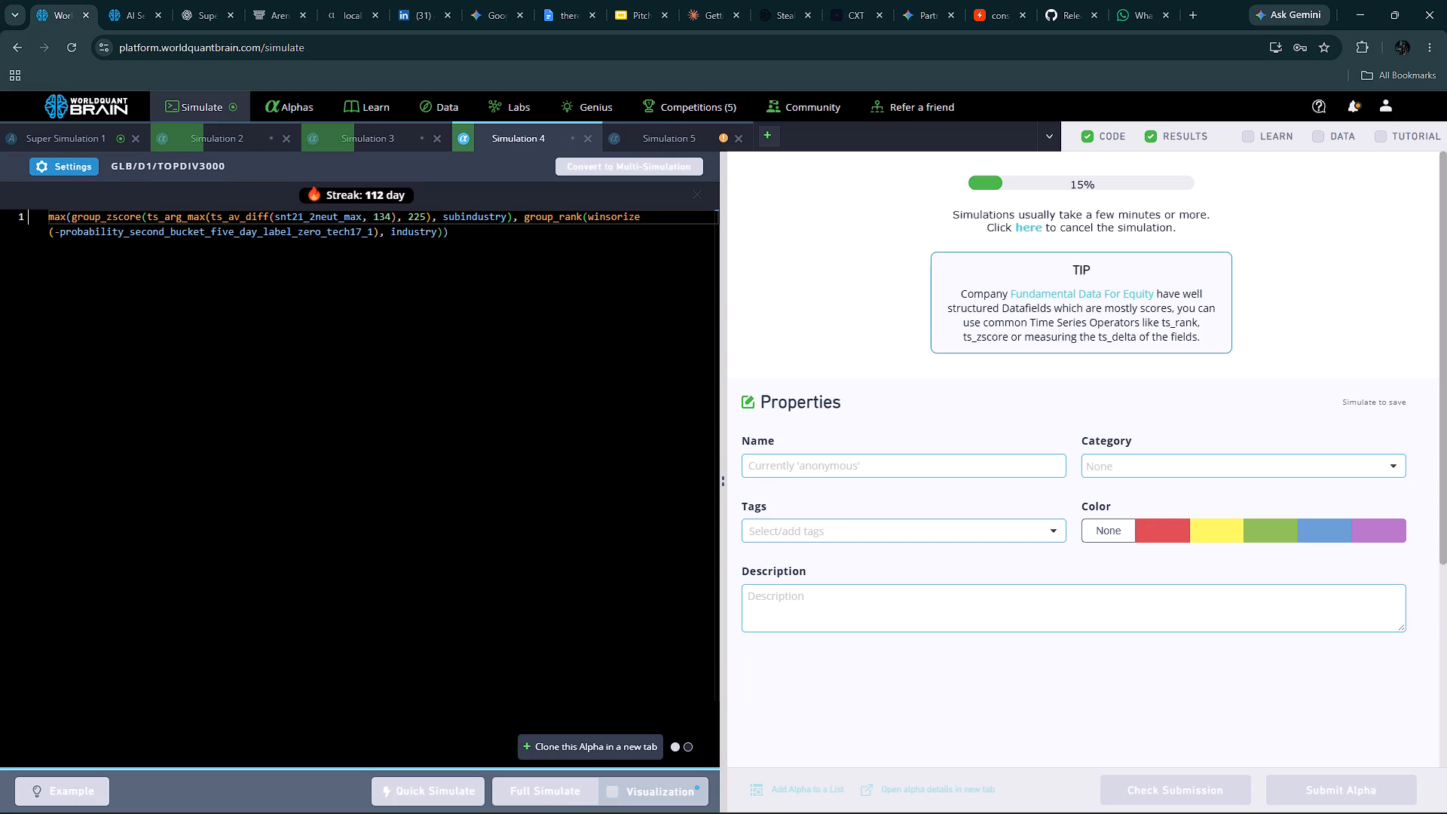
Reveal the test period of Simulation 5 and review its regional aggregate data, correlation and IS testing status.
left_click(668, 134)
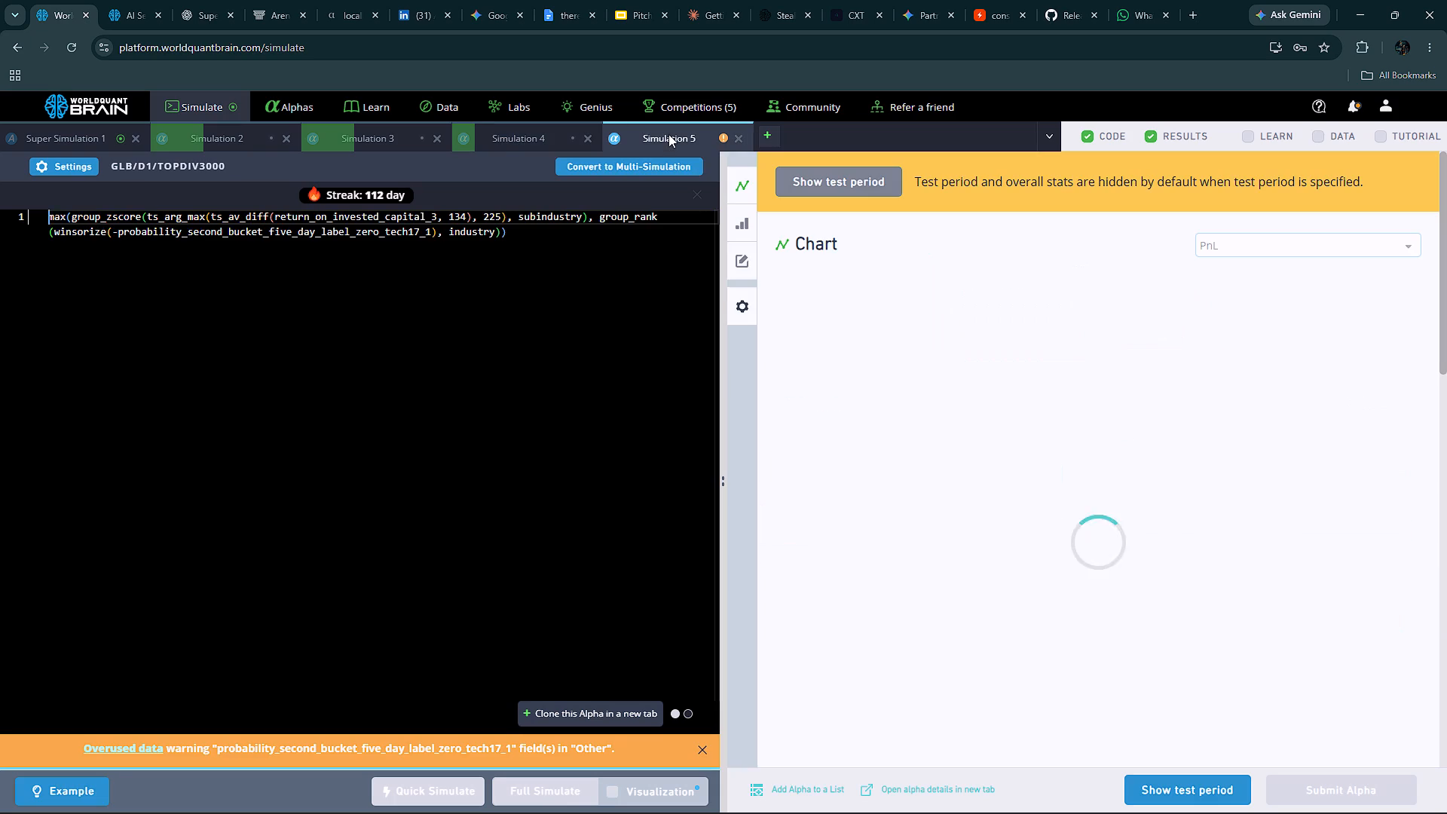
left_click(850, 176)
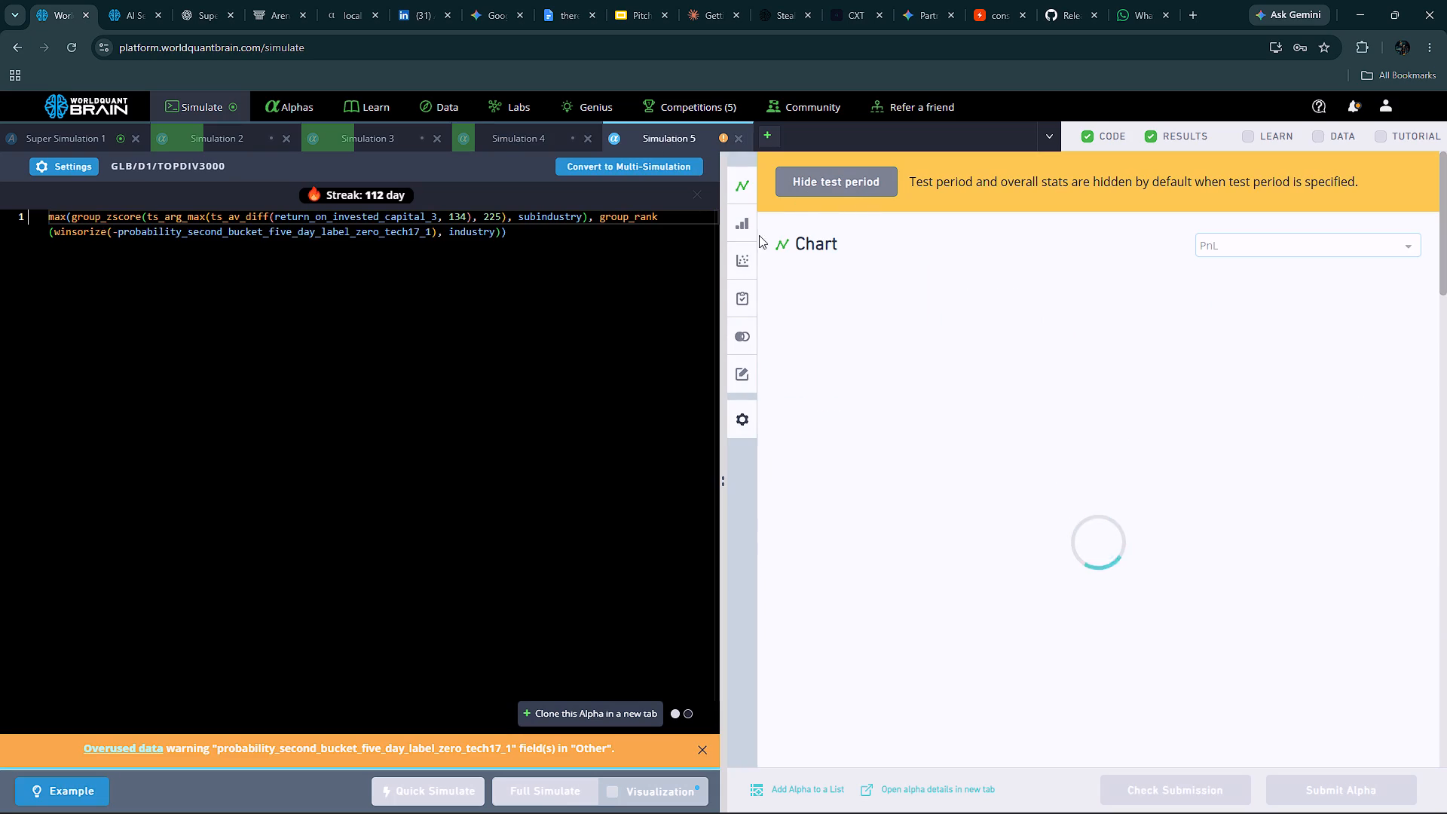
left_click(746, 259)
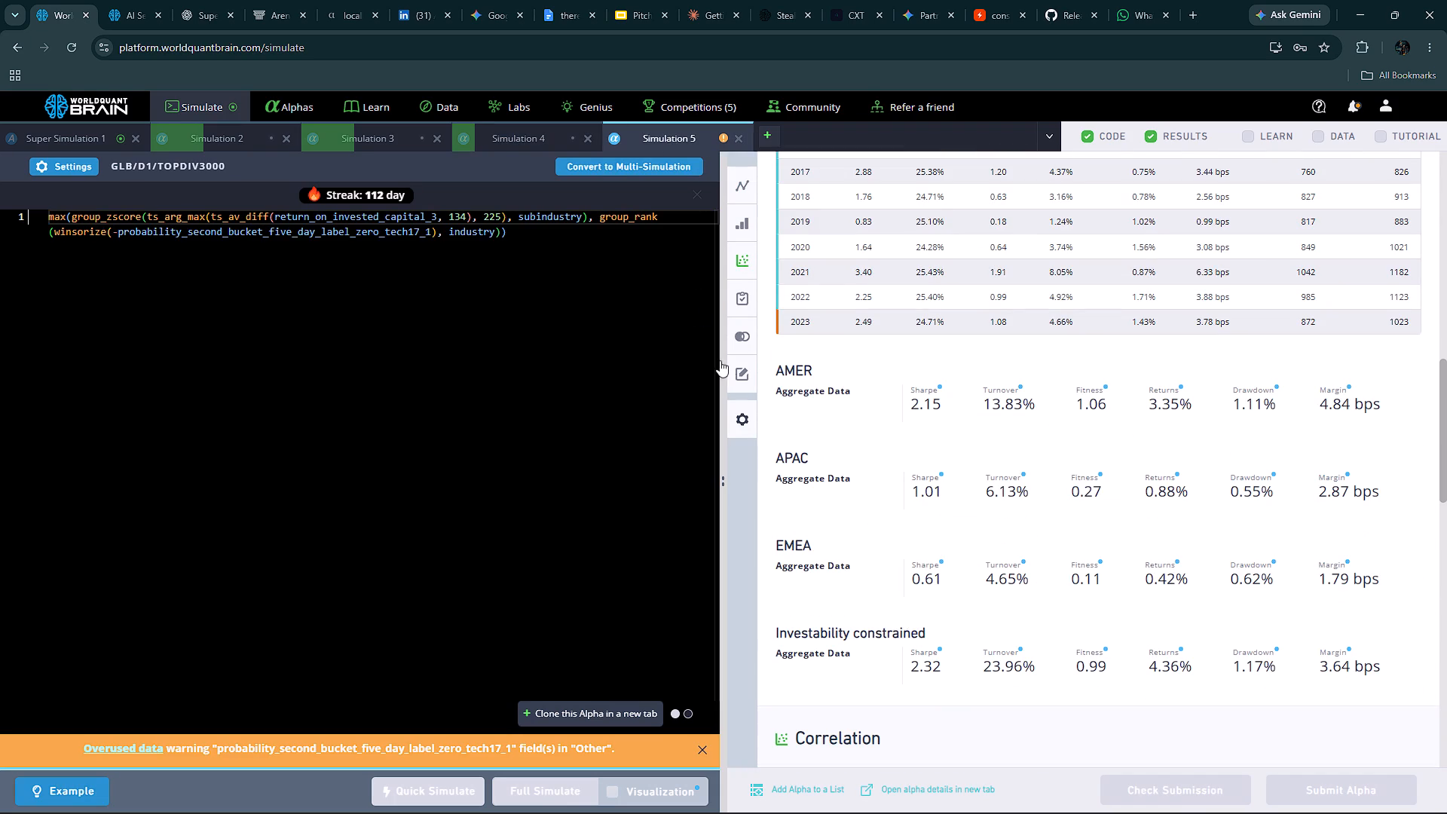
scroll(862, 401, "down", 4)
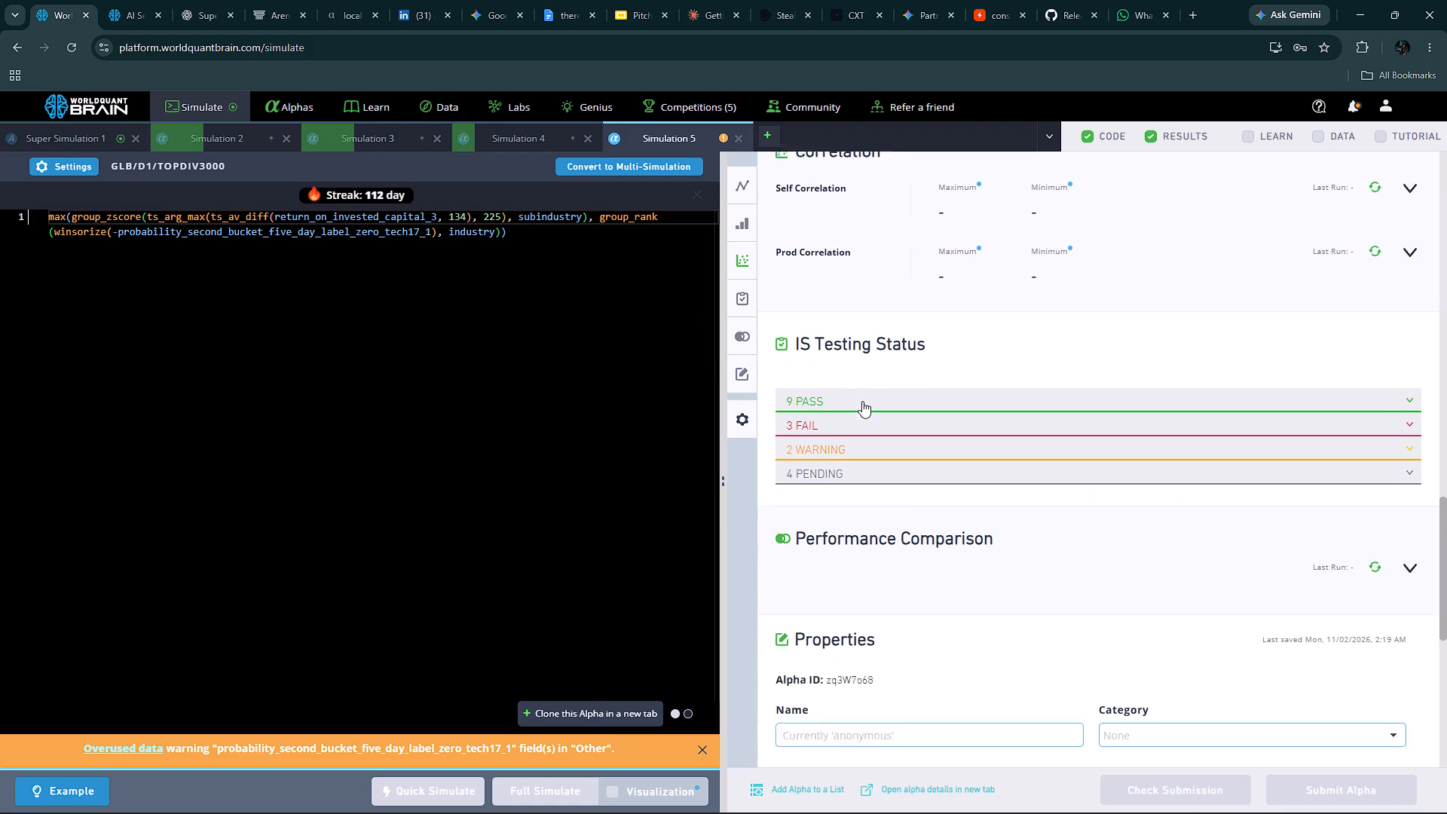
In Simulation 5, replace return_on_invested_capital_3 with snt21_2pos_median_379, copied from the AI Sentiment Score Data dataset, and run a full simulation.
left_click(140, 5)
scroll(417, 494, "down", 6)
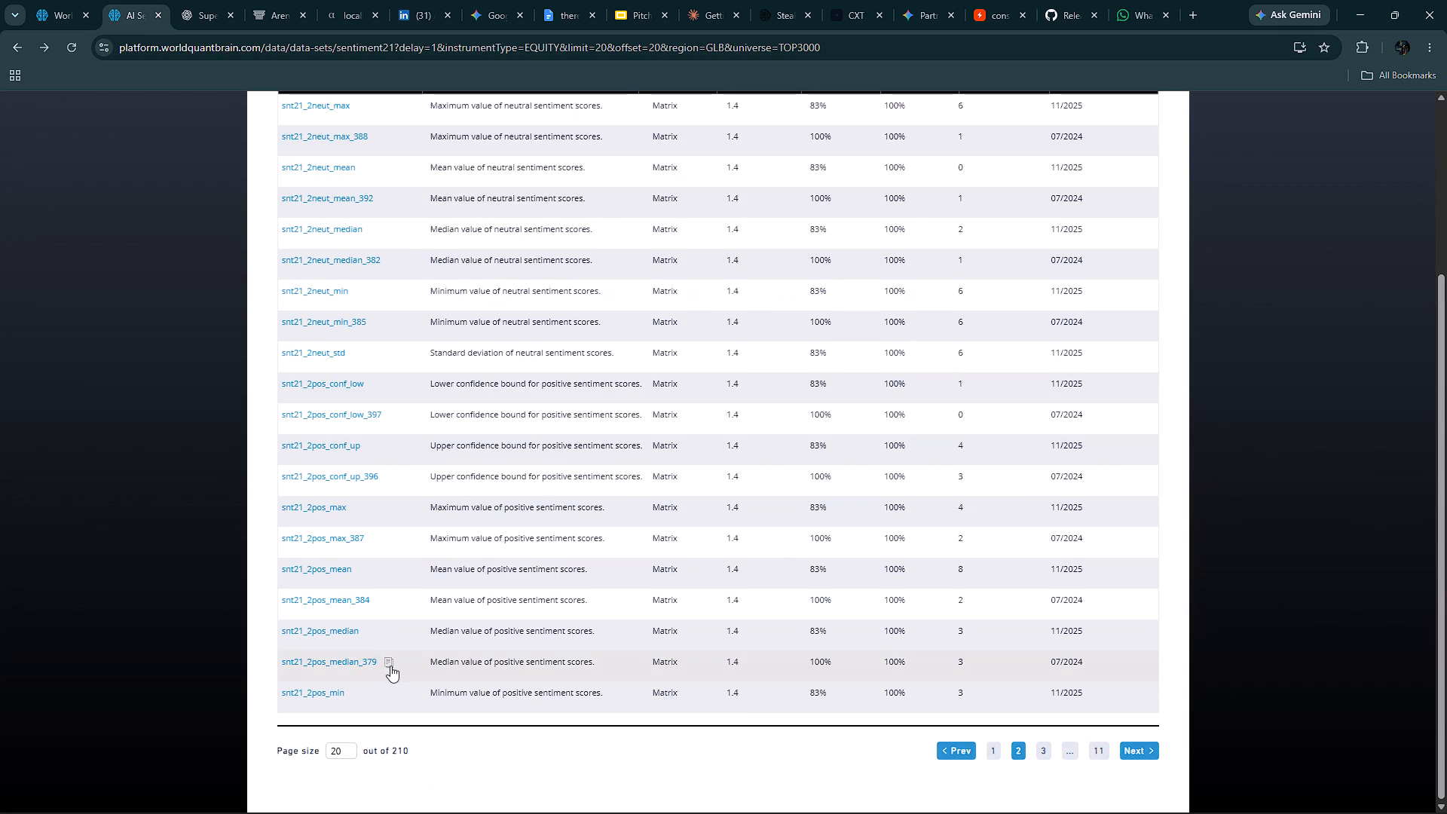
left_click(391, 666)
left_click(65, 13)
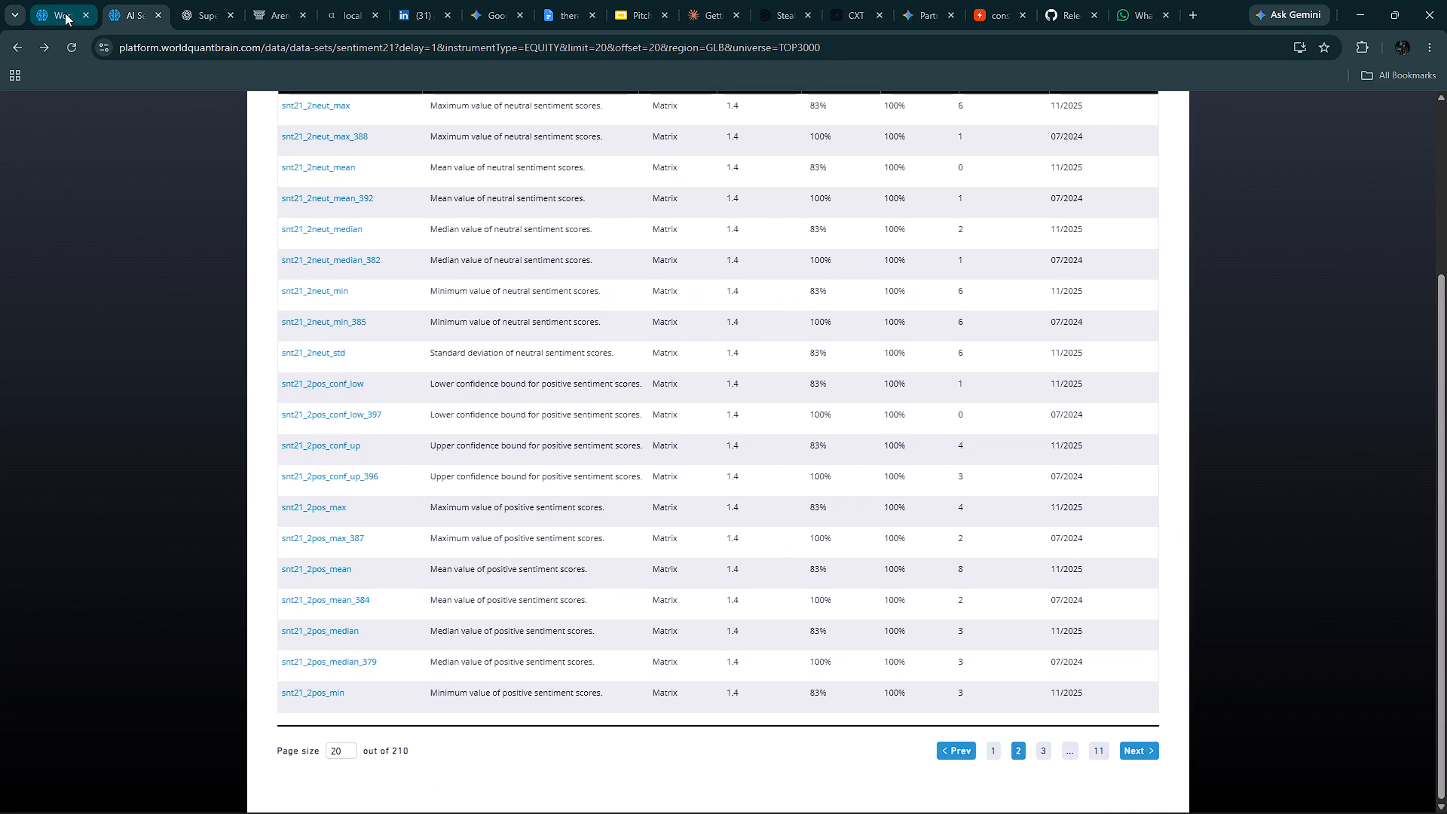
double_click(306, 214)
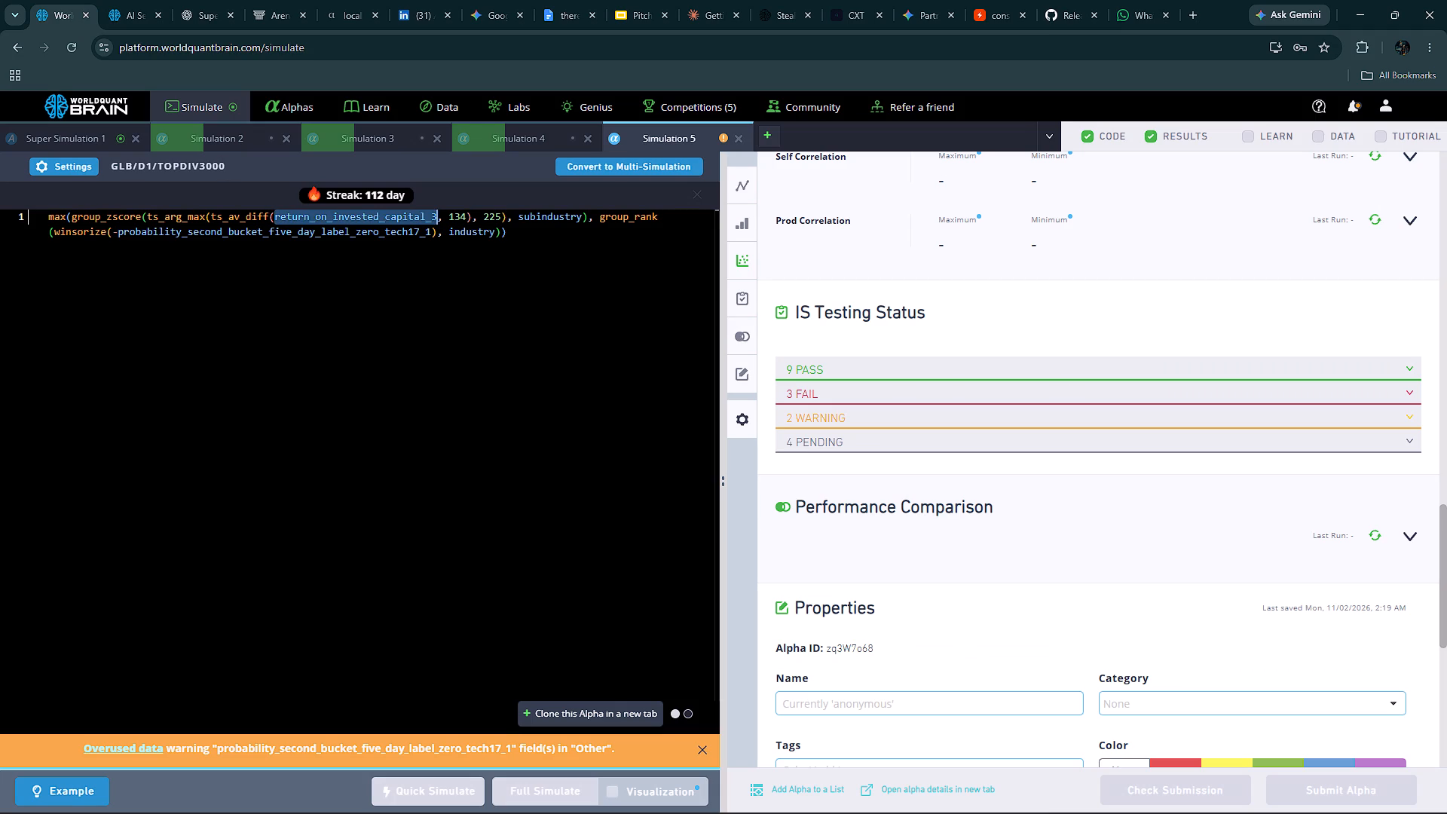
key("ctrl+v")
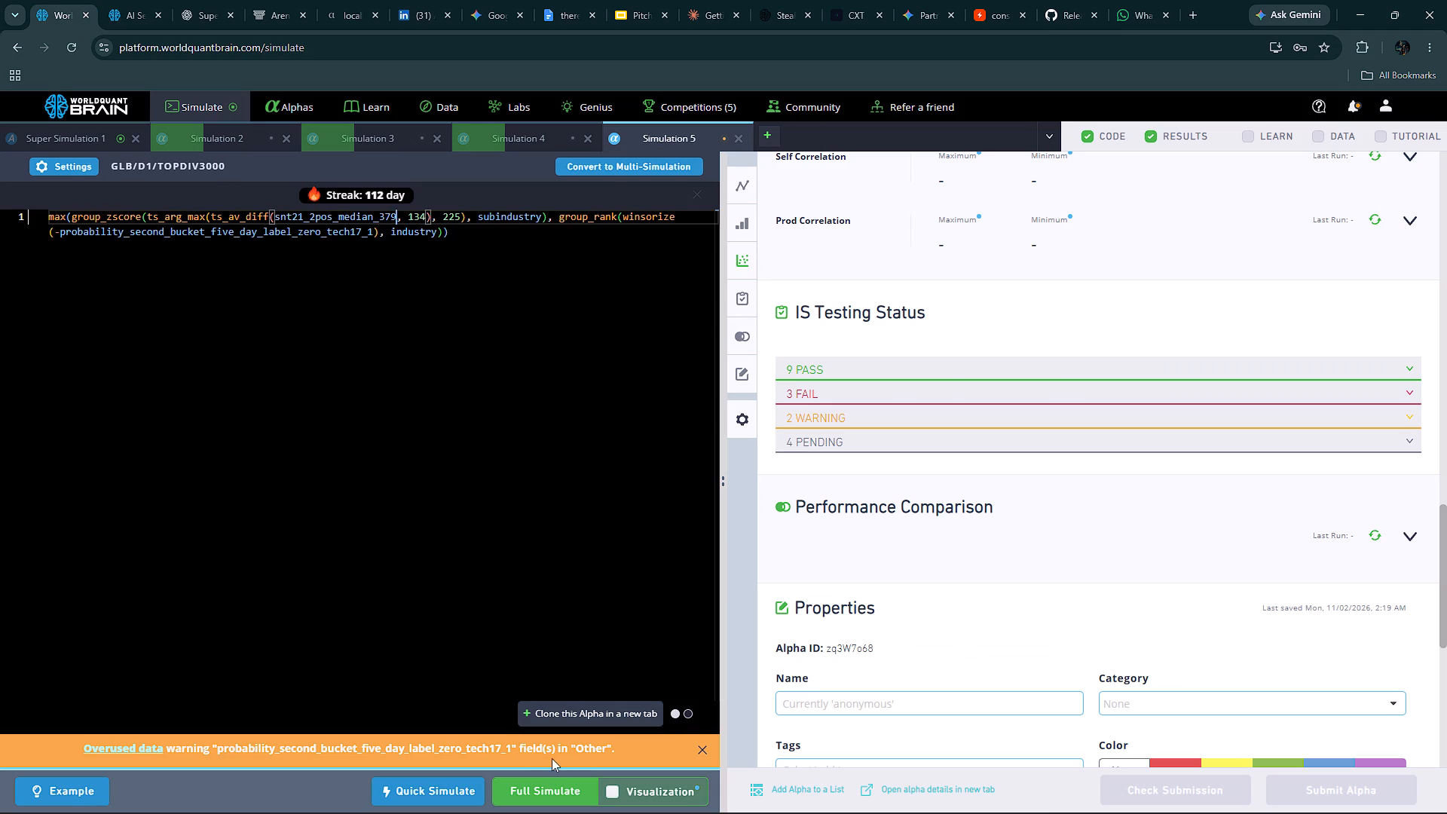
left_click(525, 788)
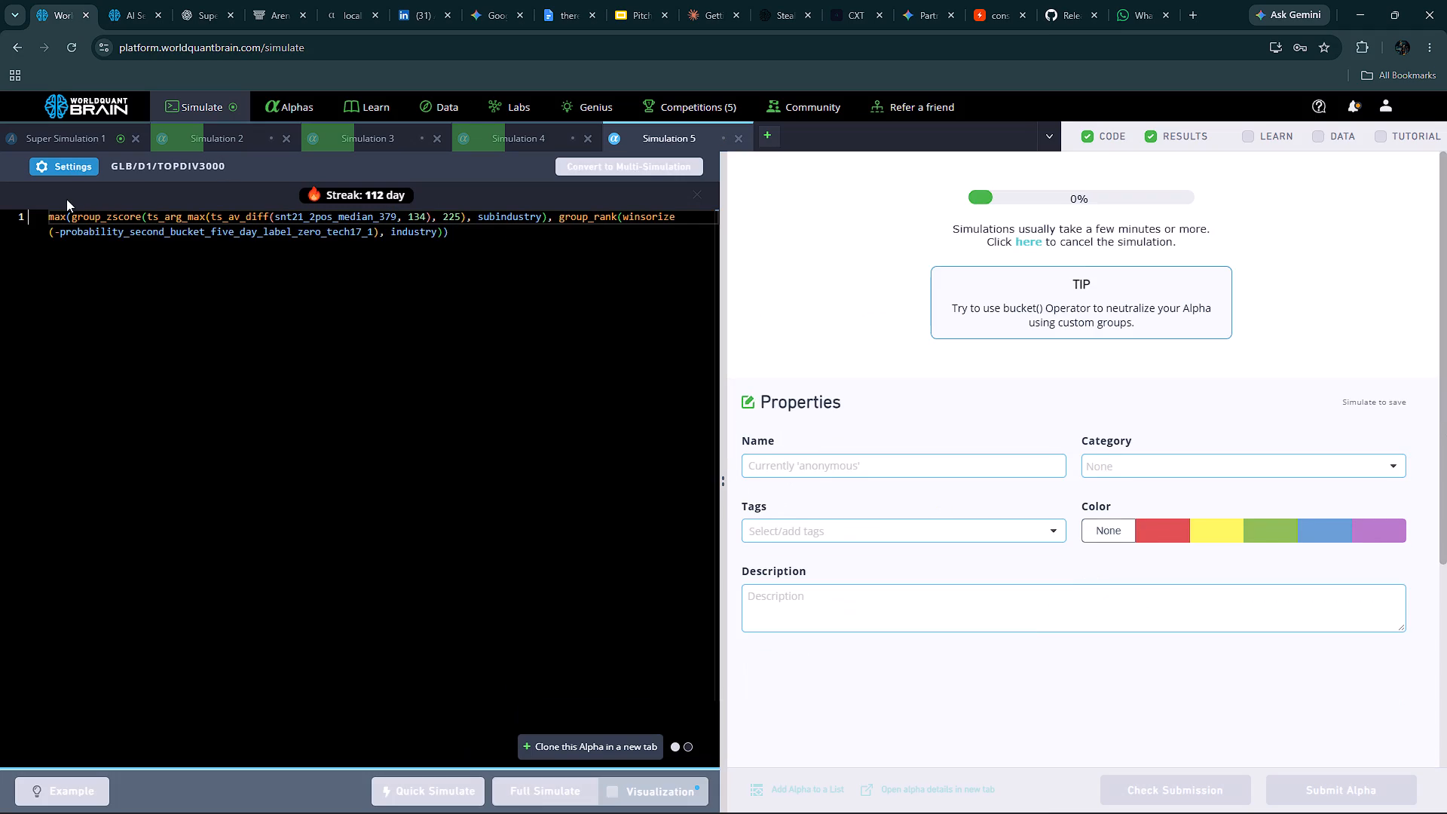
Reveal the test period of Super Simulation 1 and review its correlation section and failed IS test.
left_click(80, 137)
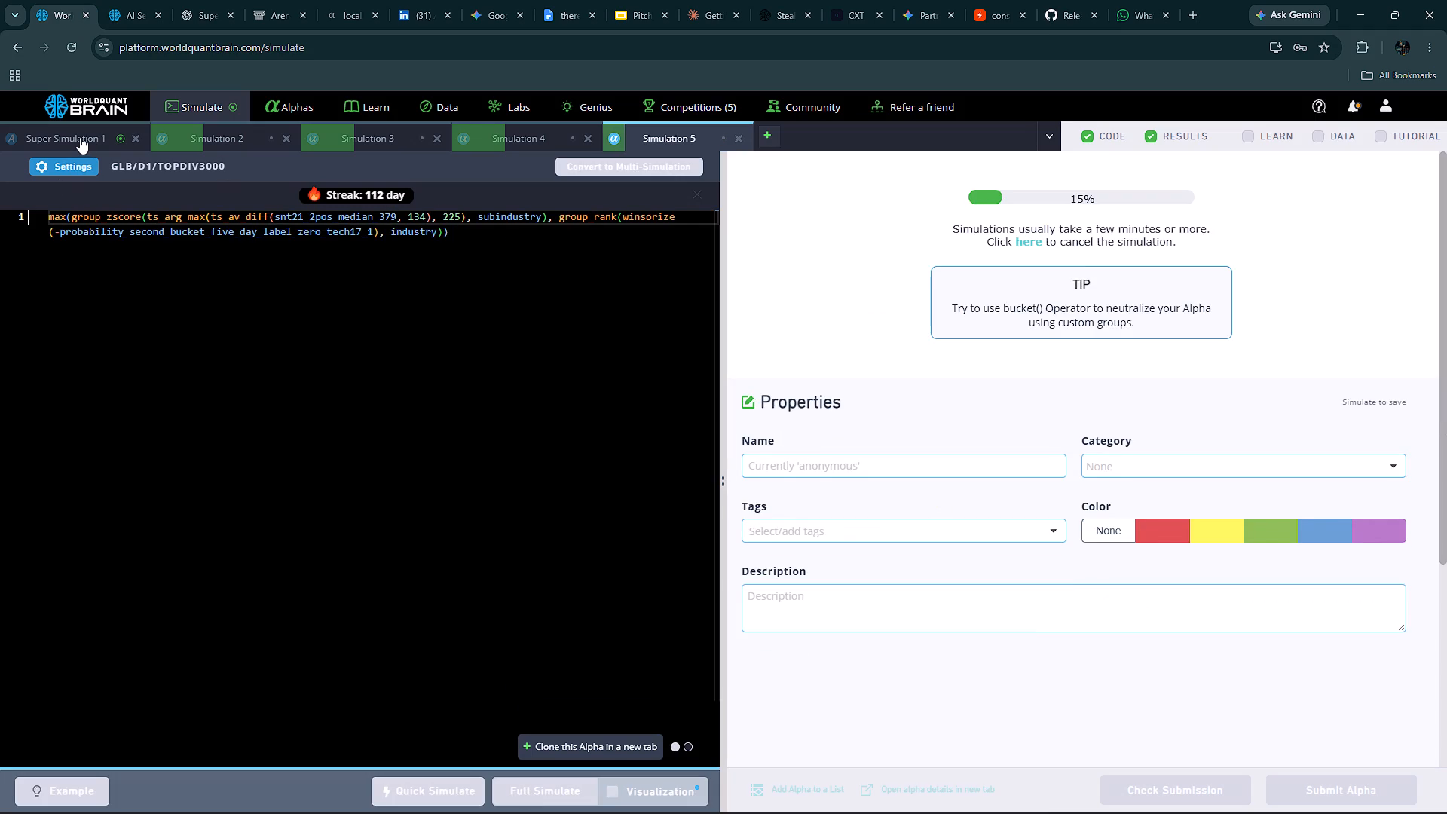
left_click(80, 137)
left_click(820, 184)
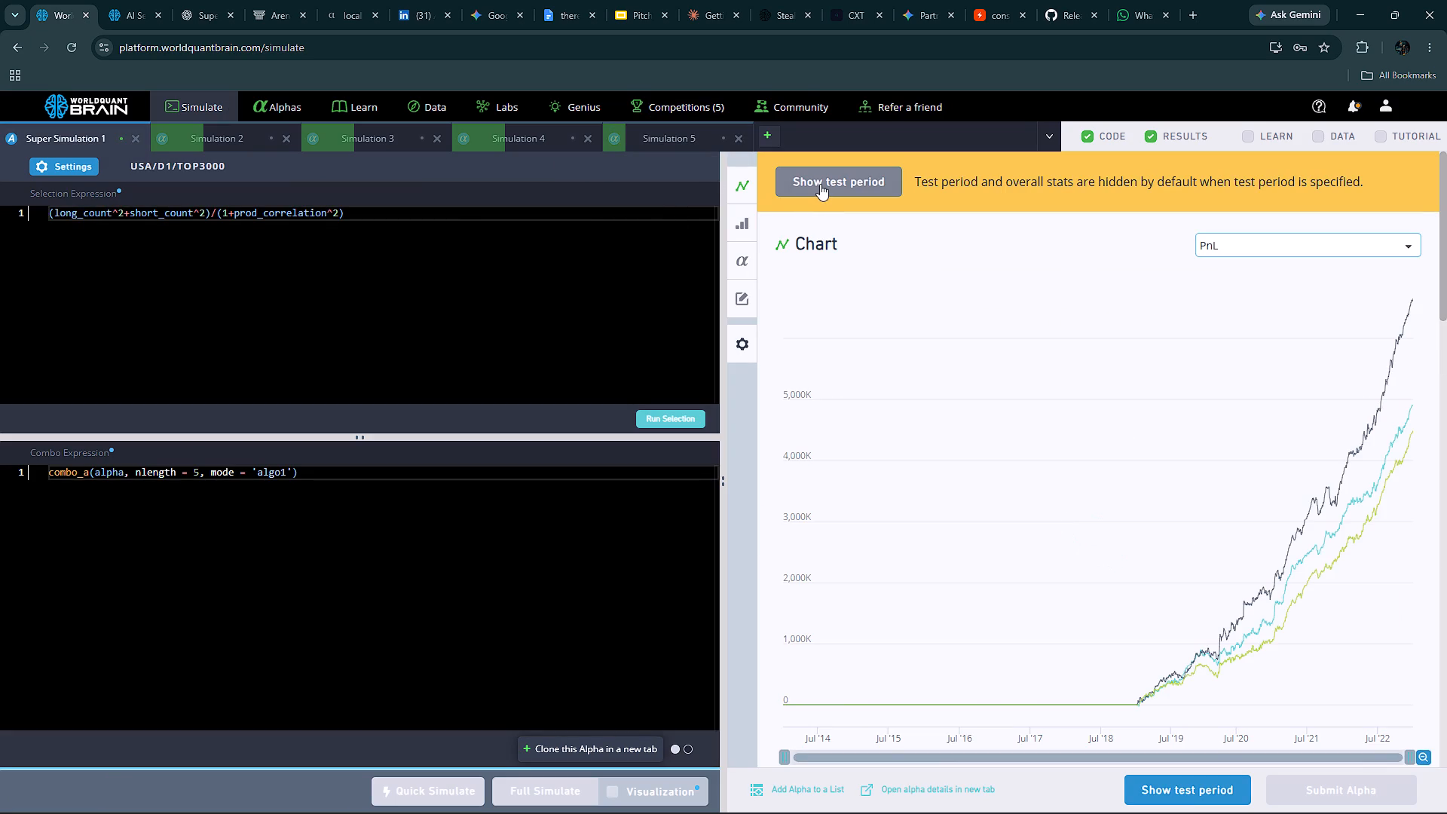
left_click(733, 266)
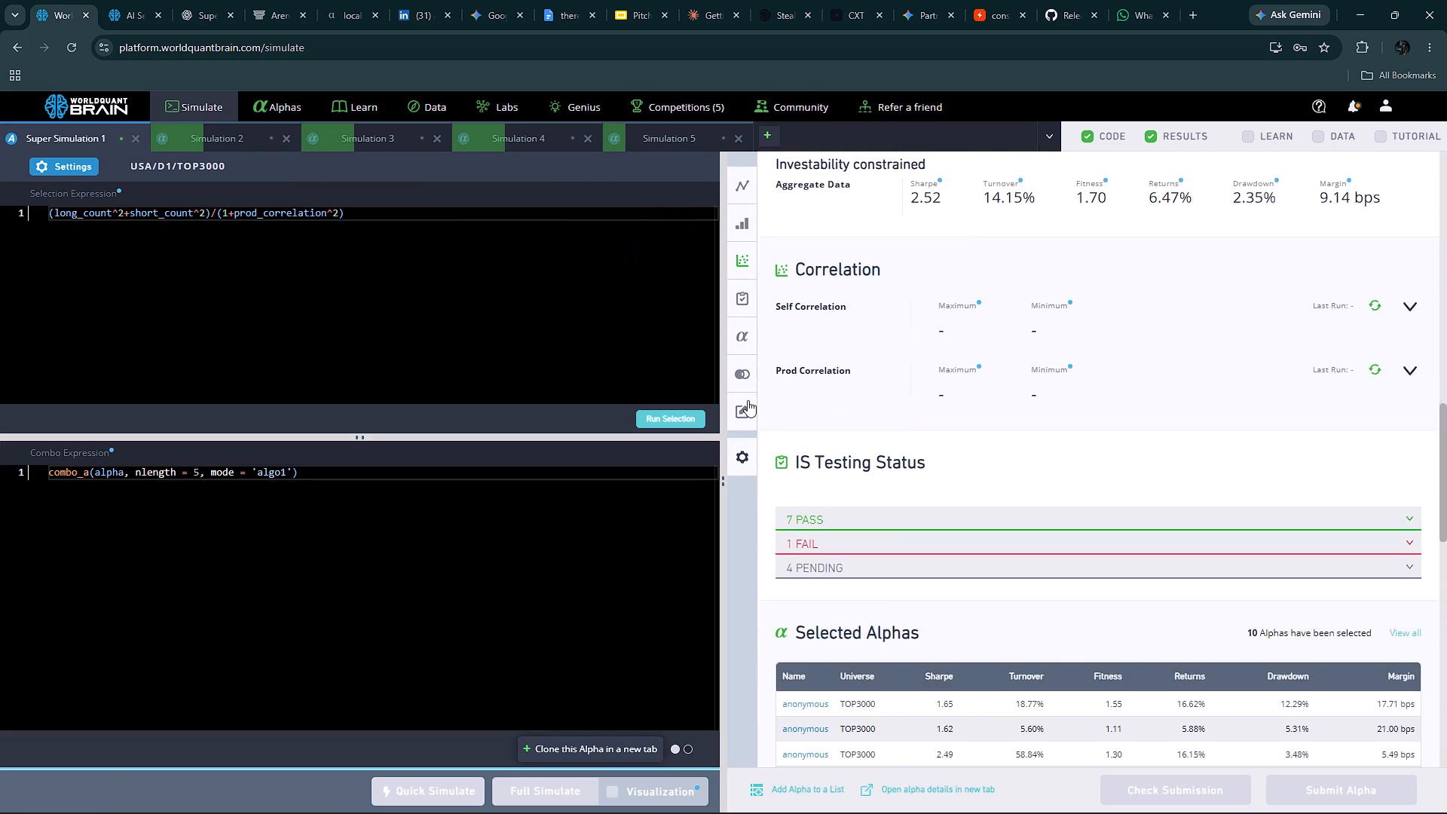
left_click(785, 446)
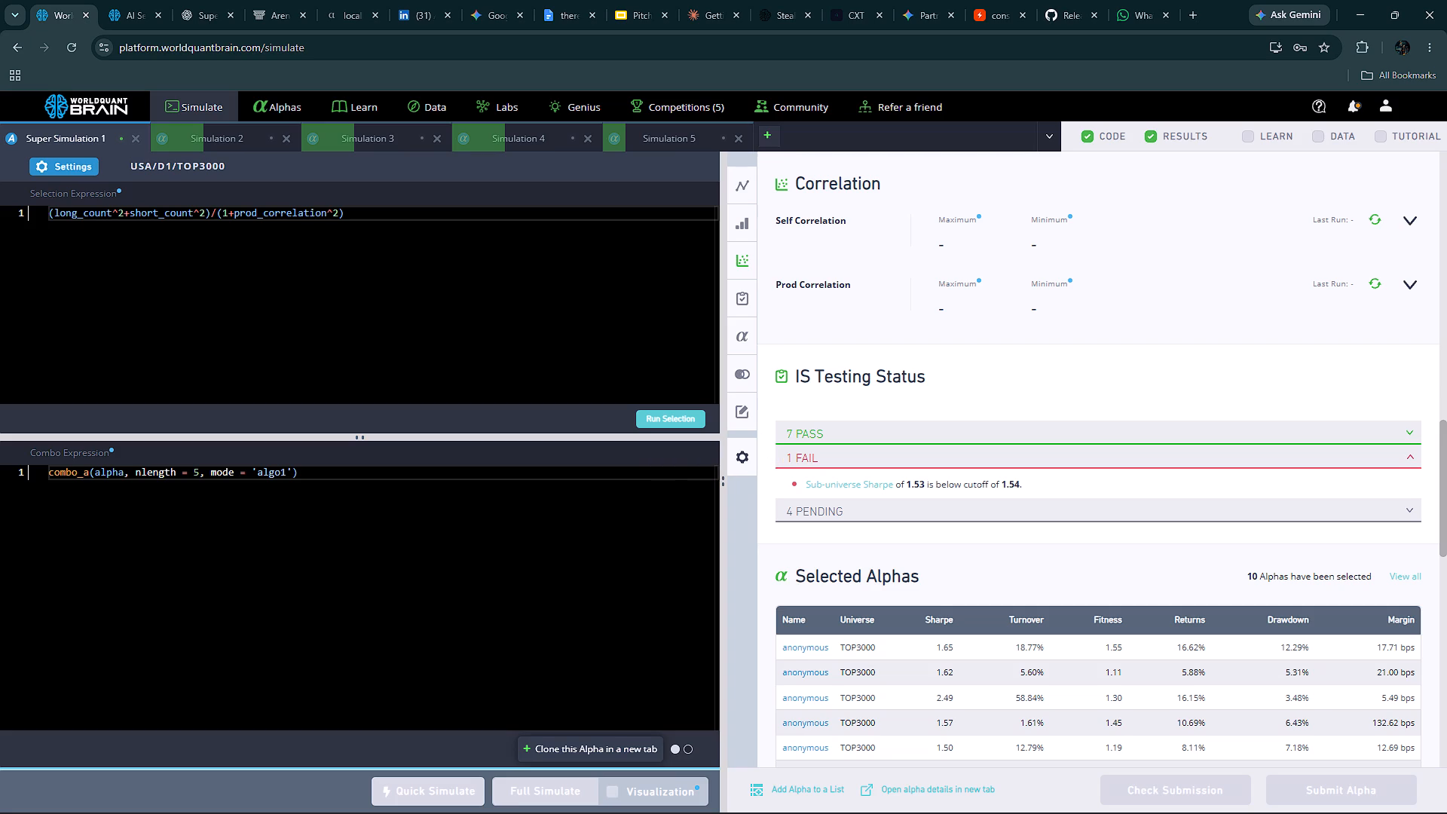
Set the universe of Super Simulation 1 to TOP2000 and run a full simulation.
left_click(84, 167)
left_click(113, 430)
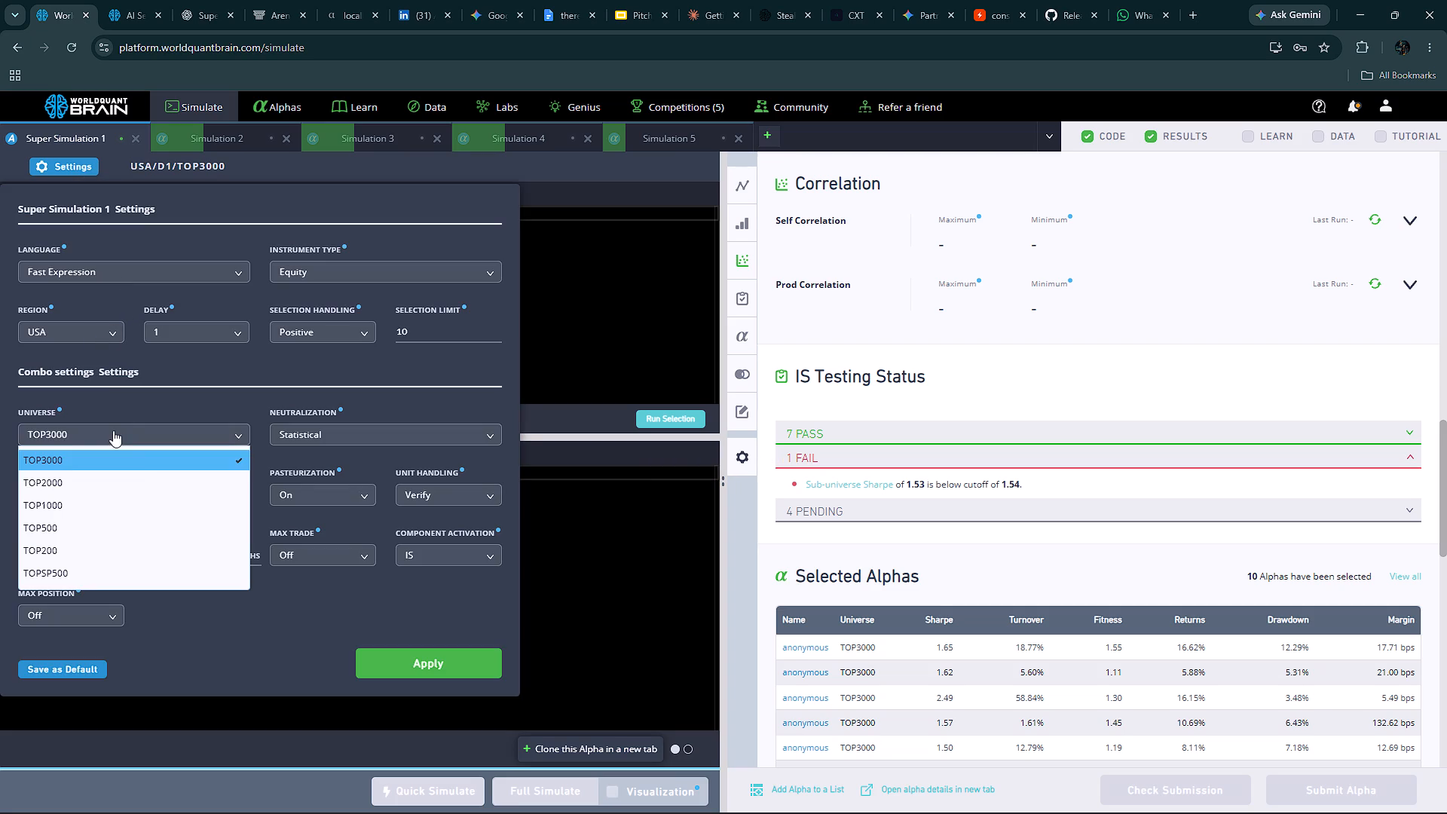
left_click(138, 478)
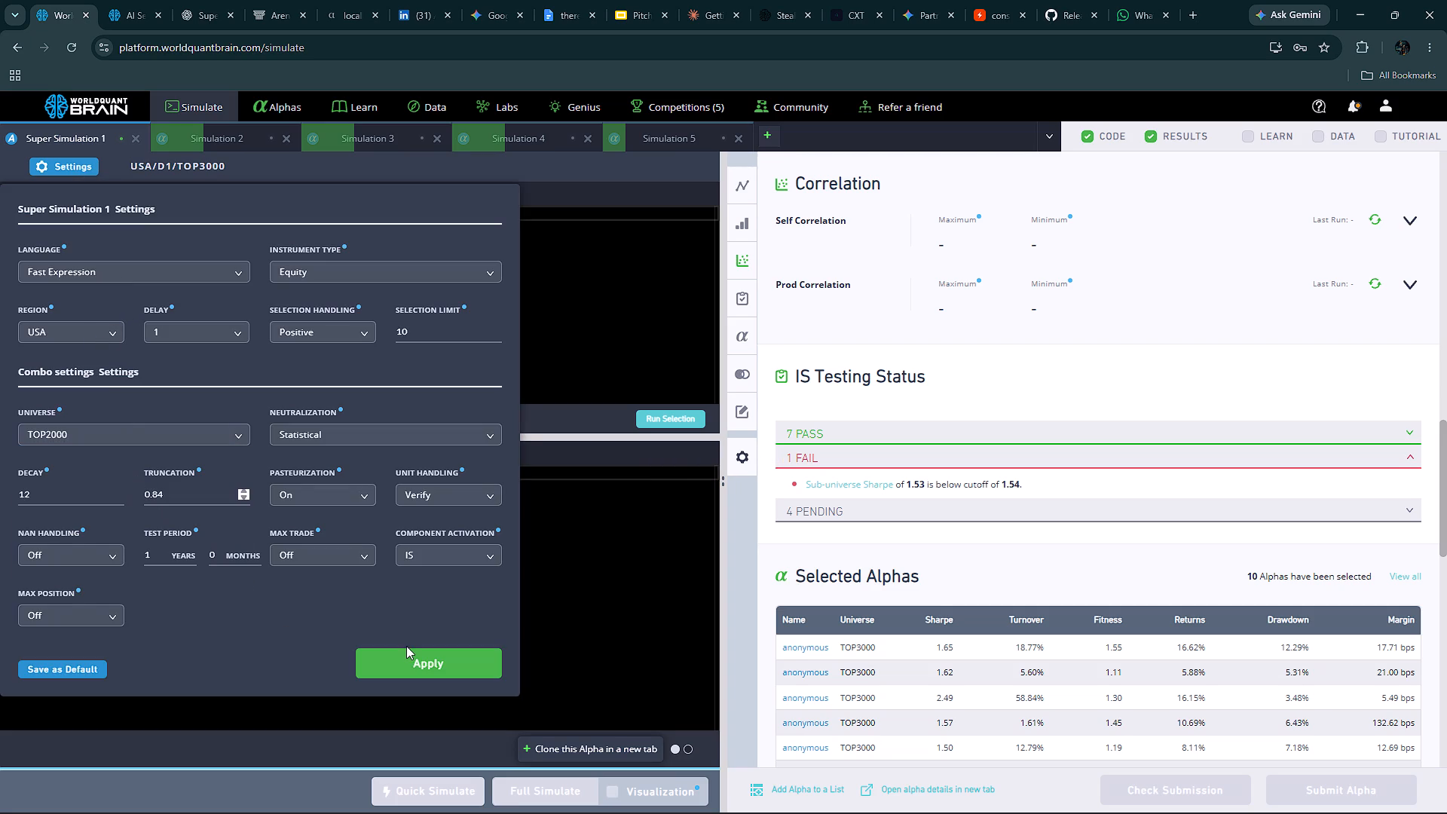
left_click(400, 650)
left_click(454, 659)
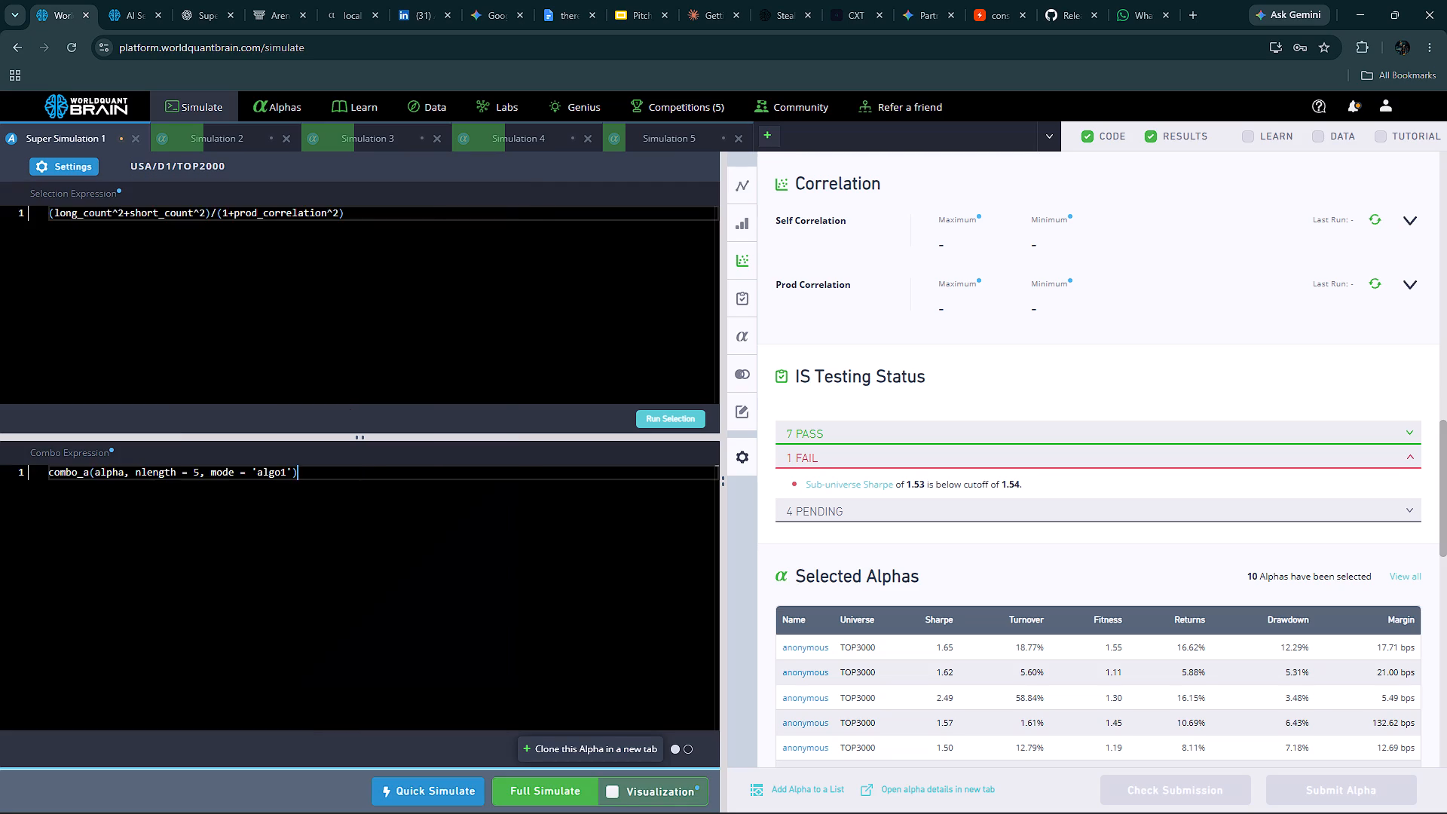
left_click(521, 779)
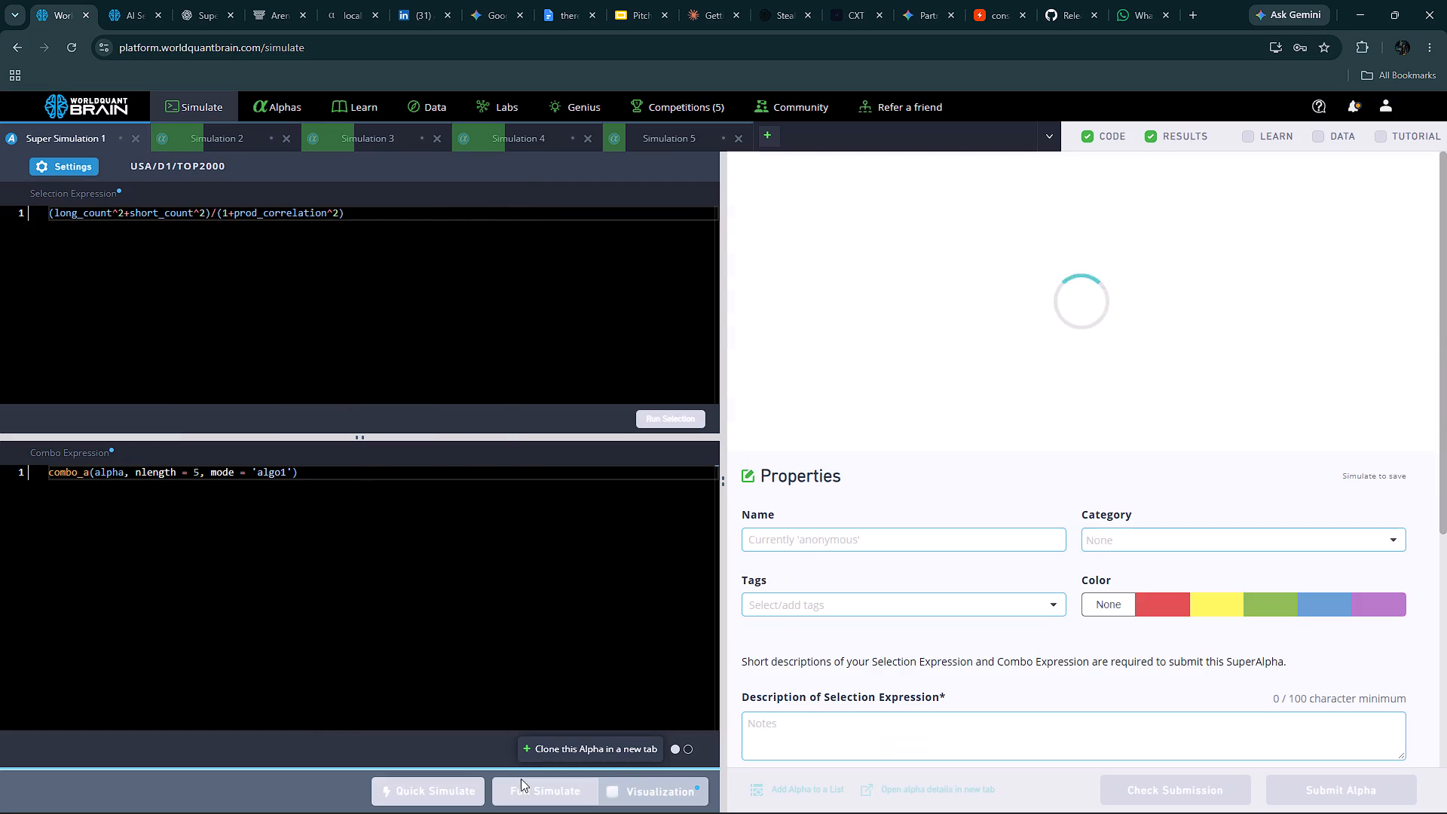
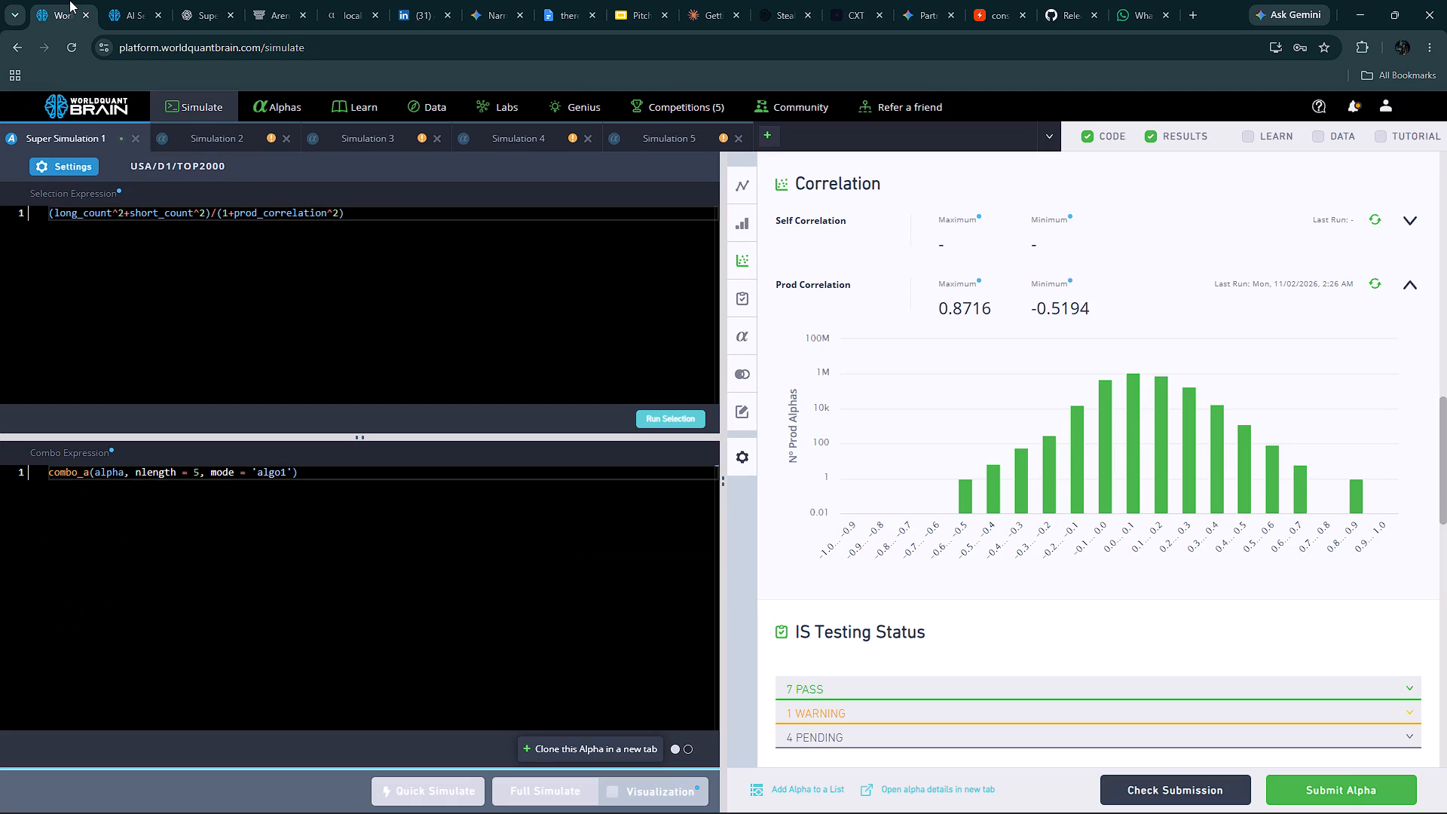
left_click(375, 223)
key("ctrl+a")
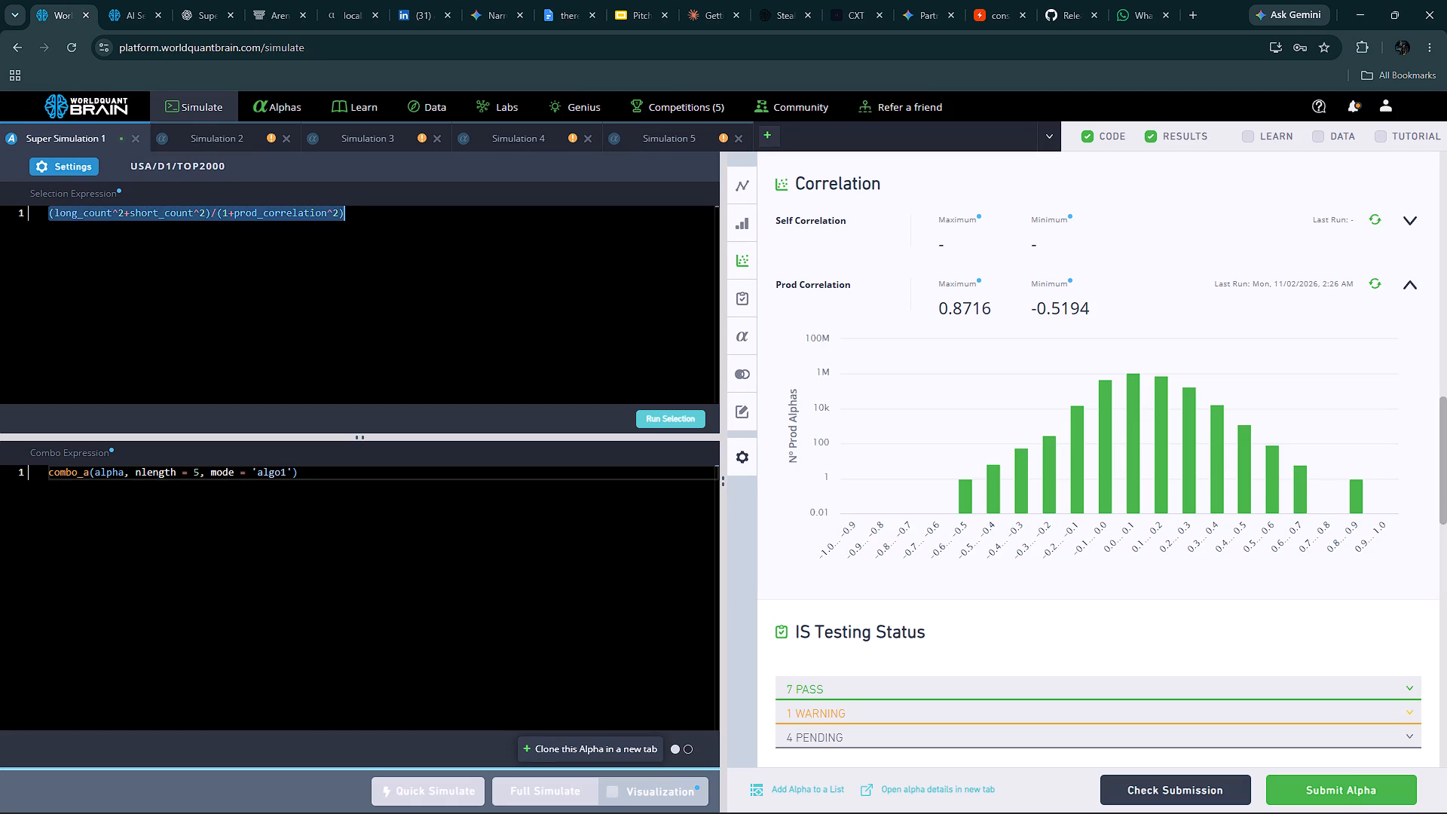
key("ctrl+v")
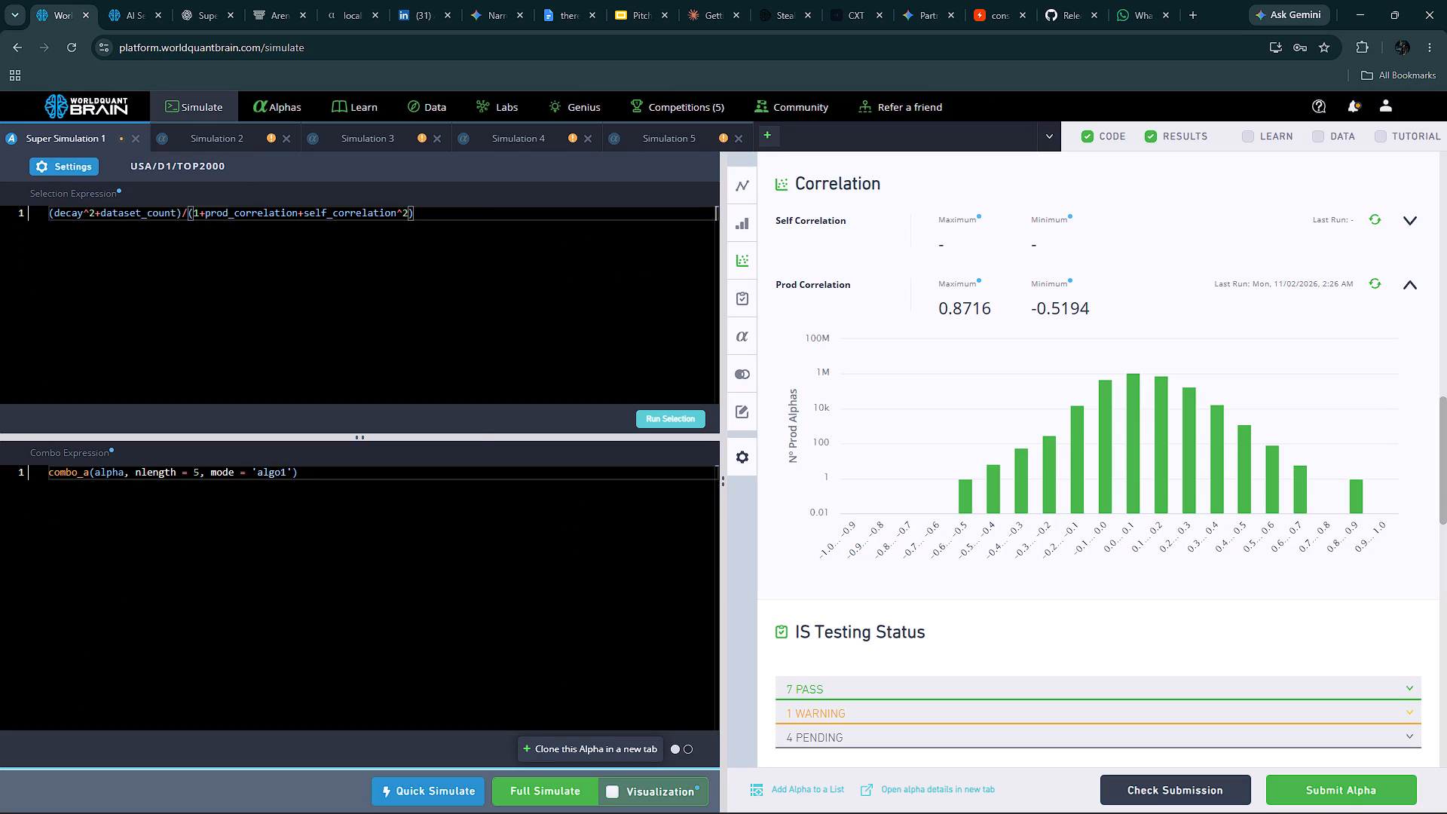
left_click(518, 786)
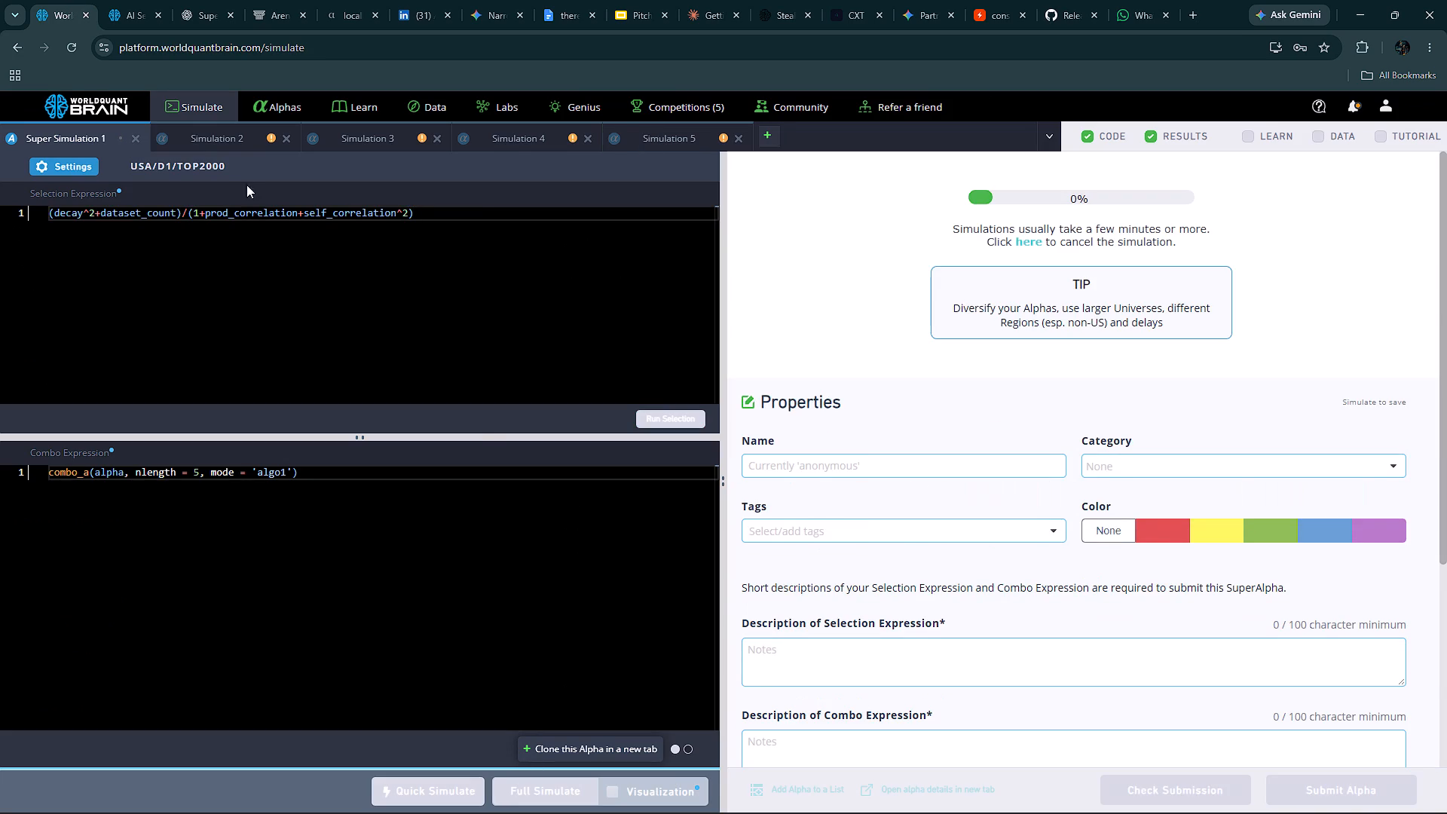
In Simulation 2, replace the sentiment field inside ts_av_diff with snt21neut_mean_360 from the last page of AI Sentiment Score fields and run a full simulation.
left_click(210, 134)
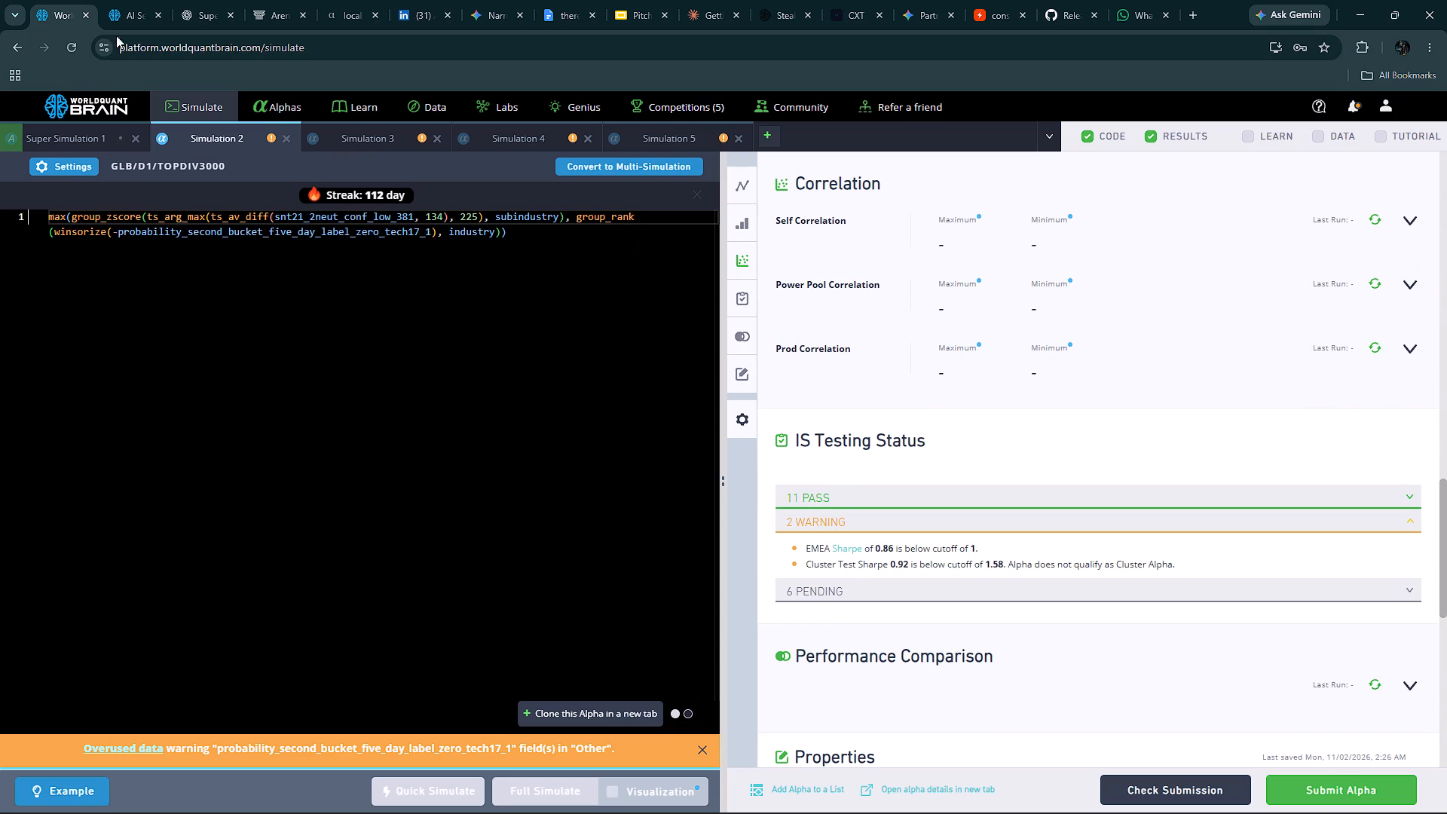
left_click(141, 0)
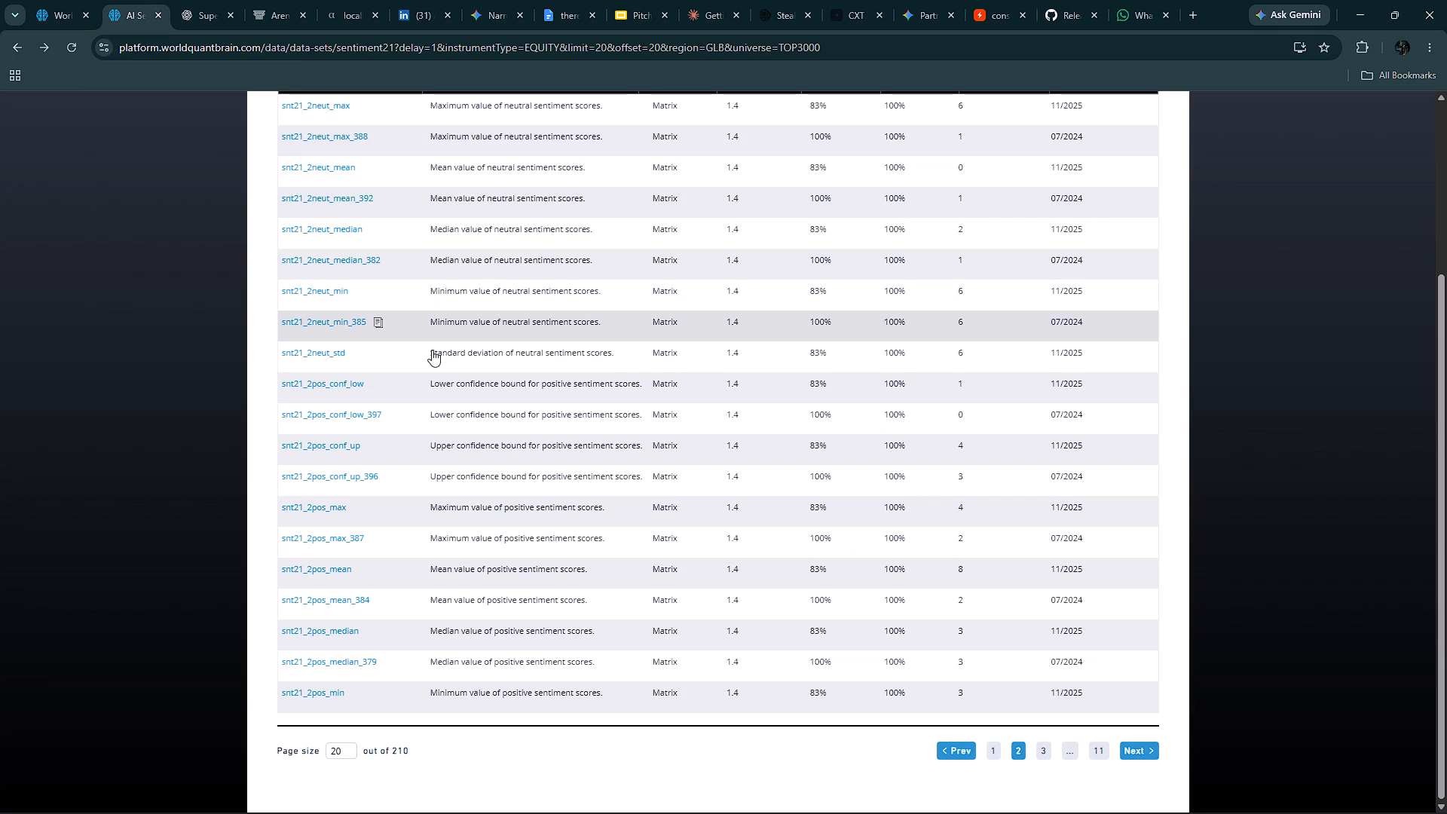
left_click(1097, 745)
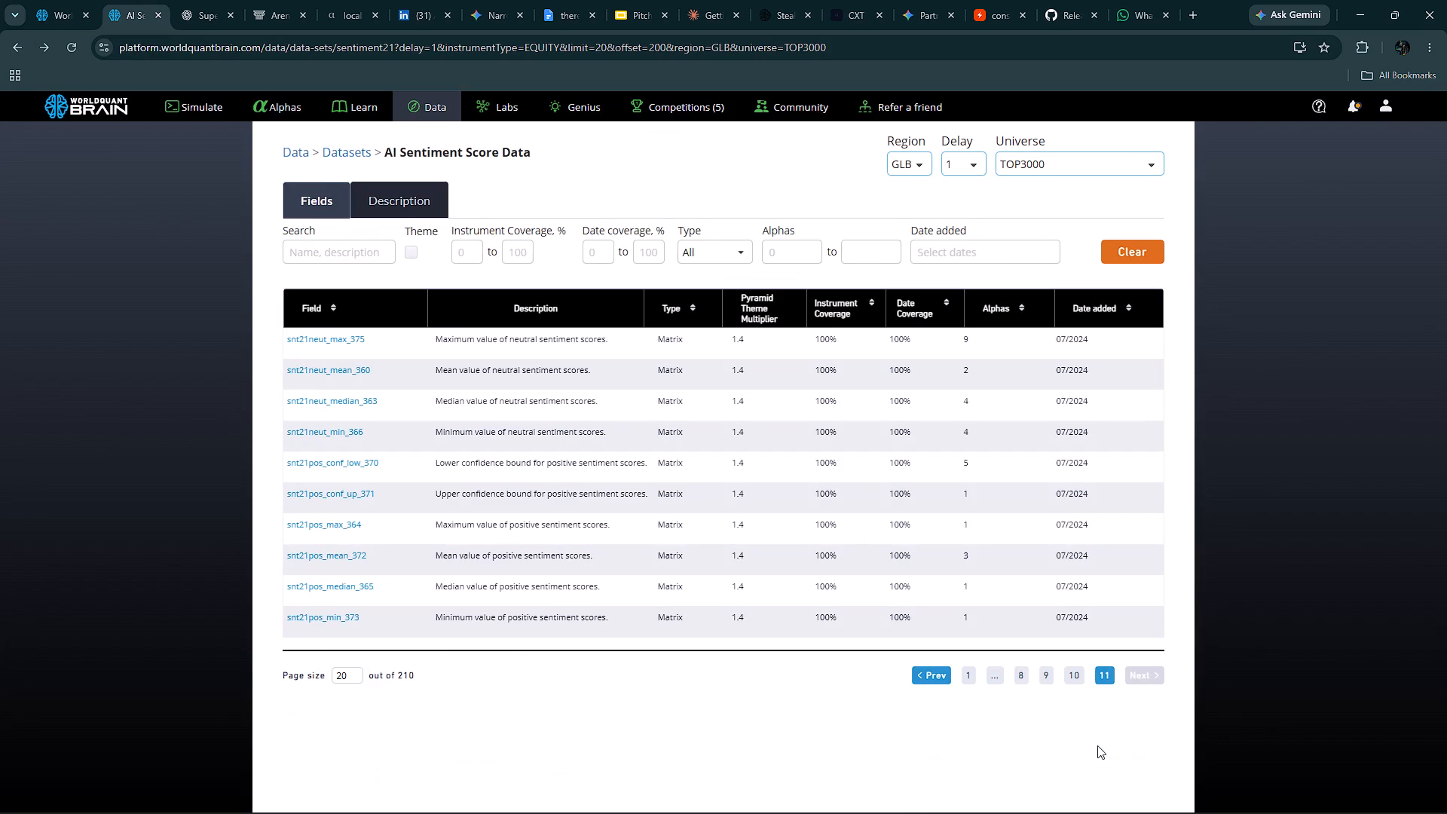
left_click(382, 377)
left_click(54, 7)
double_click(321, 213)
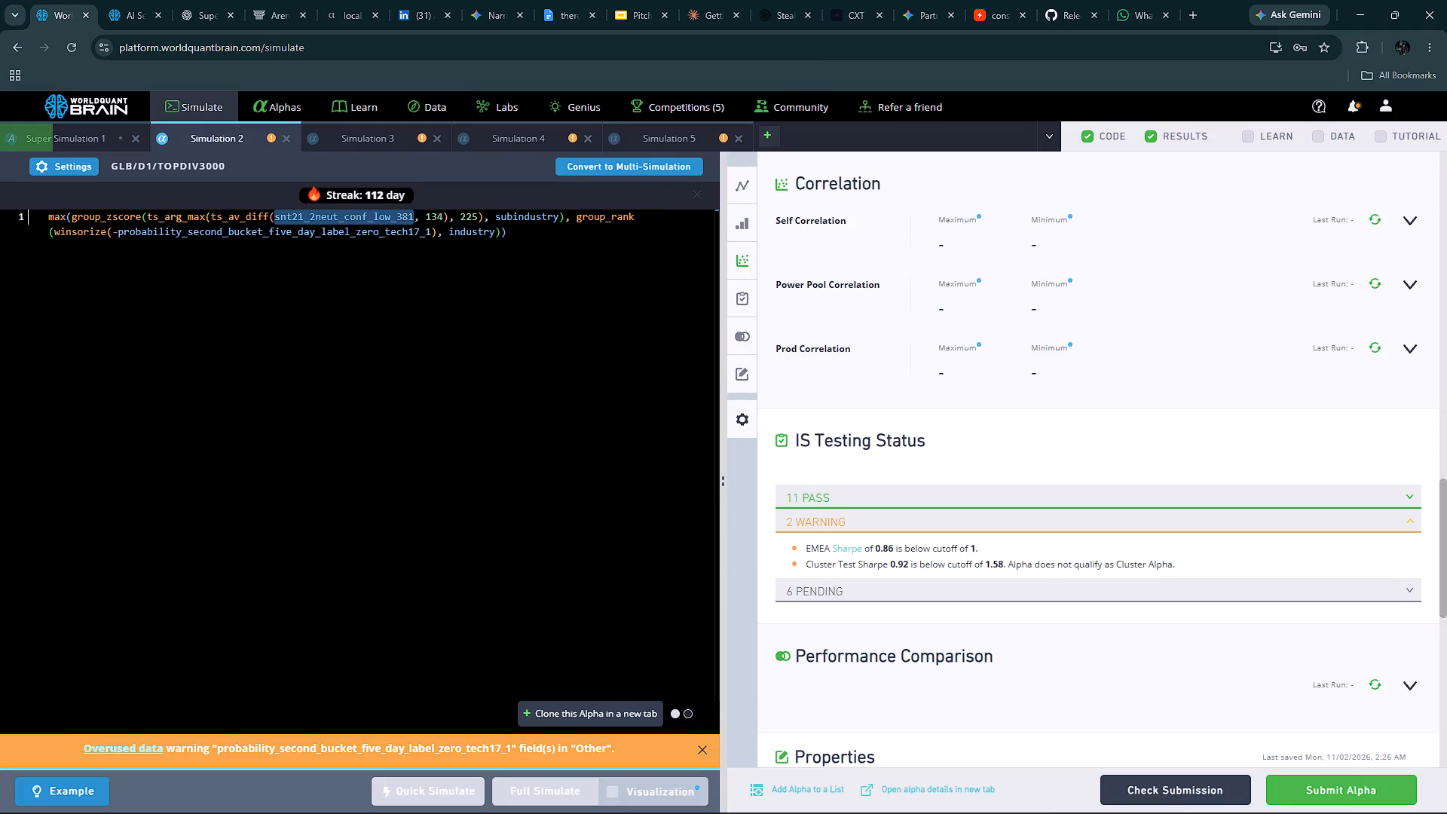
key("ctrl+v")
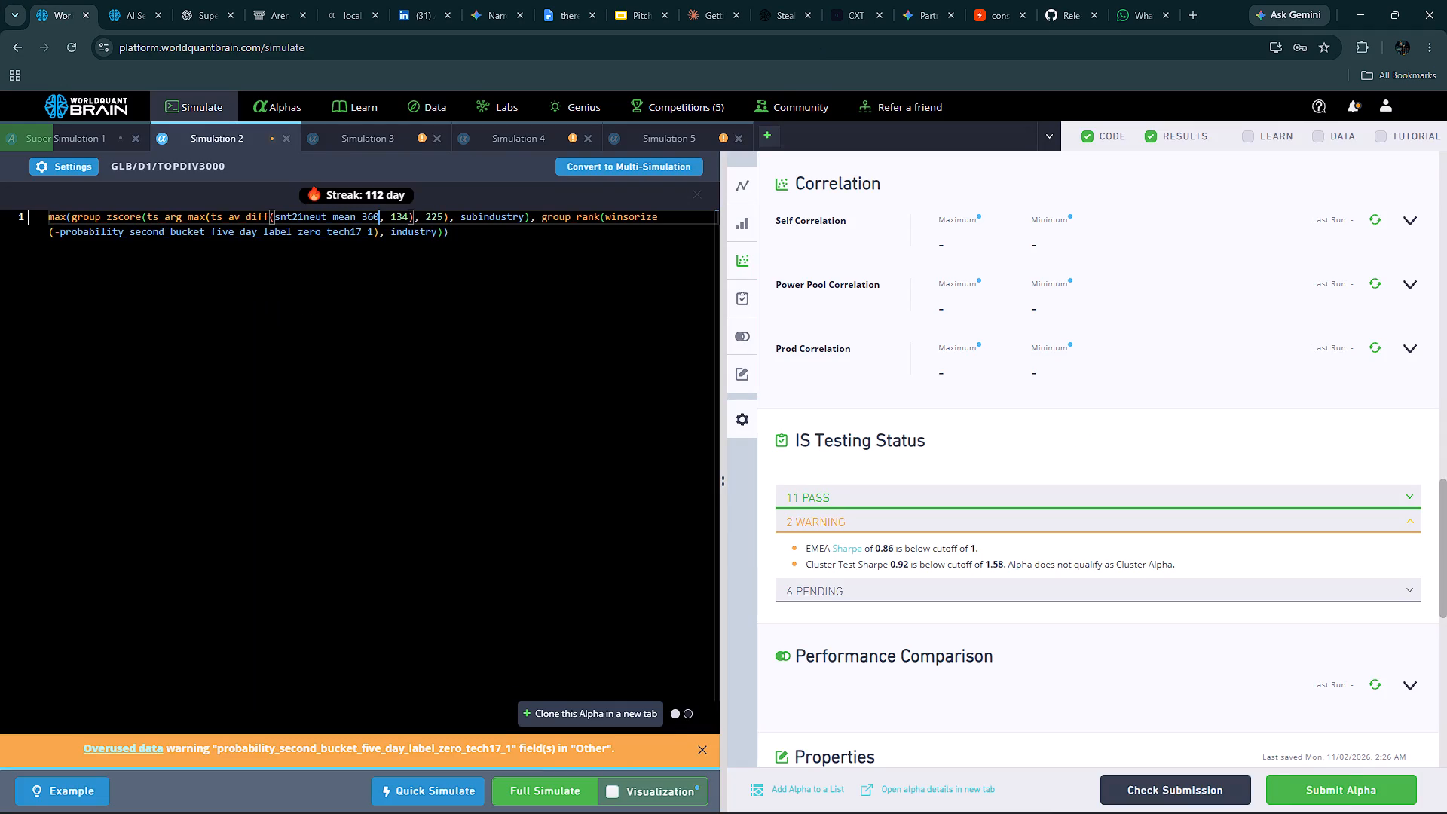
left_click(528, 793)
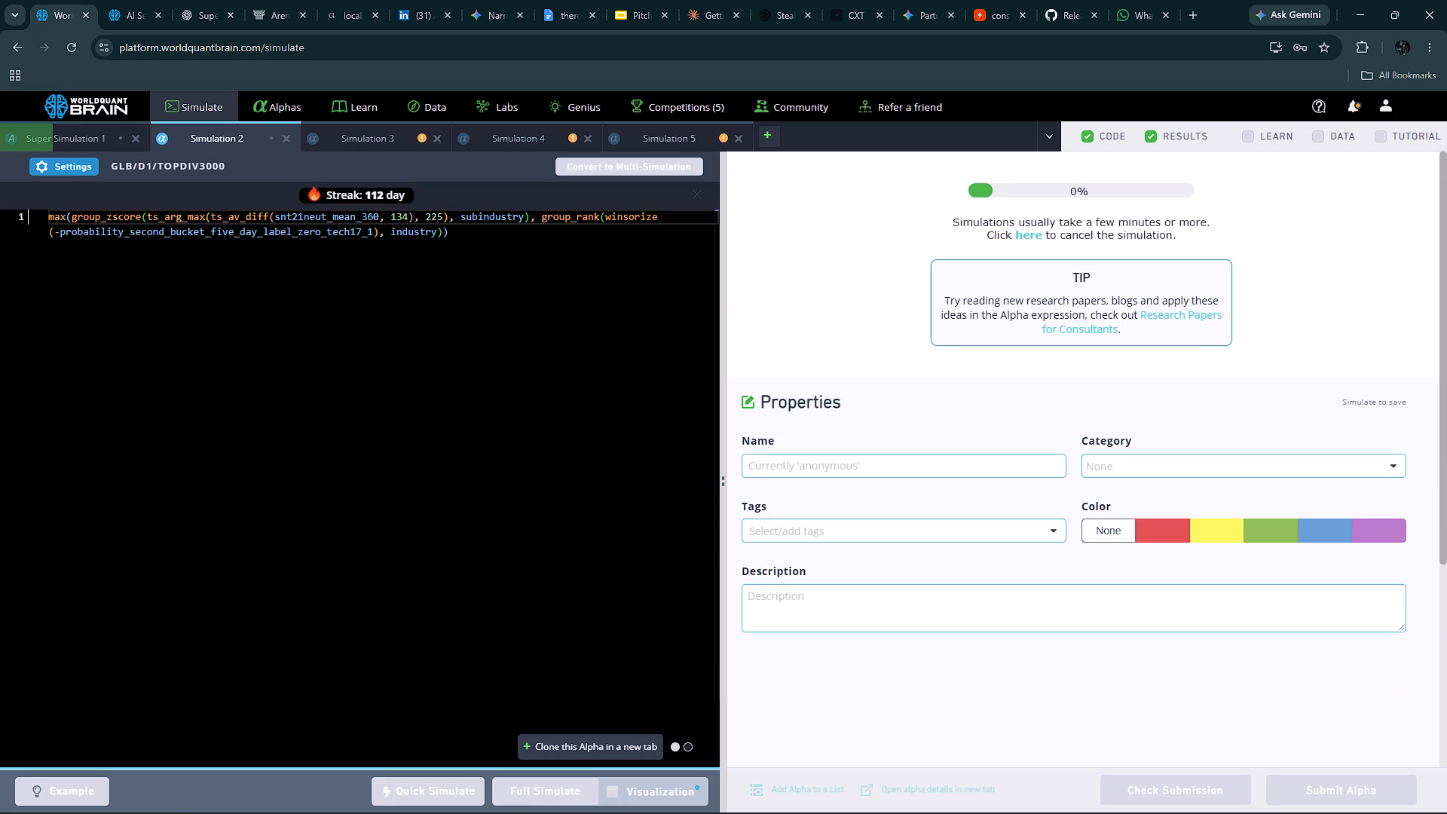
In Simulation 3, replace the sentiment field inside ts_av_diff with snt21pos_min_373 from the AI Sentiment Score dataset and run a full simulation.
left_click(355, 138)
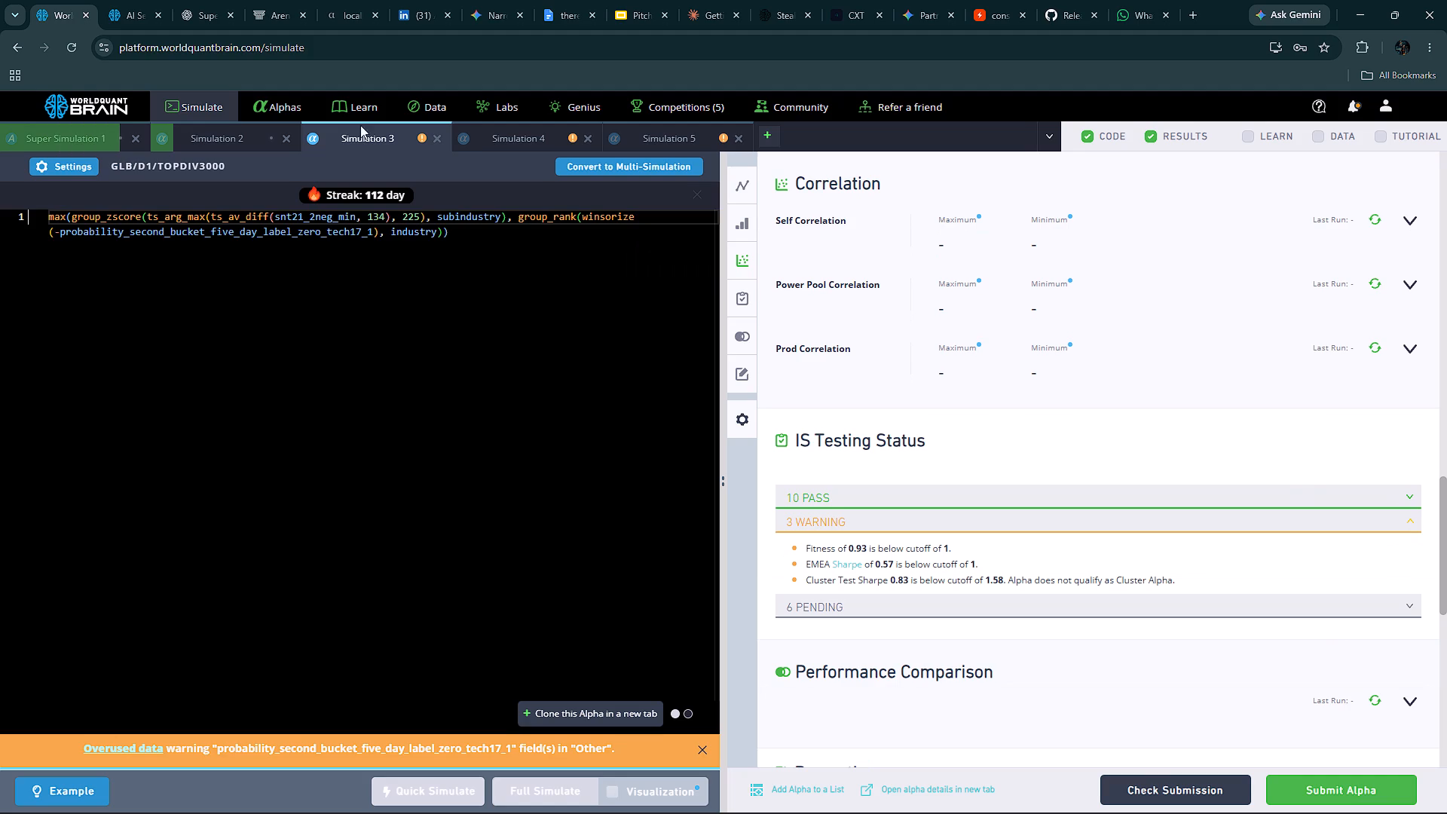
left_click(143, 0)
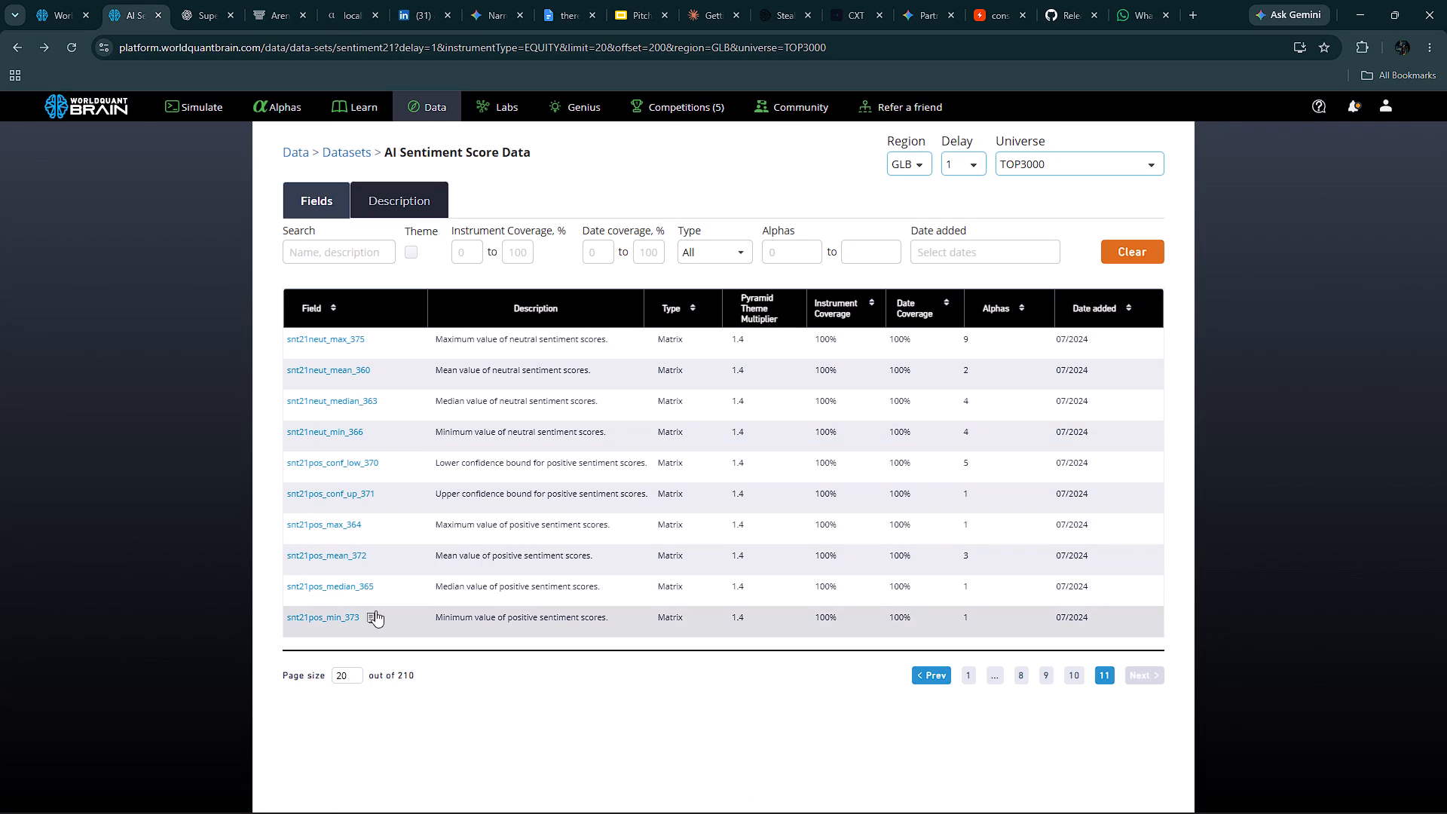
left_click(370, 615)
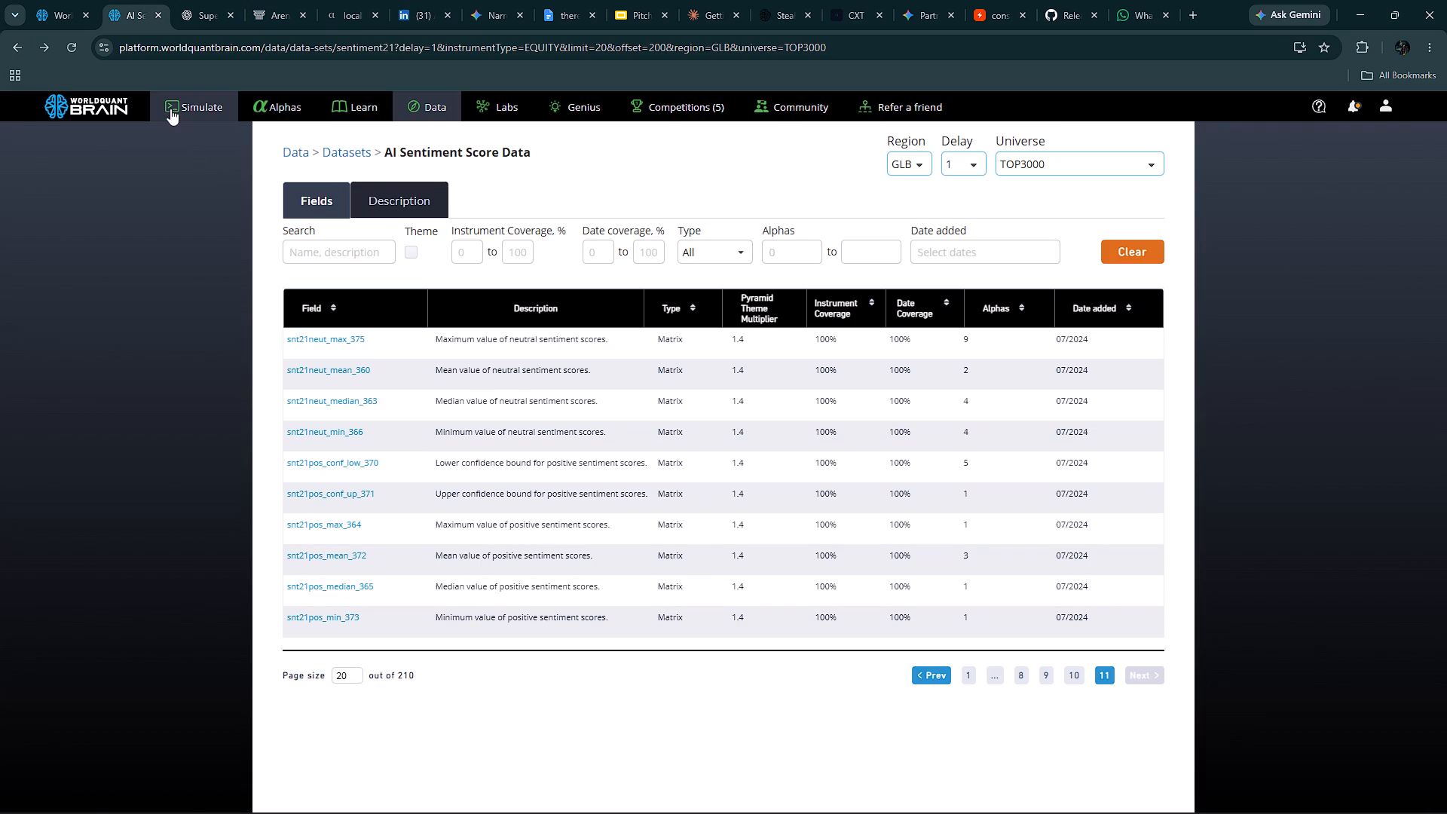
left_click(185, 96)
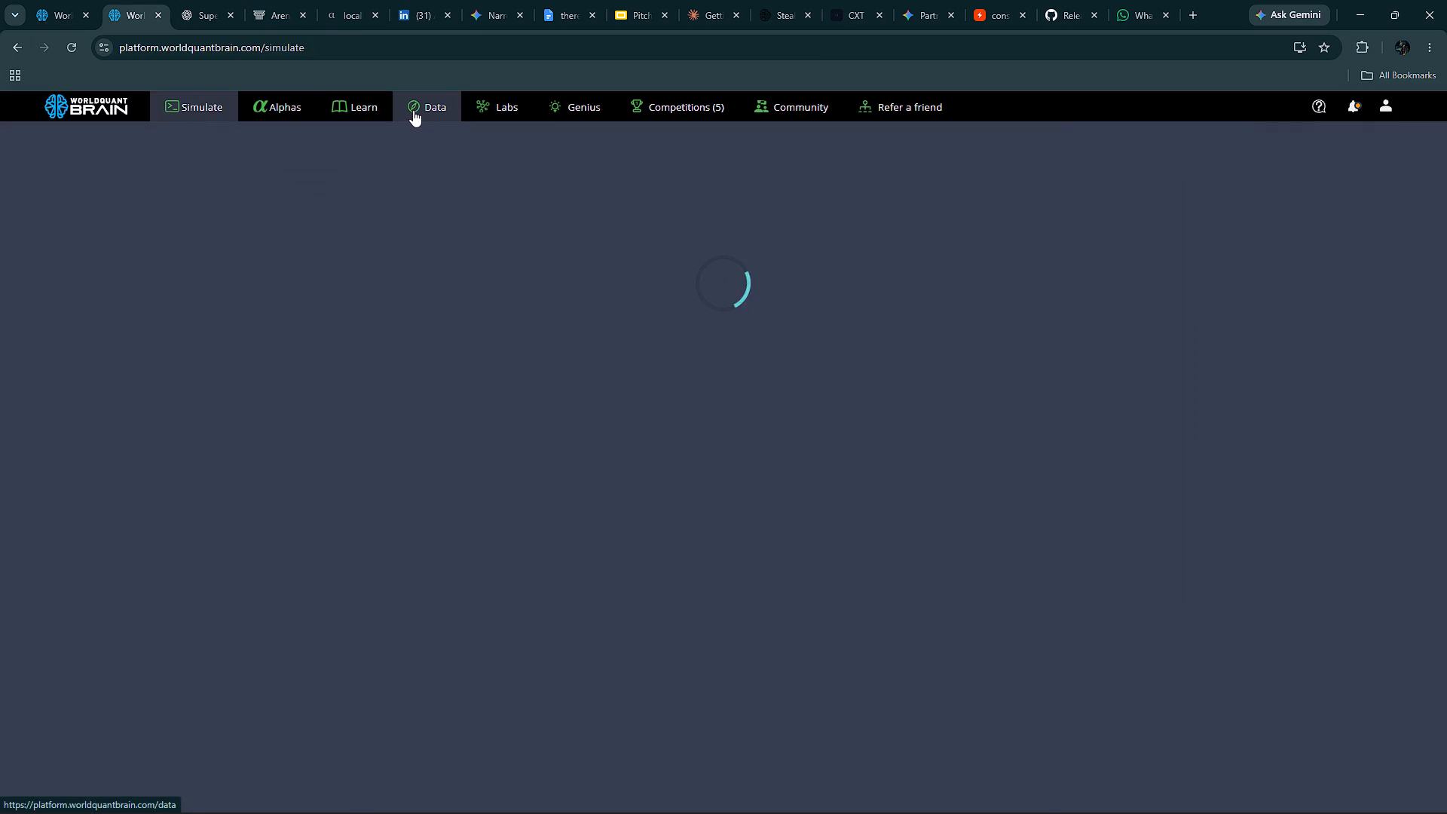
left_click(413, 110)
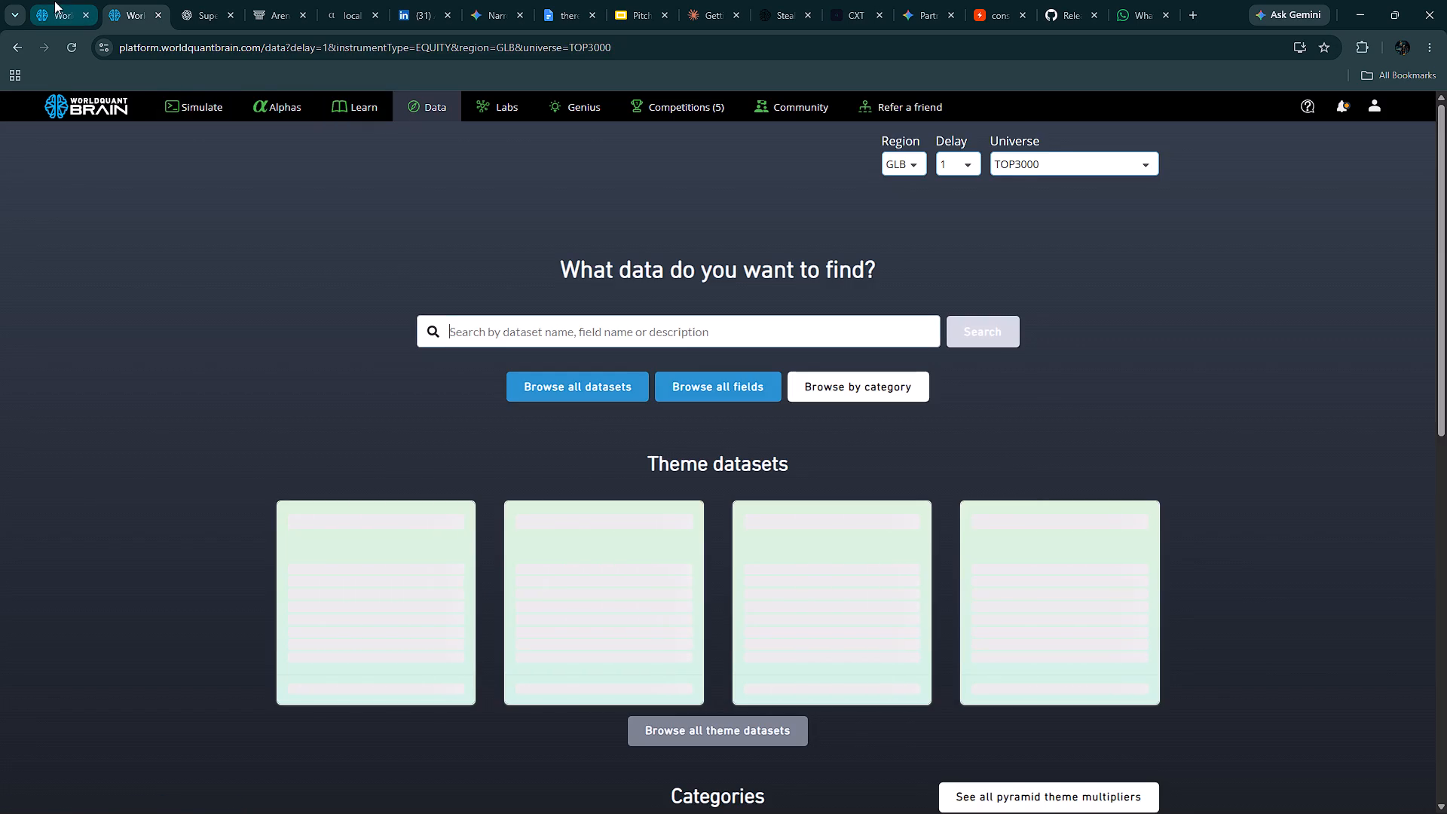
left_click(54, 1)
double_click(306, 216)
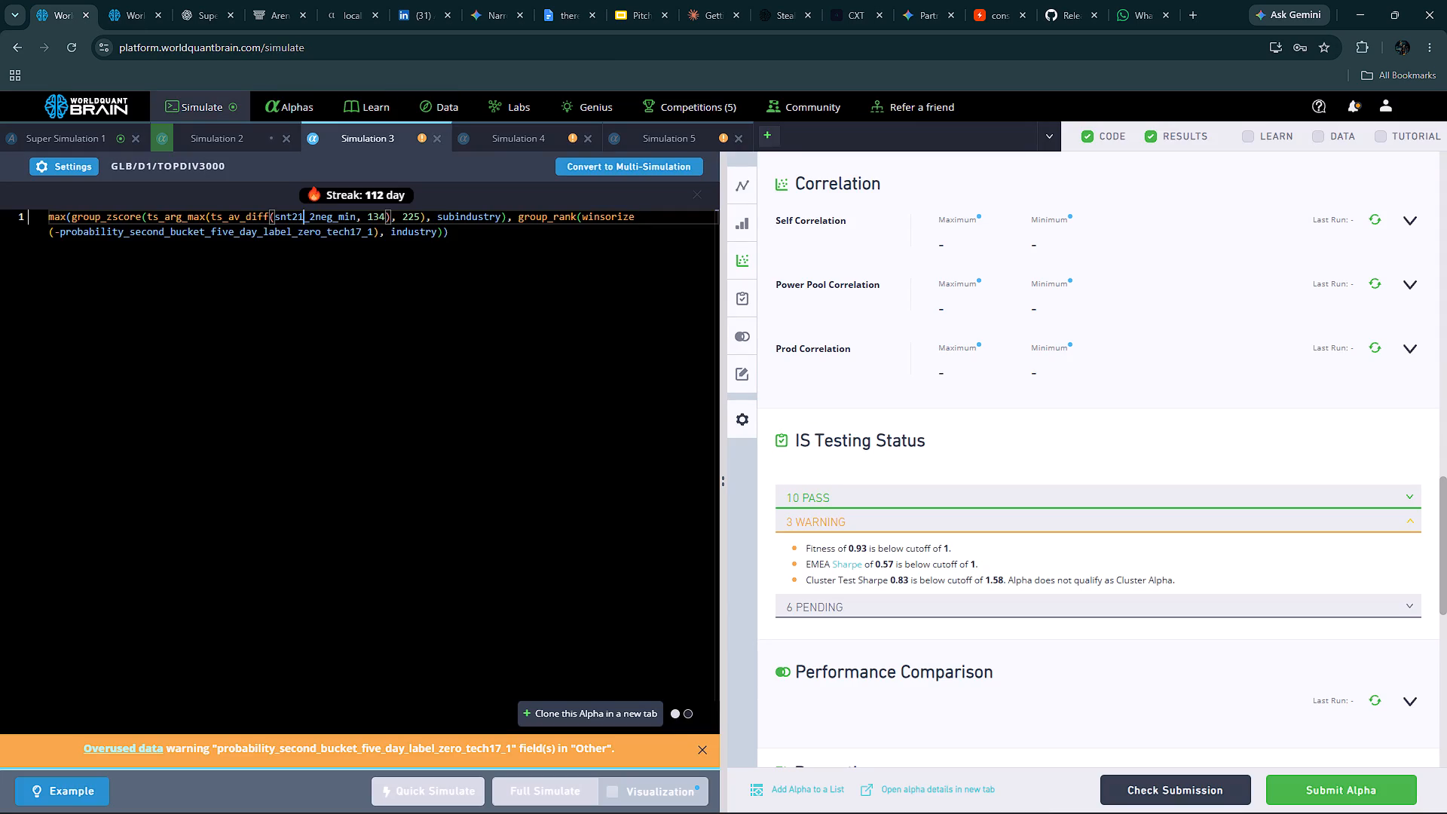
key("ctrl+v")
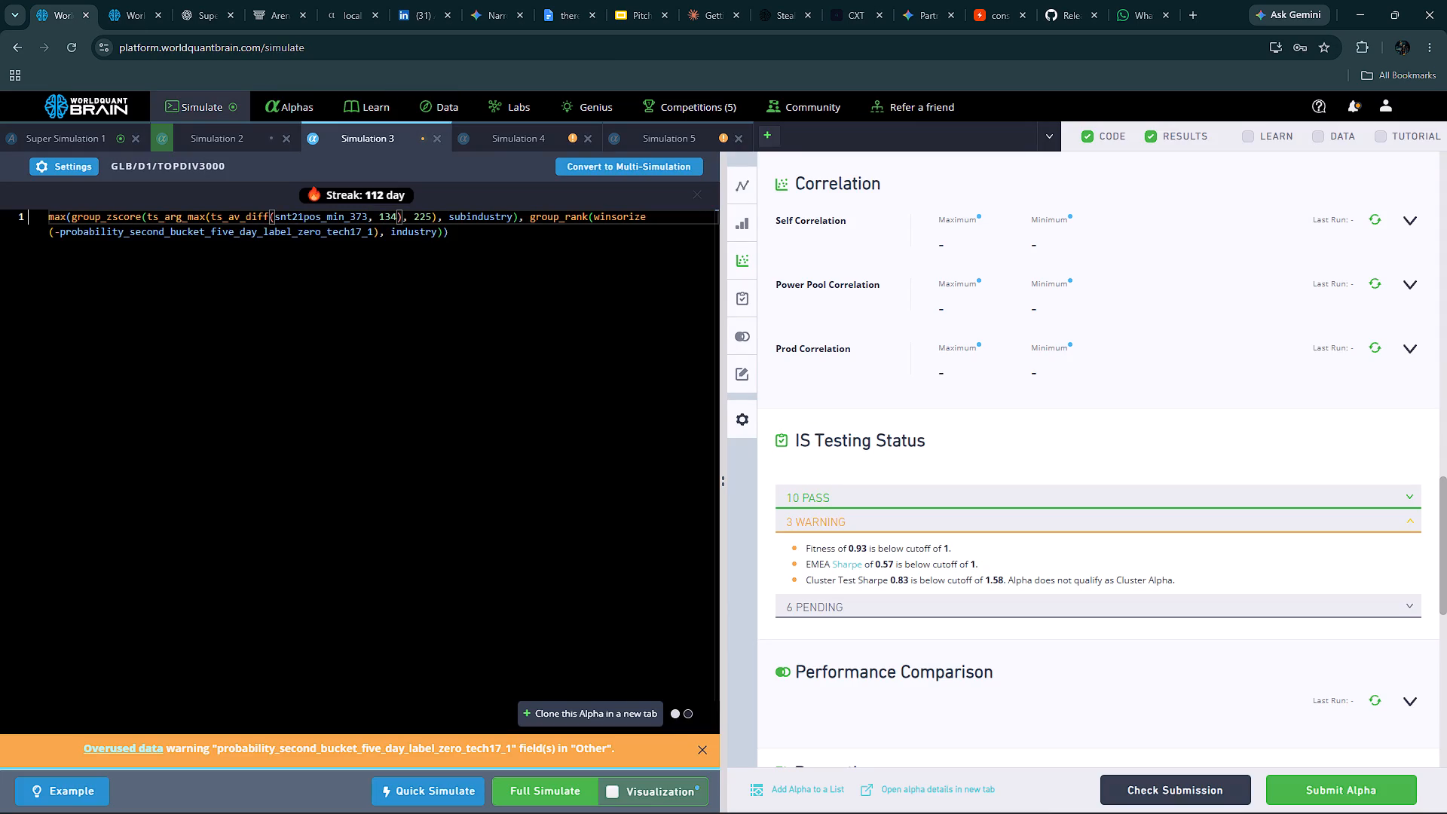
left_click(536, 794)
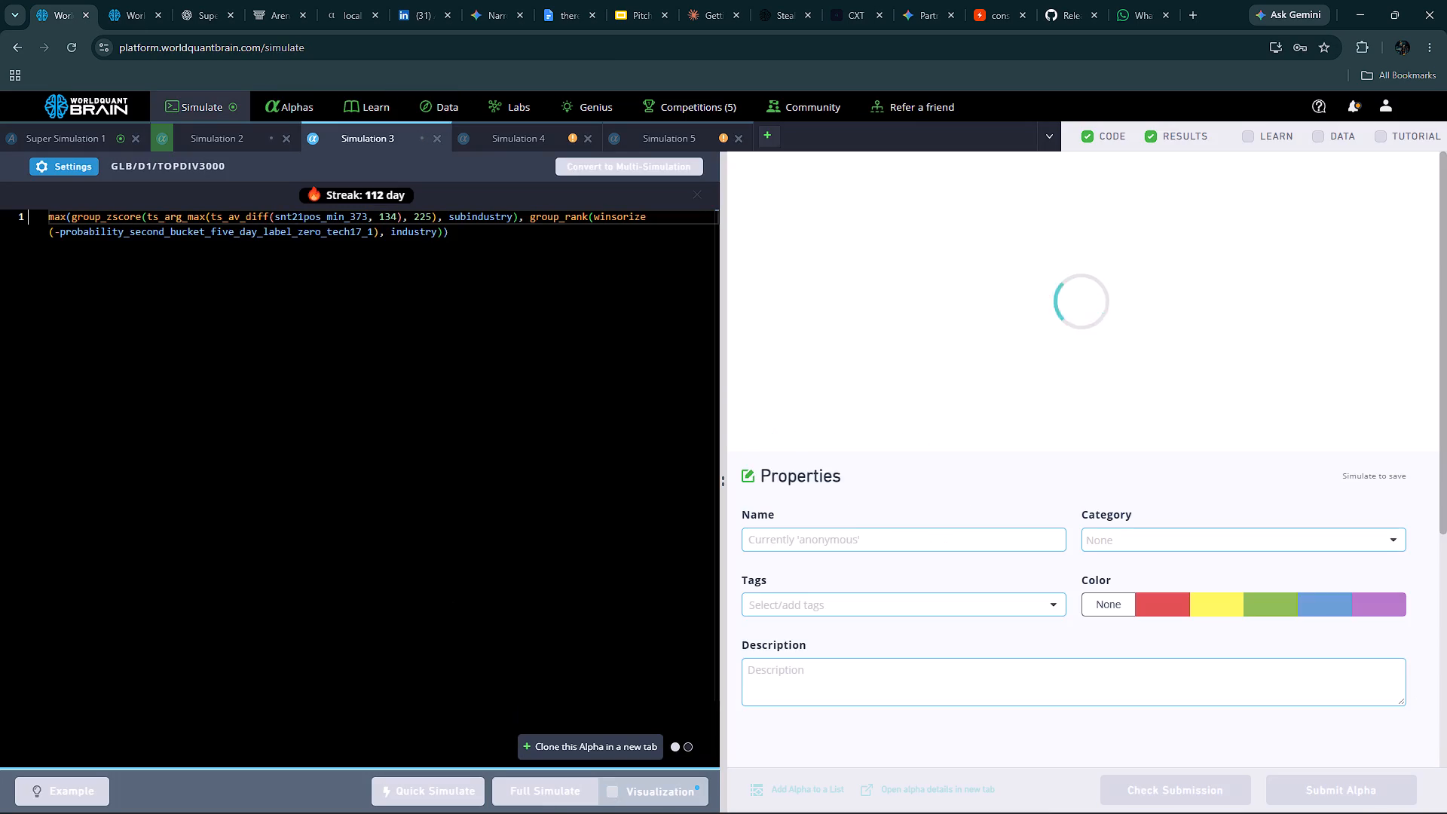
left_click(62, 139)
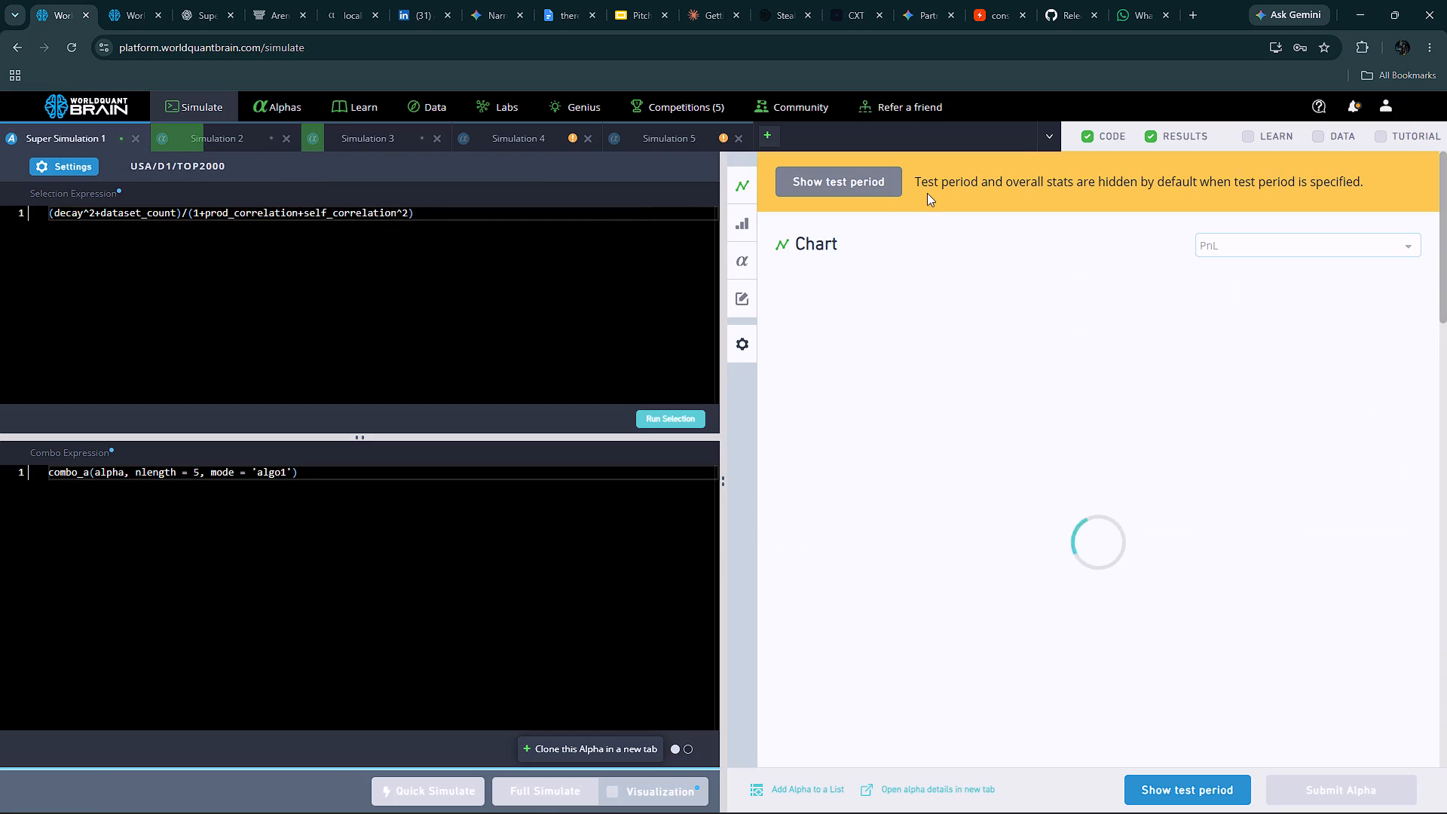
left_click(871, 184)
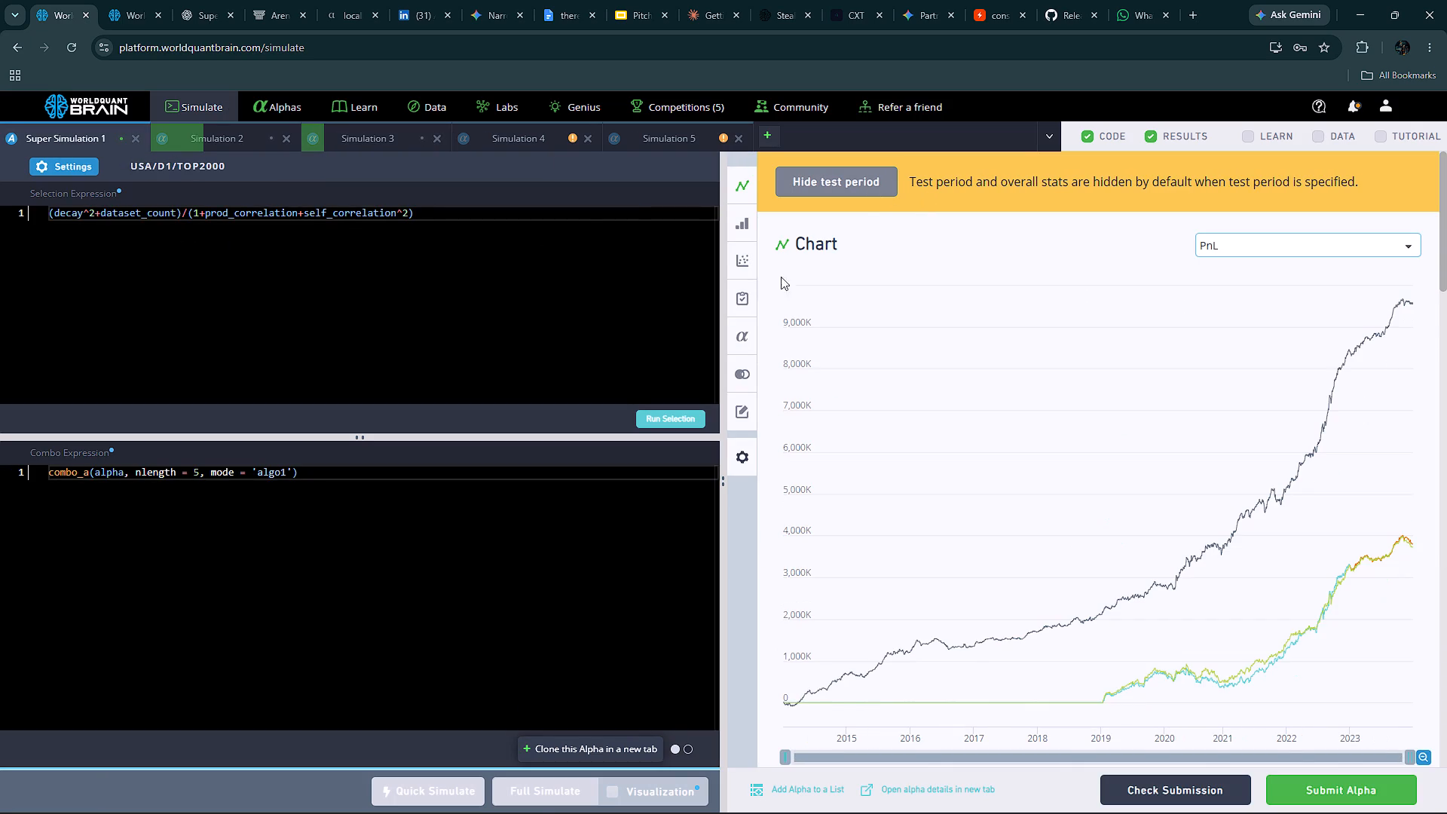
left_click(747, 271)
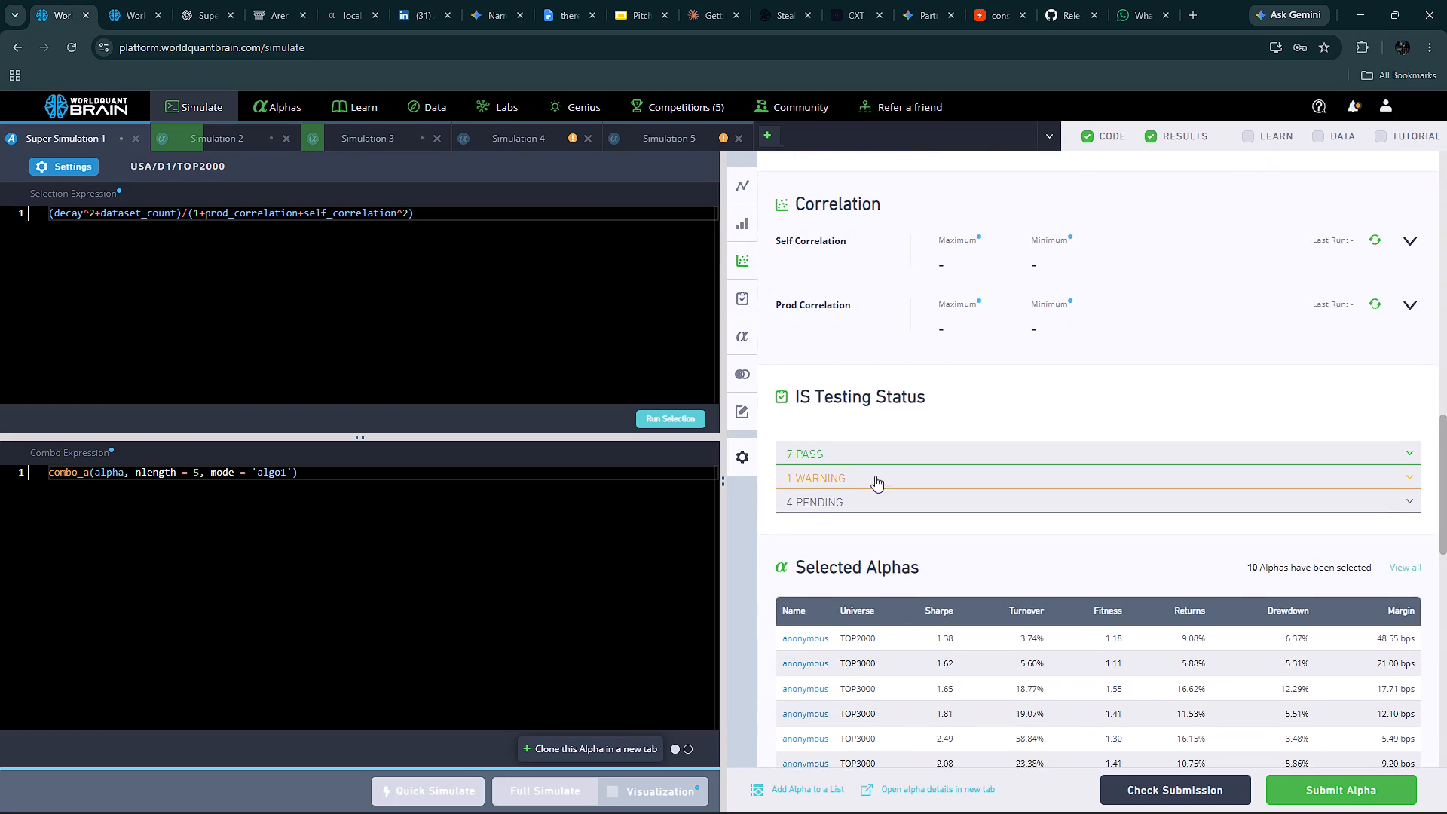
left_click(870, 451)
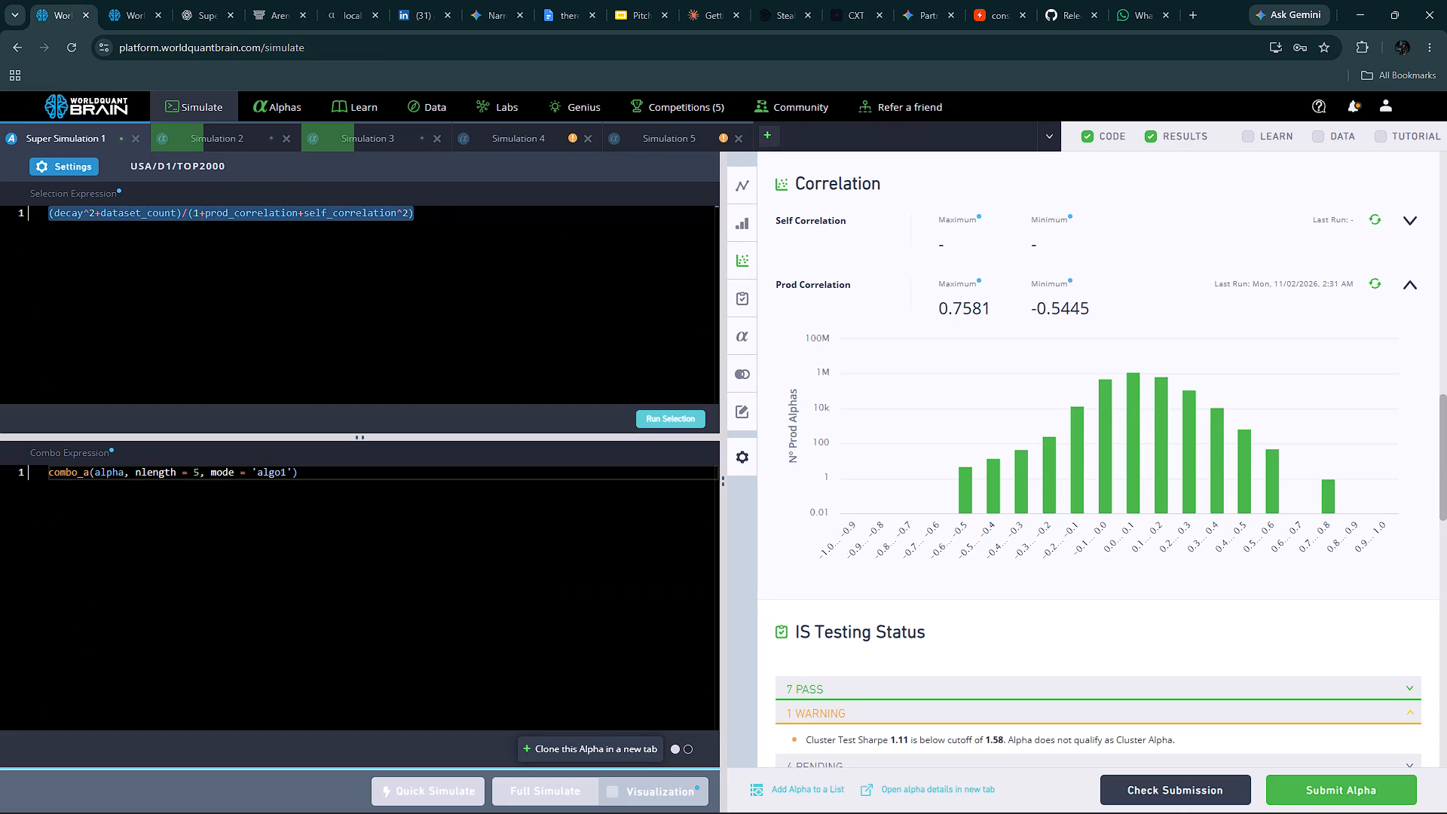
left_click(550, 785)
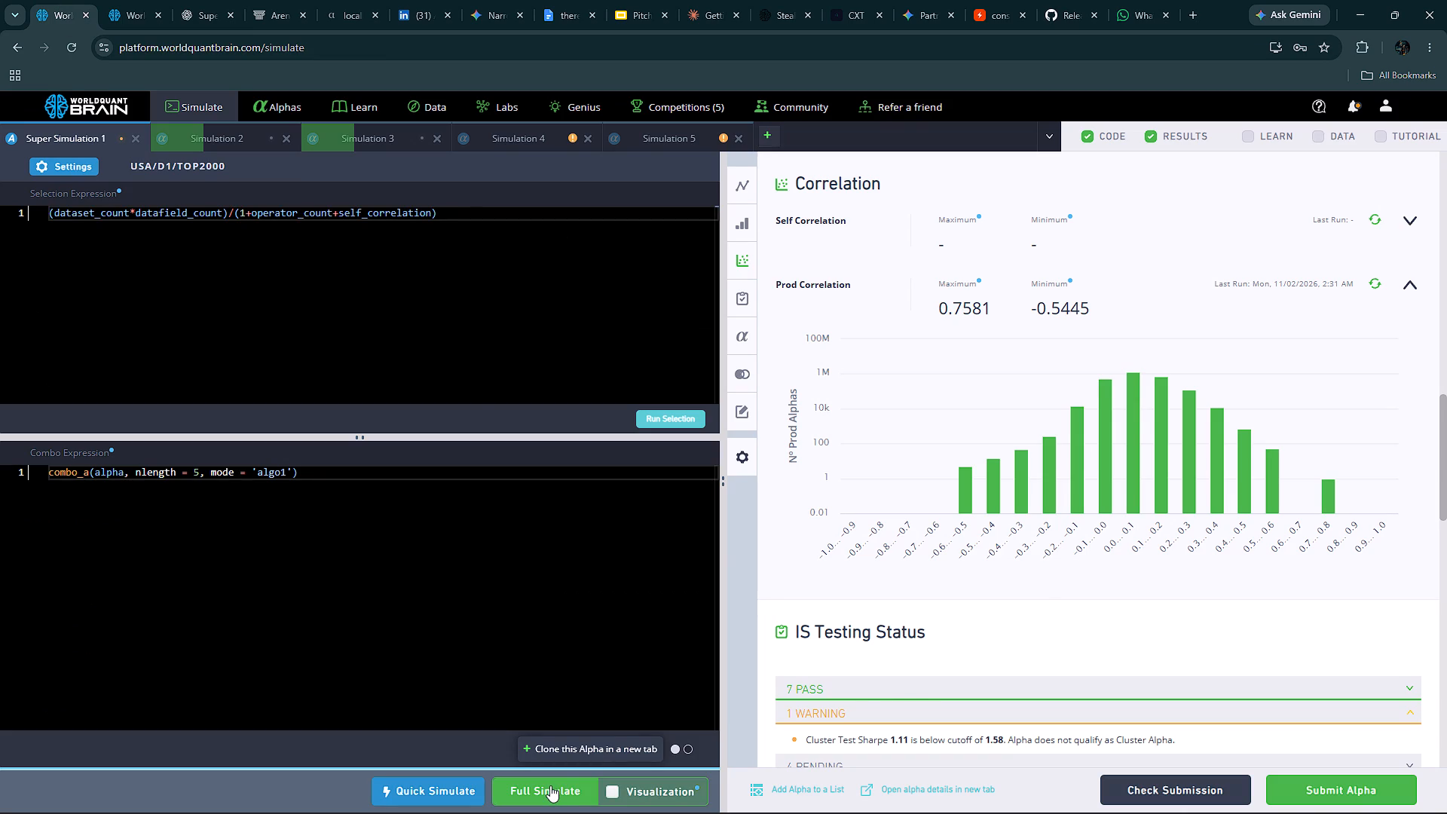
Reveal the test period of Simulation 4 and review its IS testing warnings.
left_click(515, 133)
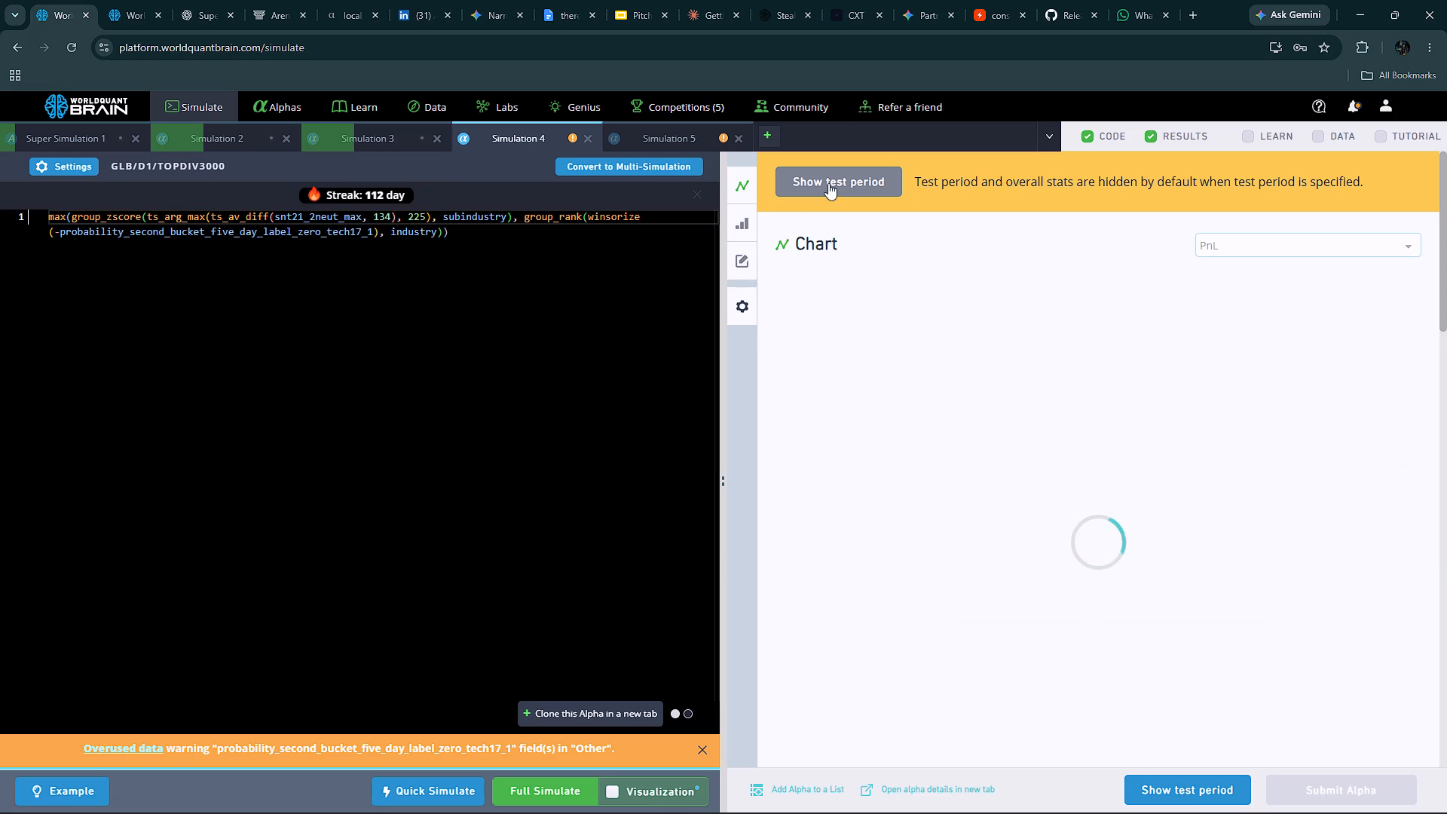
left_click(828, 183)
left_click(739, 262)
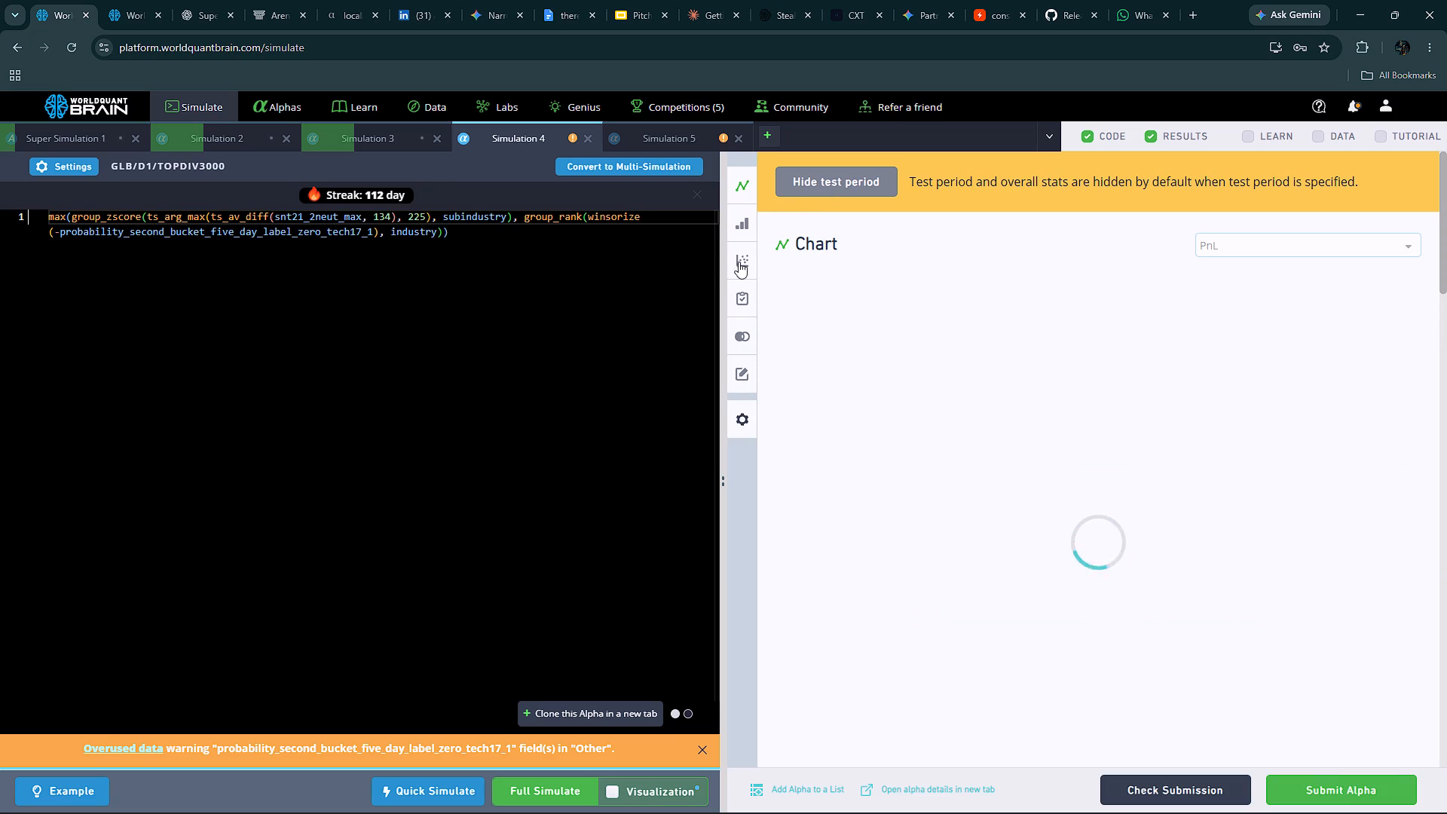
left_click(794, 515)
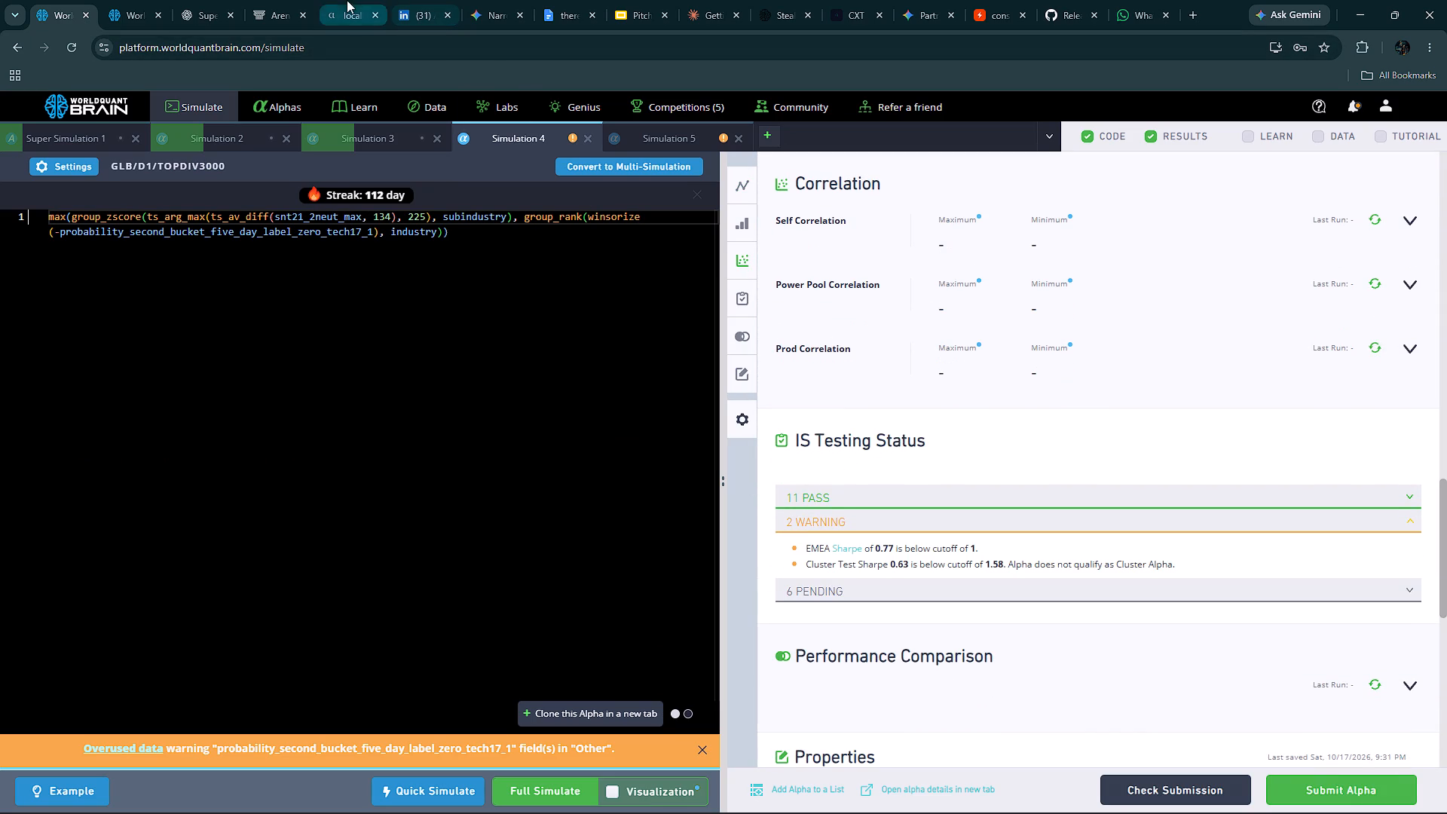
Open the list of GLB datasets in the Other category on the Data page.
left_click(144, 0)
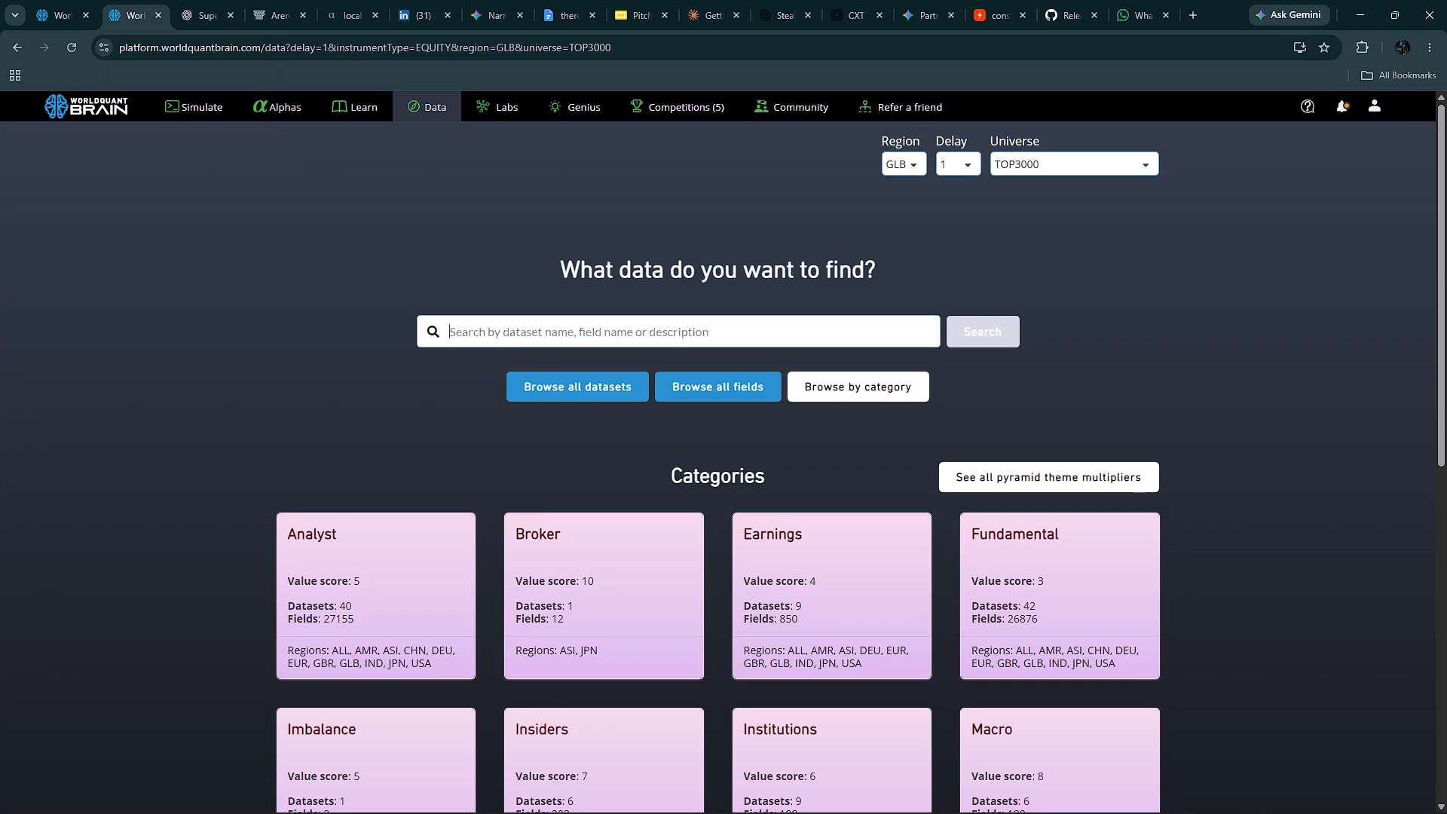
scroll(559, 592, "down", 4)
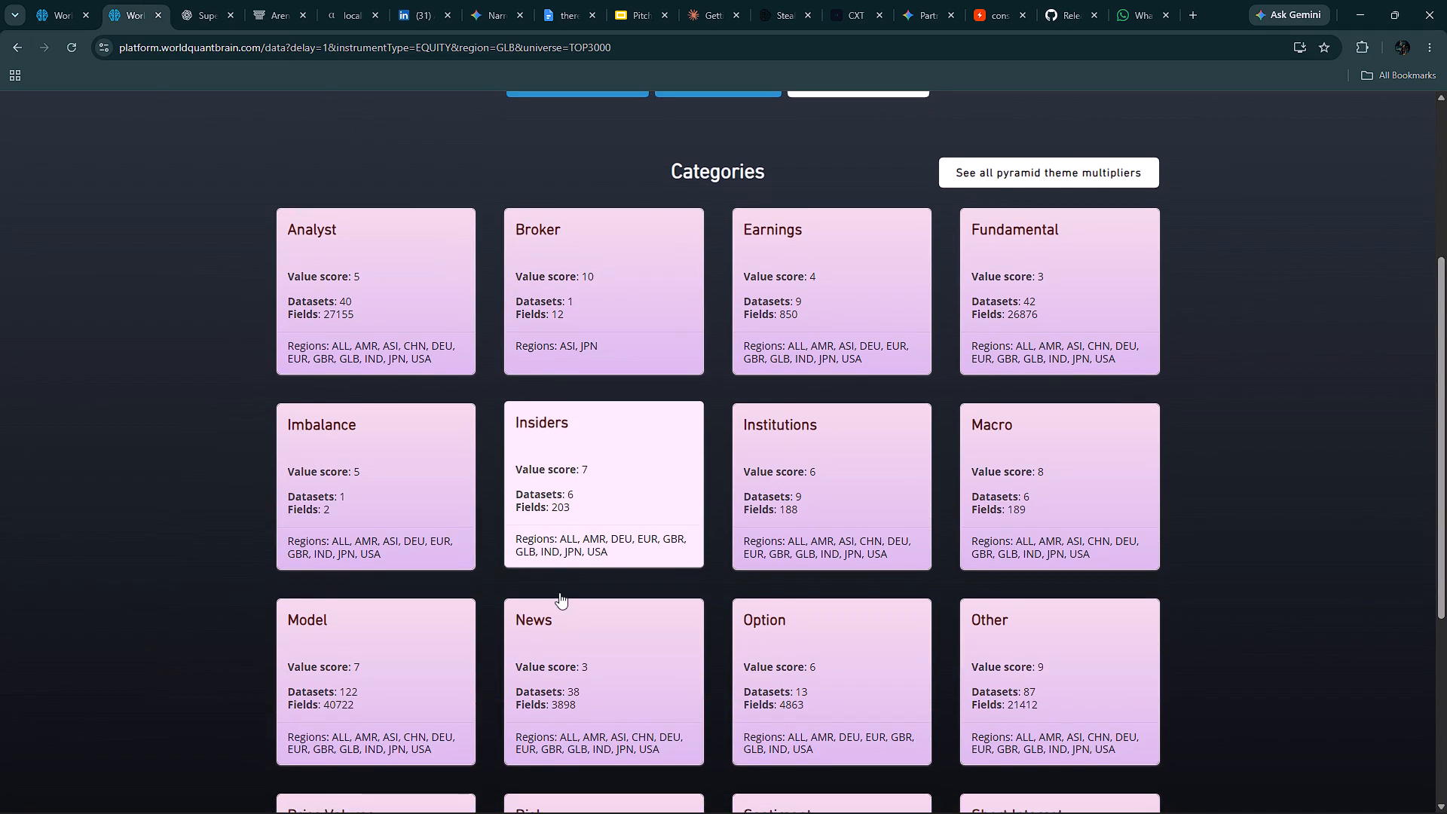
scroll(559, 592, "down", 2)
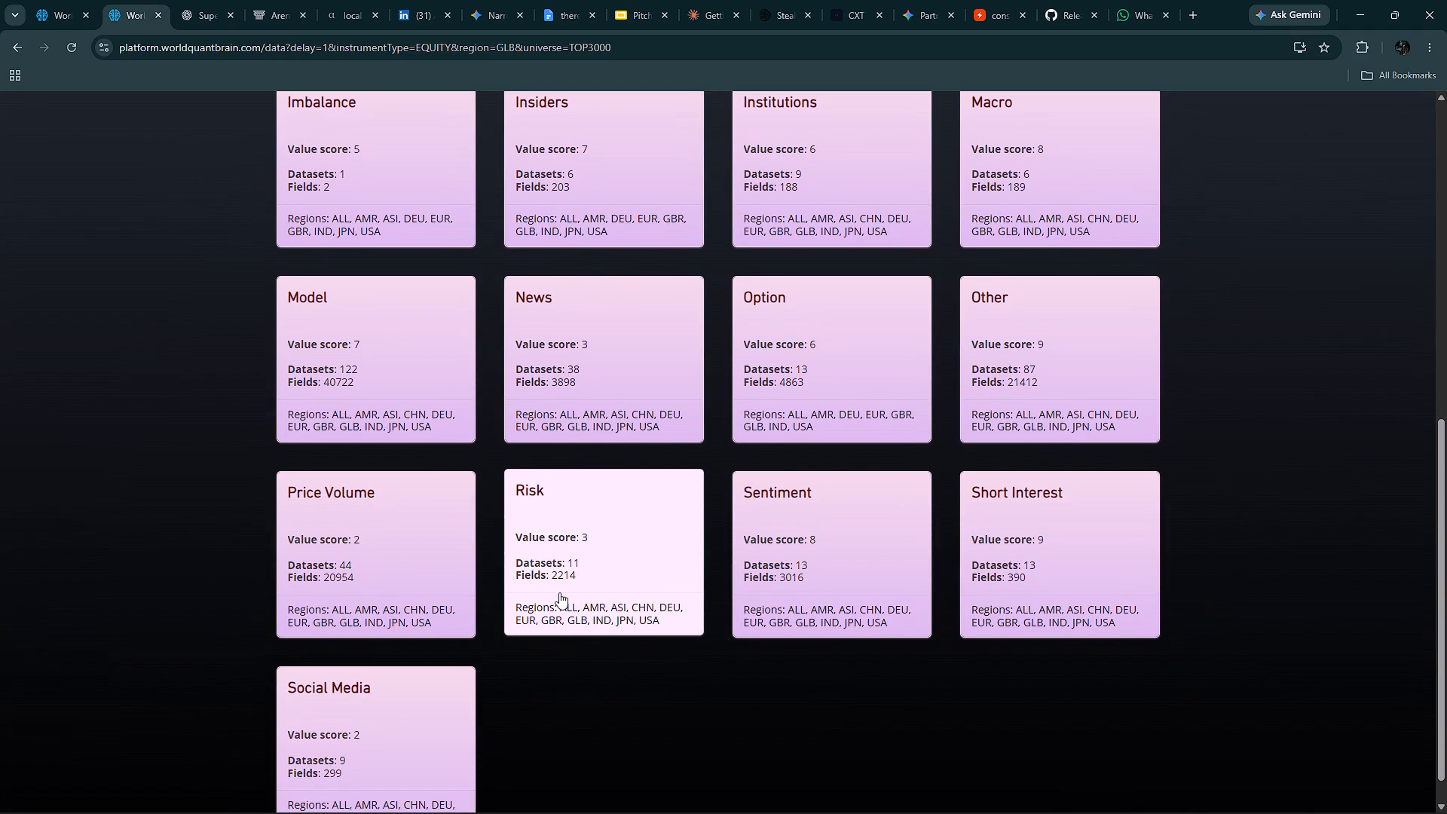
scroll(559, 592, "down", 2)
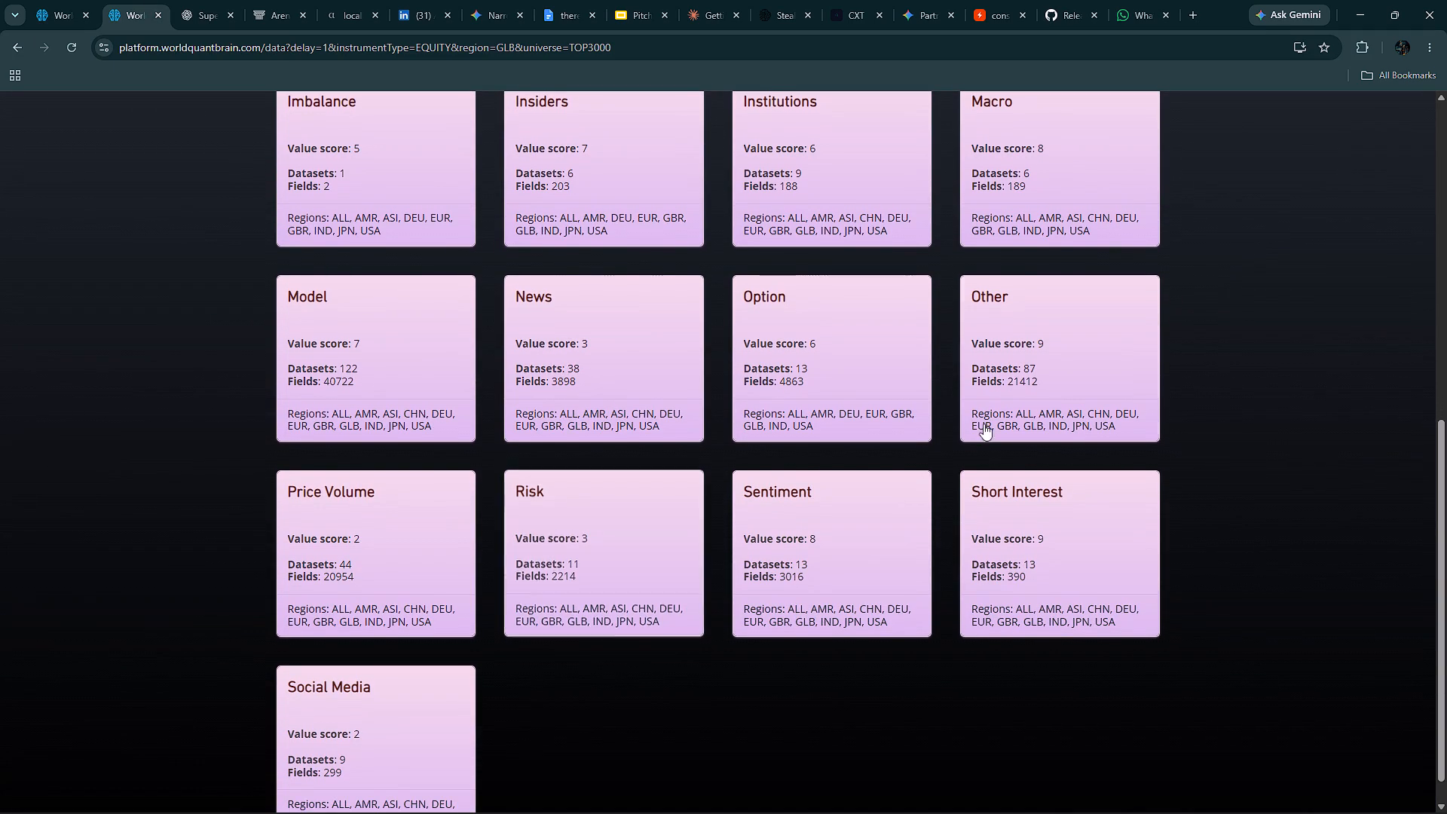
left_click(1077, 383)
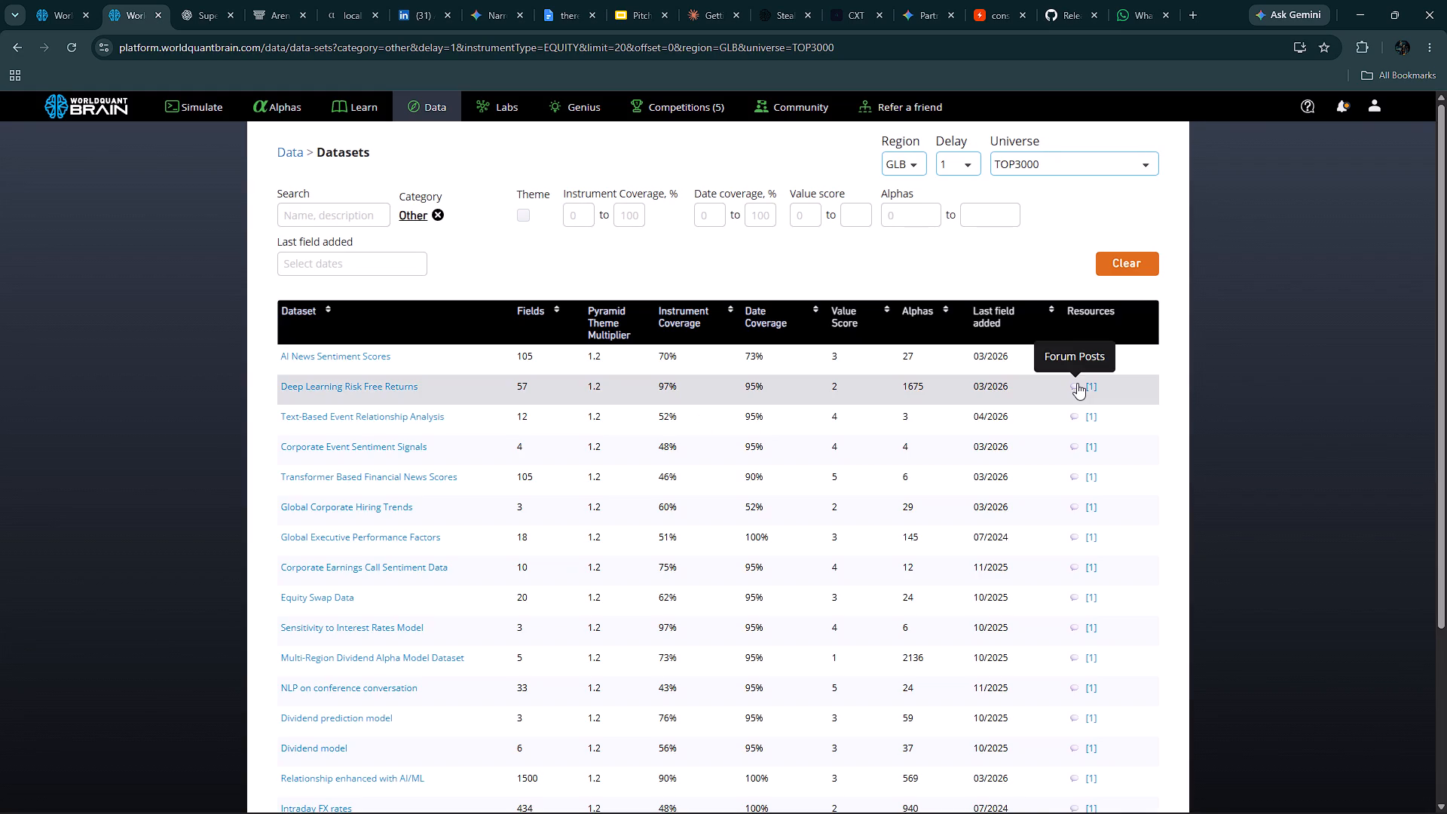
Check the fields of the Thomson Reuters News Analytics Equities dataset and return to the dataset list.
scroll(297, 715, "down", 4)
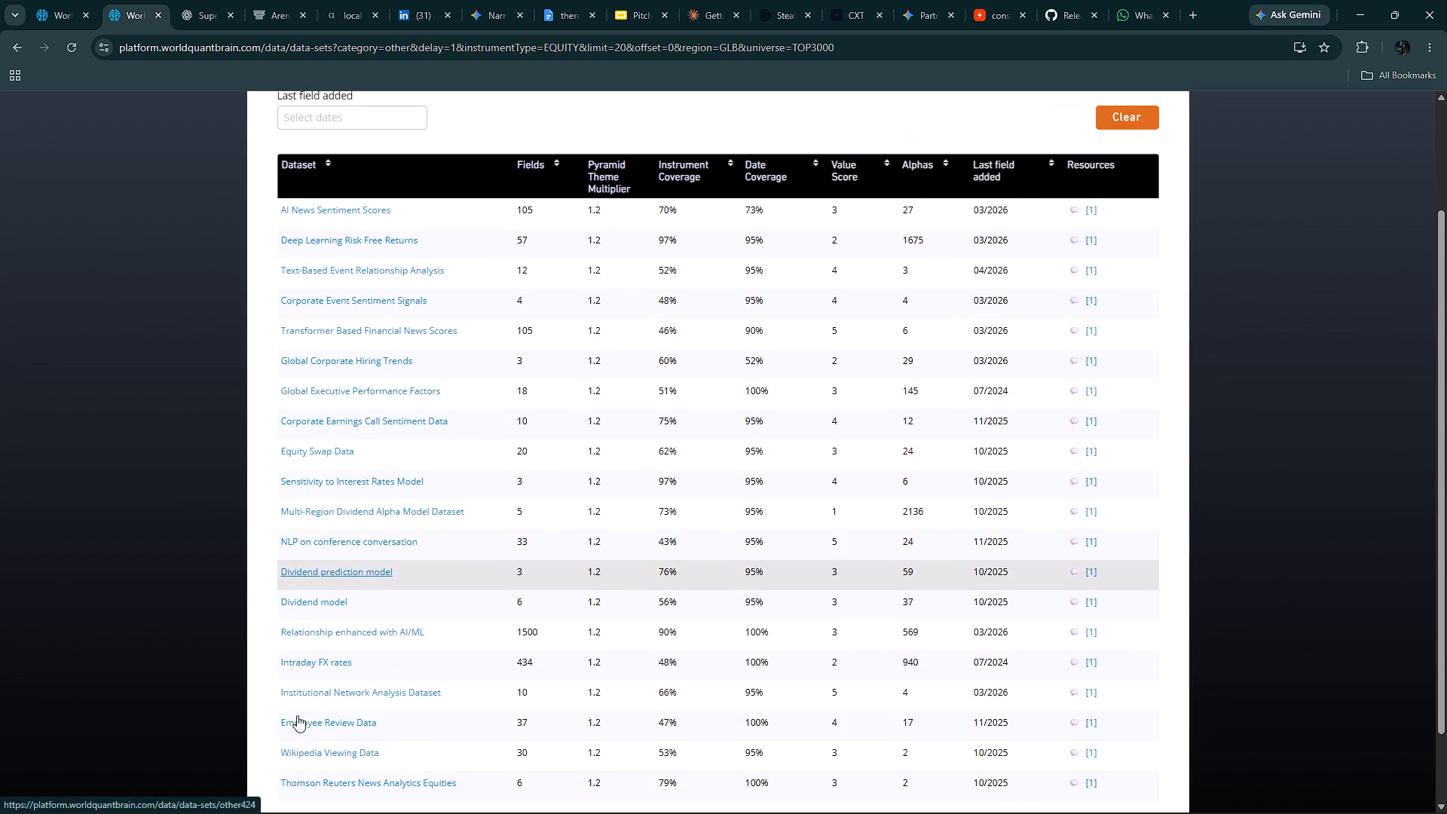
left_click(335, 699)
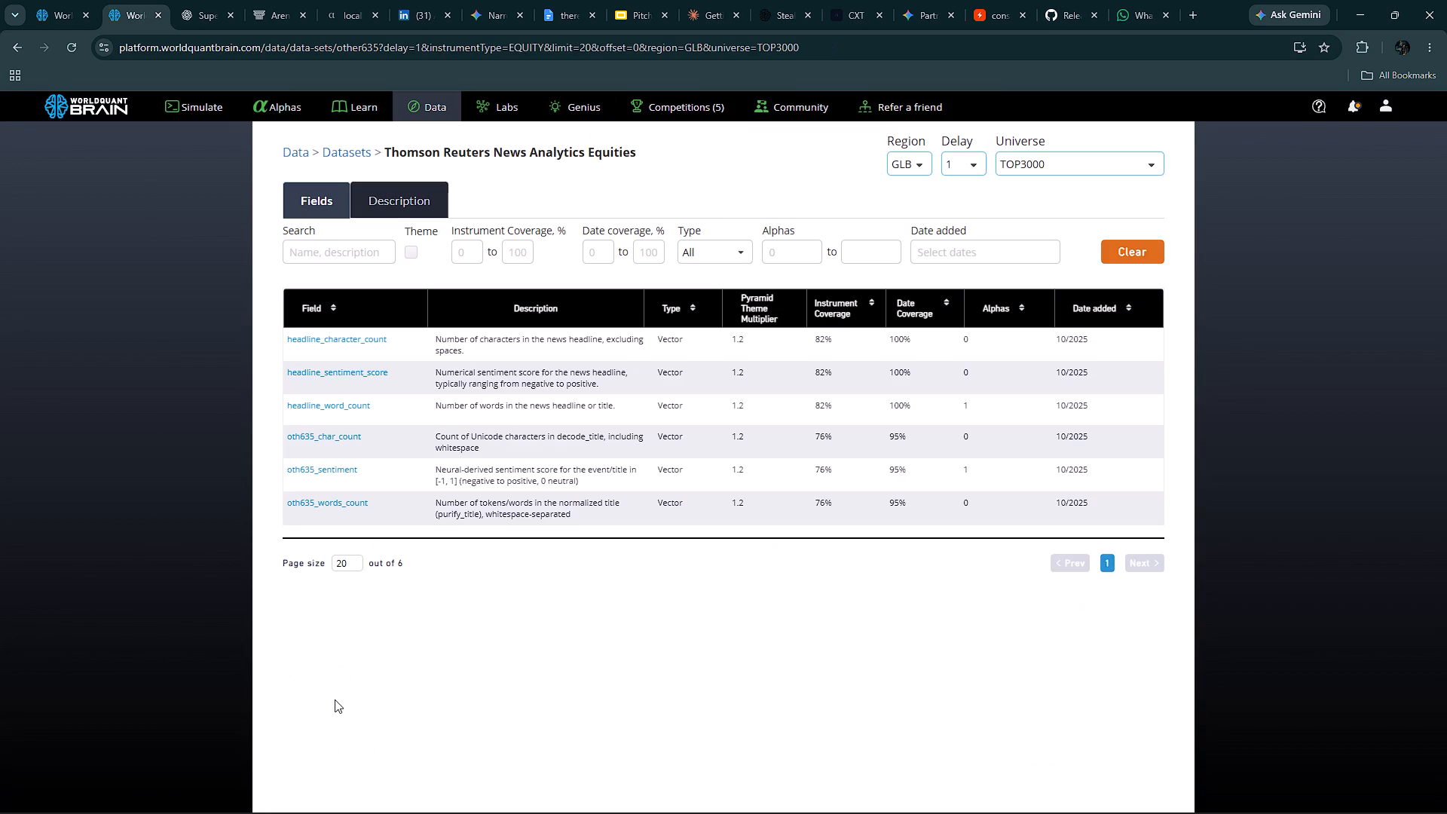
key("alt+Left")
In Simulation 4, replace the field inside ts_av_diff with oth571_views7ddesktop from the Wikipedia Viewing Data dataset and run a full simulation.
scroll(332, 698, "down", 5)
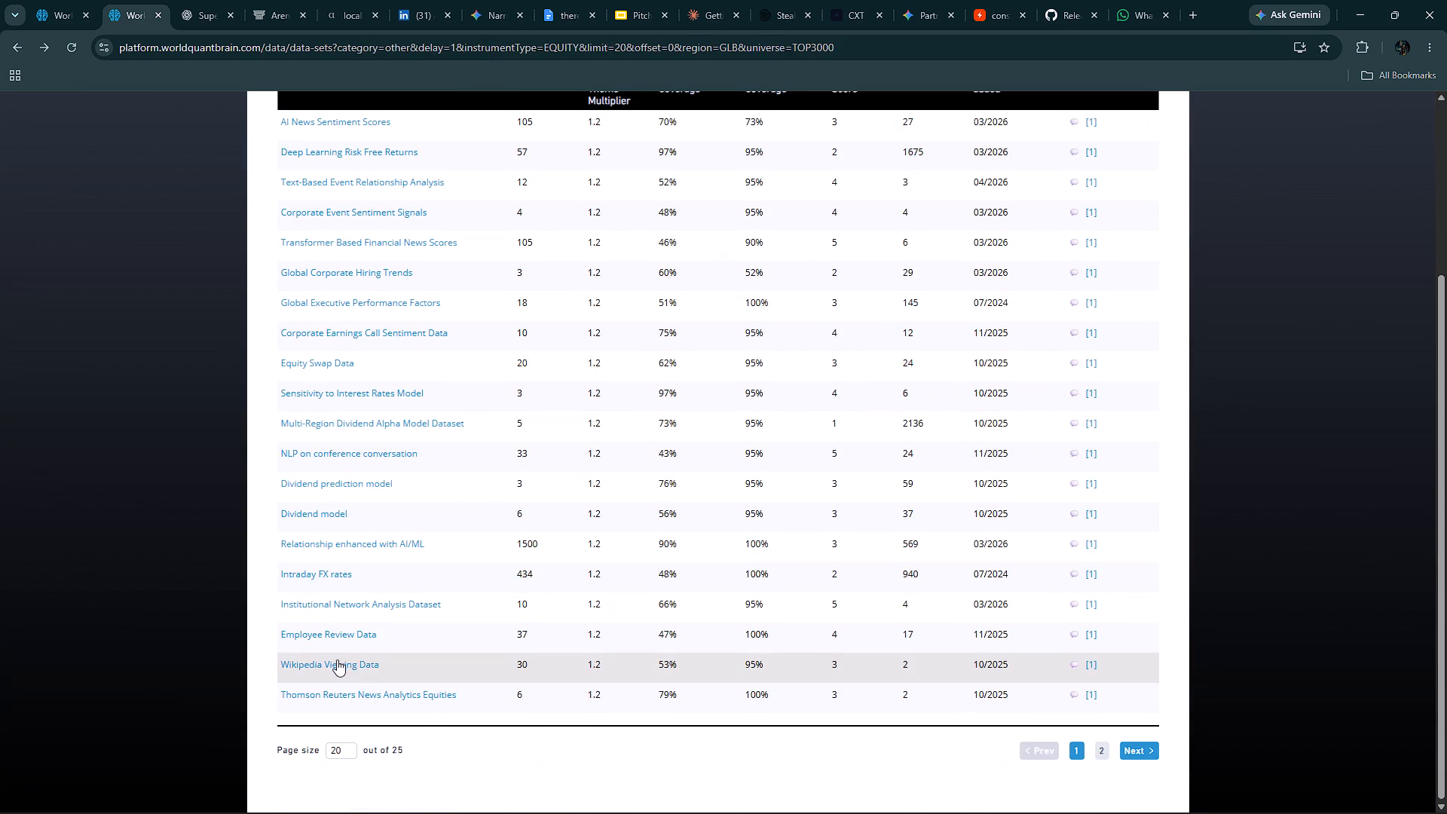
left_click(337, 659)
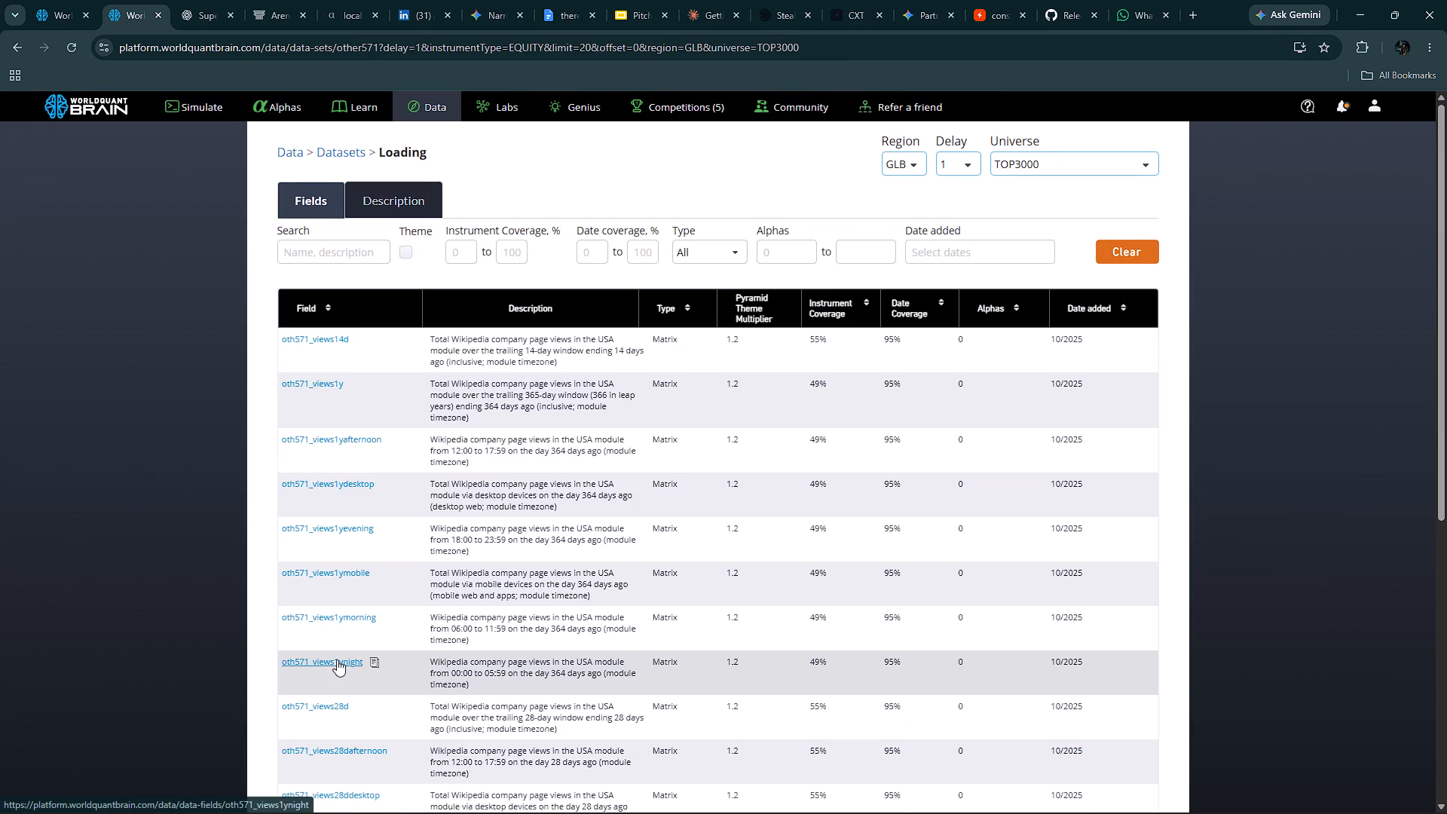
scroll(337, 659, "down", 6)
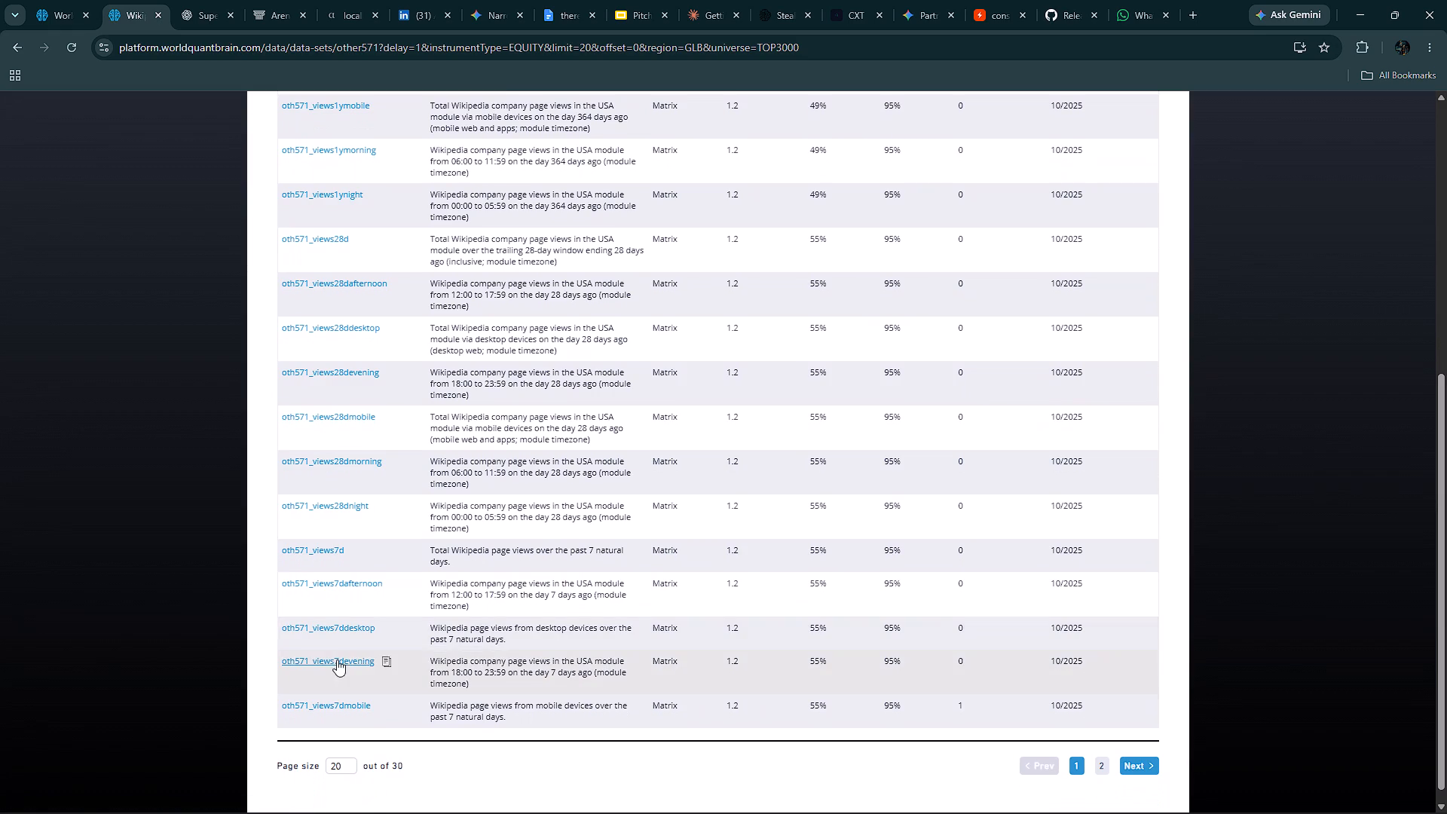
scroll(337, 659, "down", 1)
left_click(385, 615)
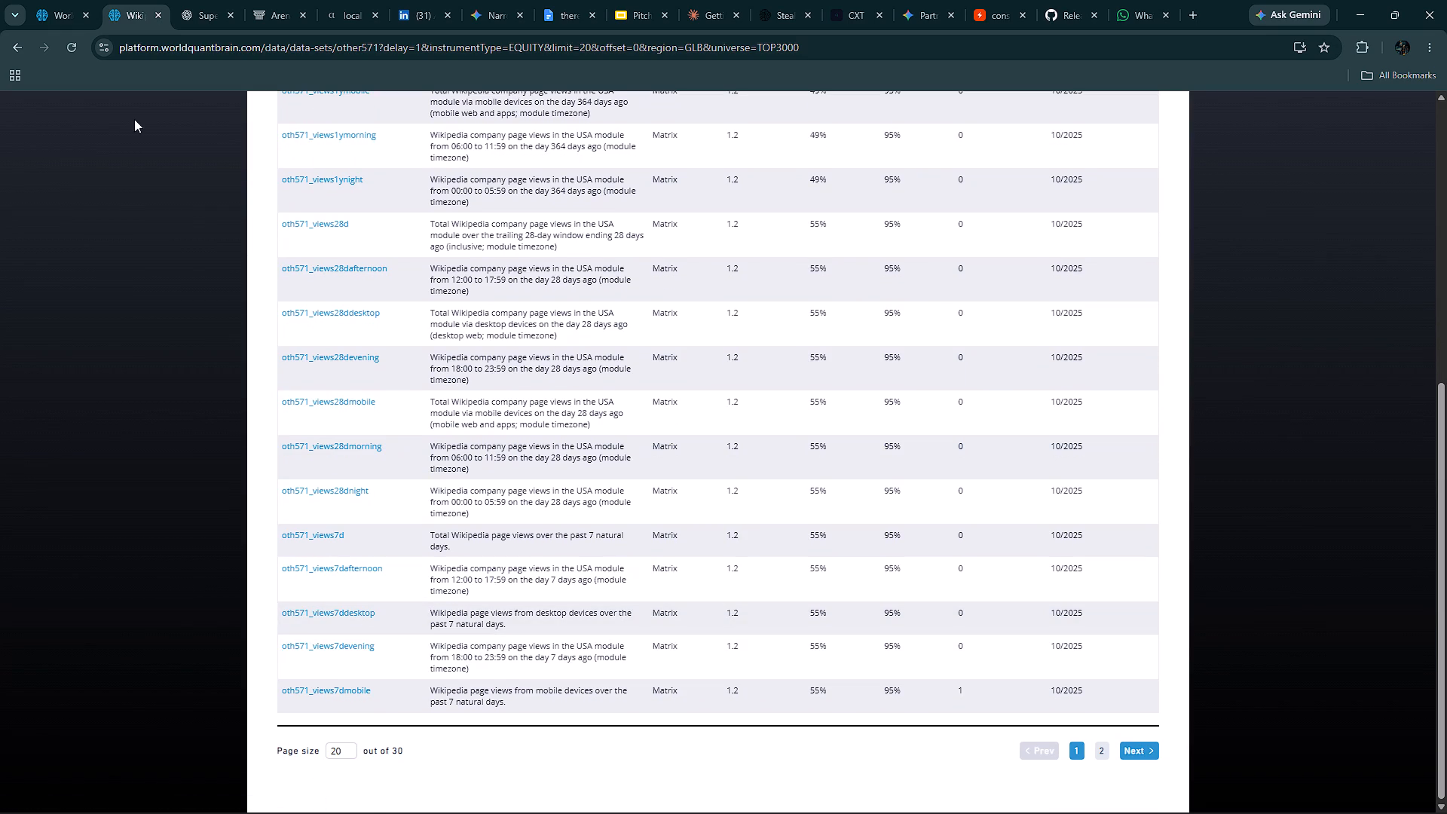
left_click(63, 2)
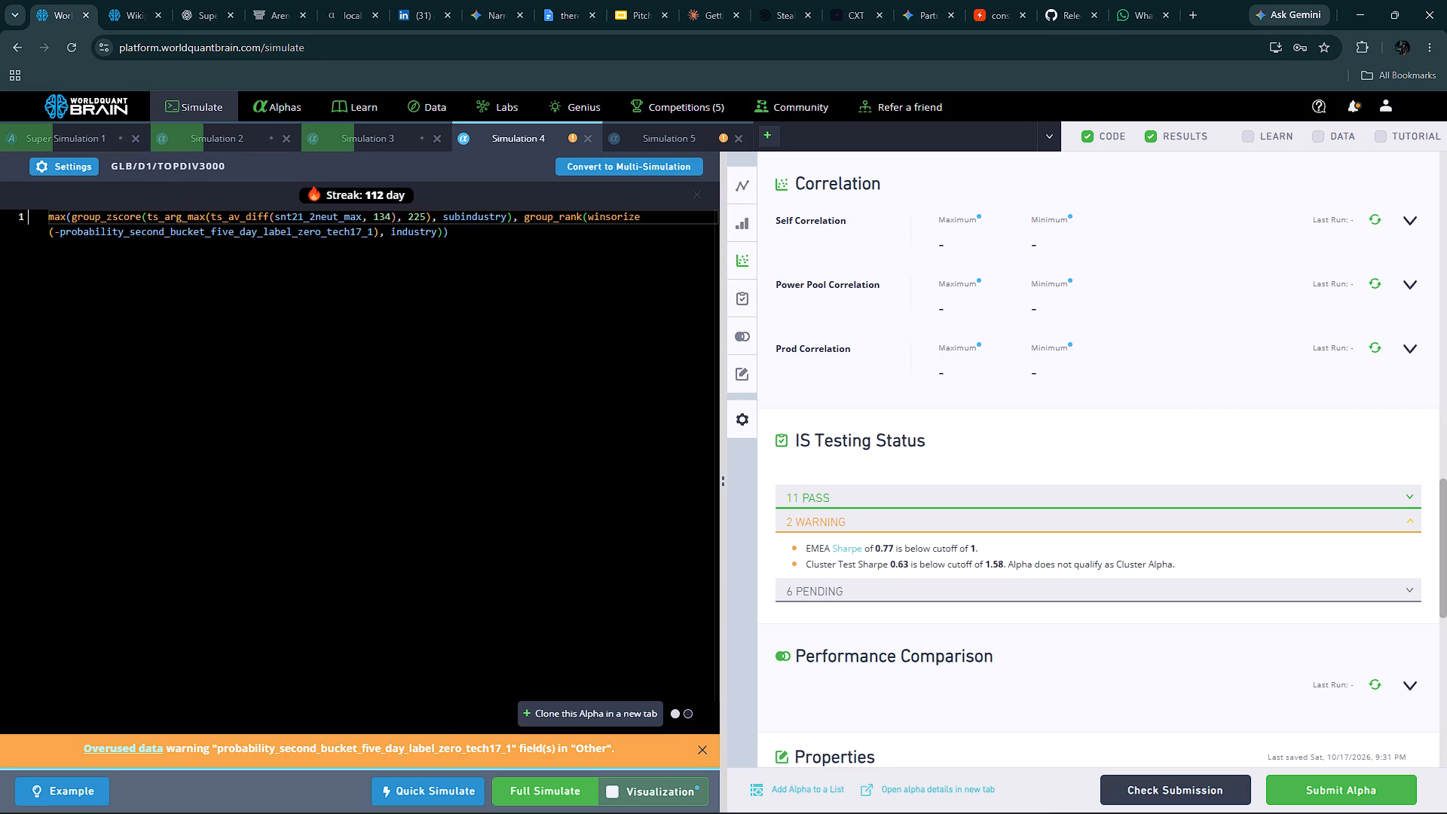
double_click(307, 216)
key("ctrl+v")
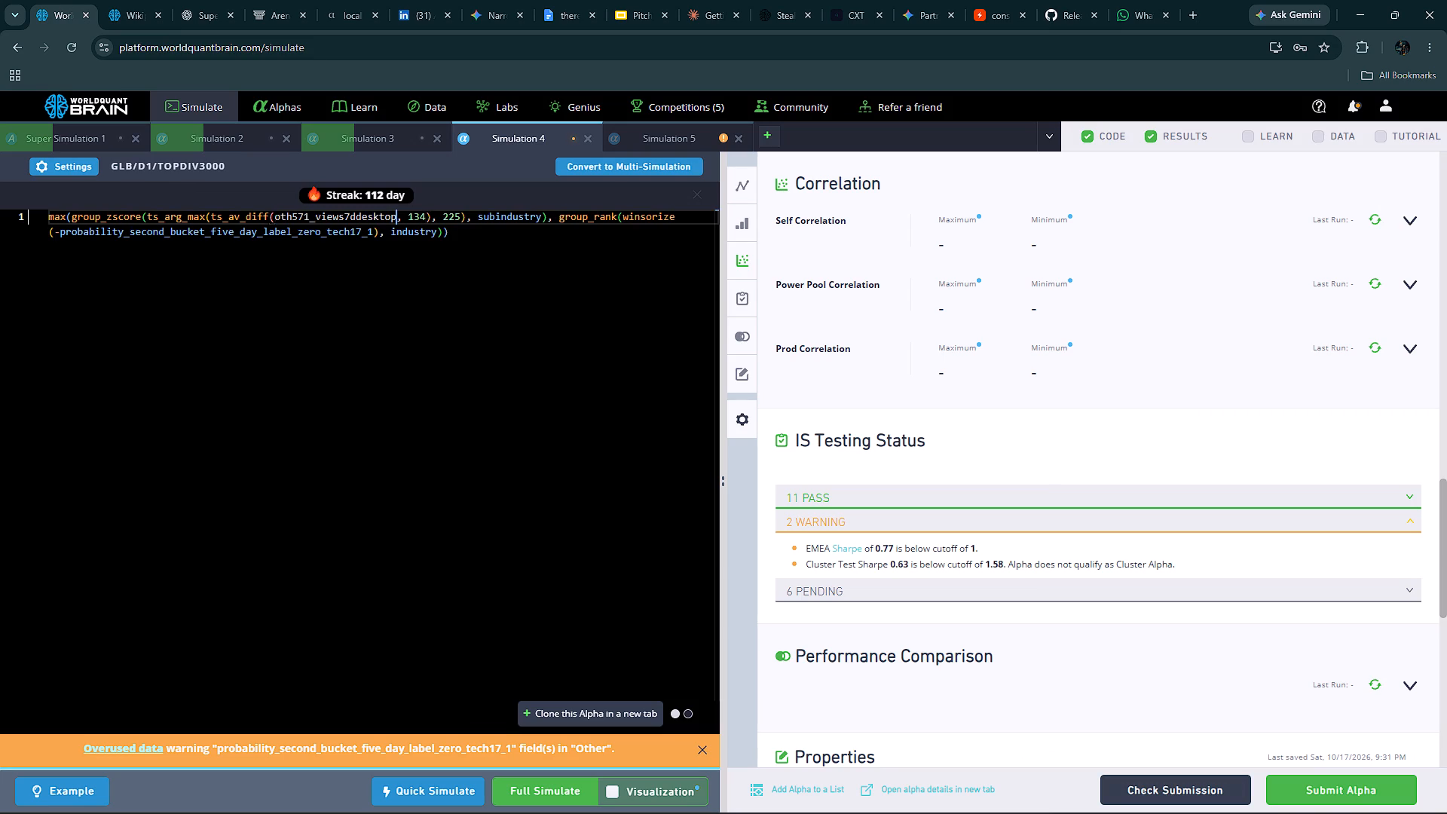
left_click(549, 779)
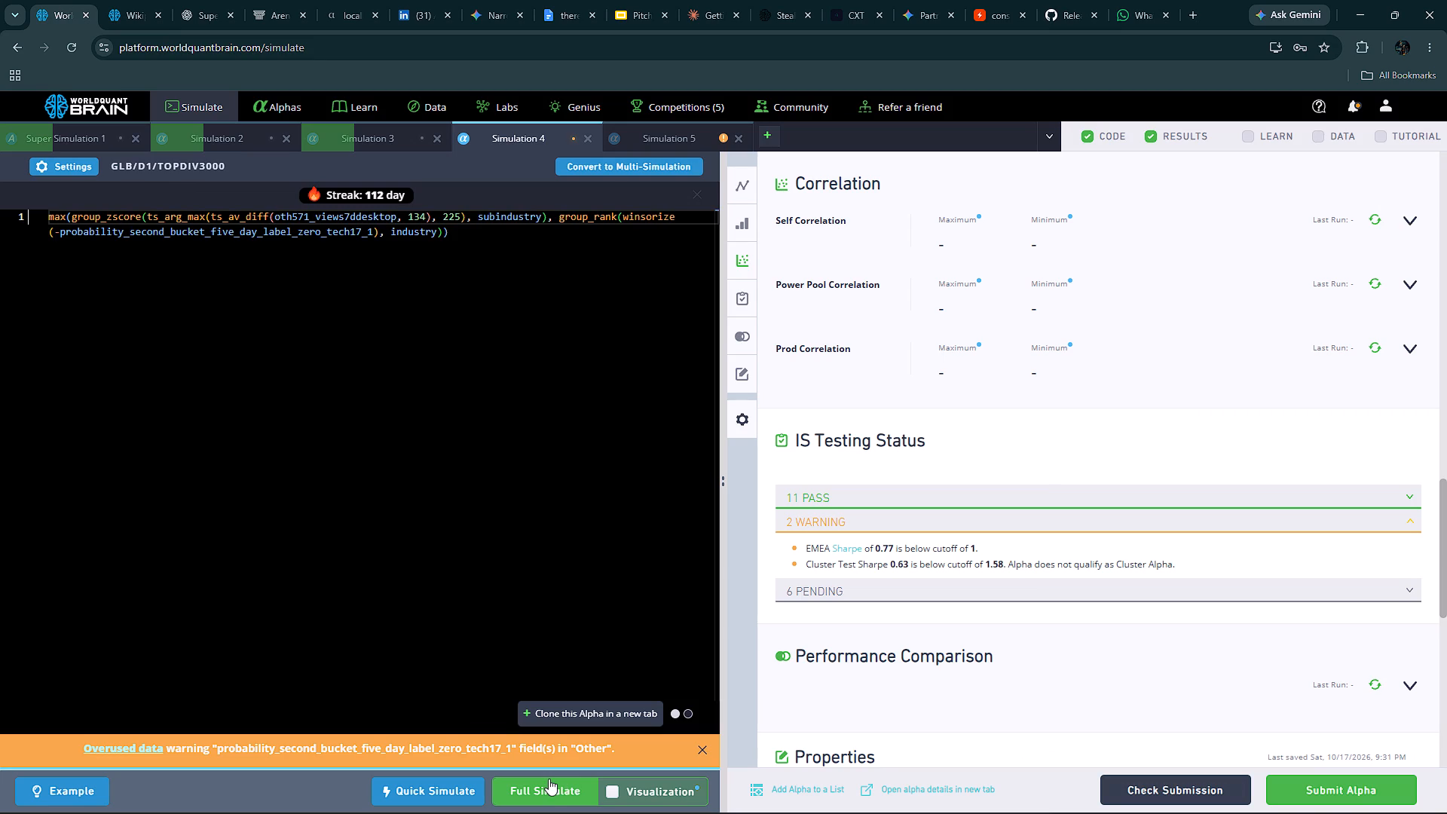
left_click(552, 788)
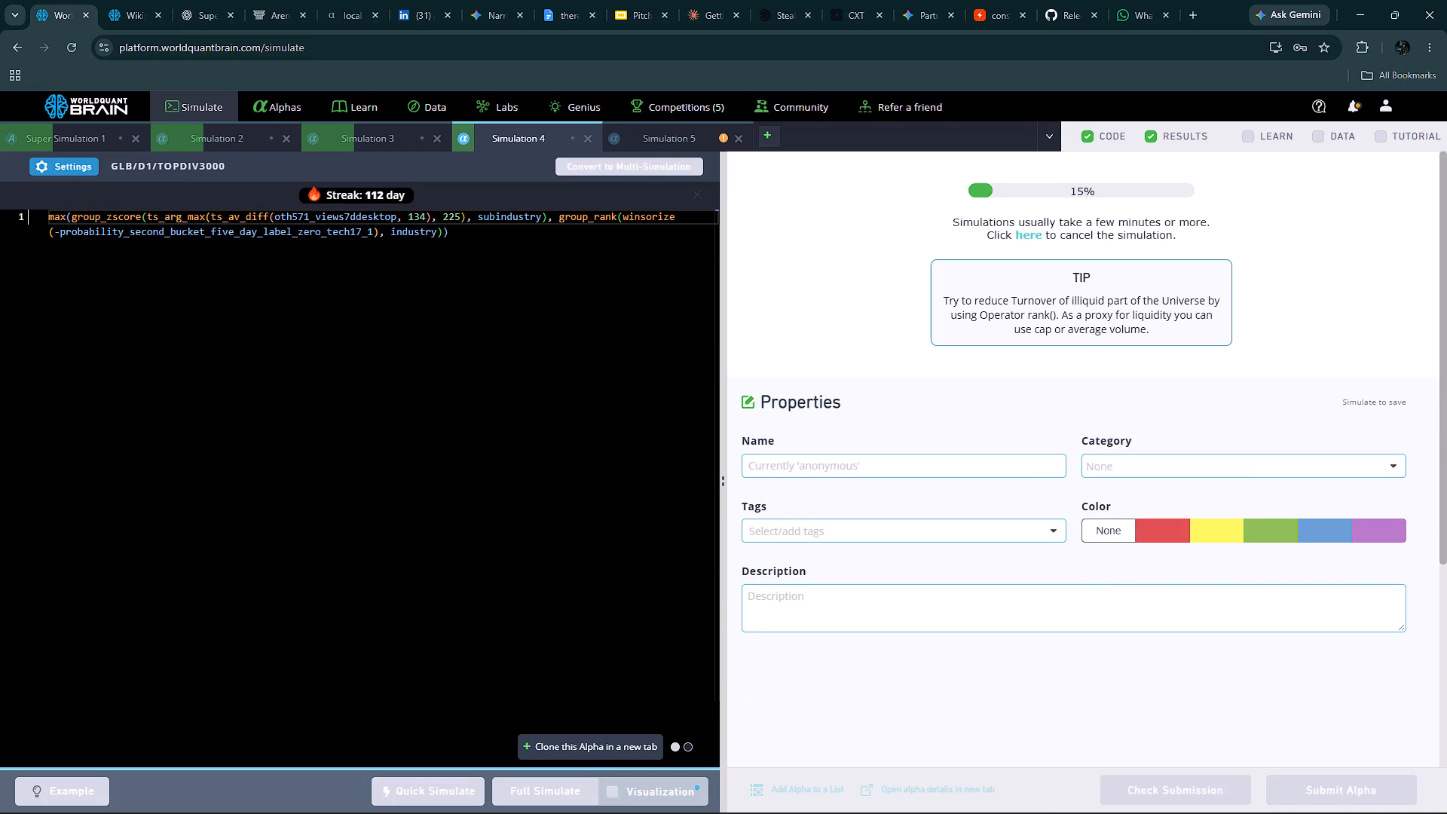
Reveal the test period of Simulation 5 and review its IS testing warnings.
left_click(666, 133)
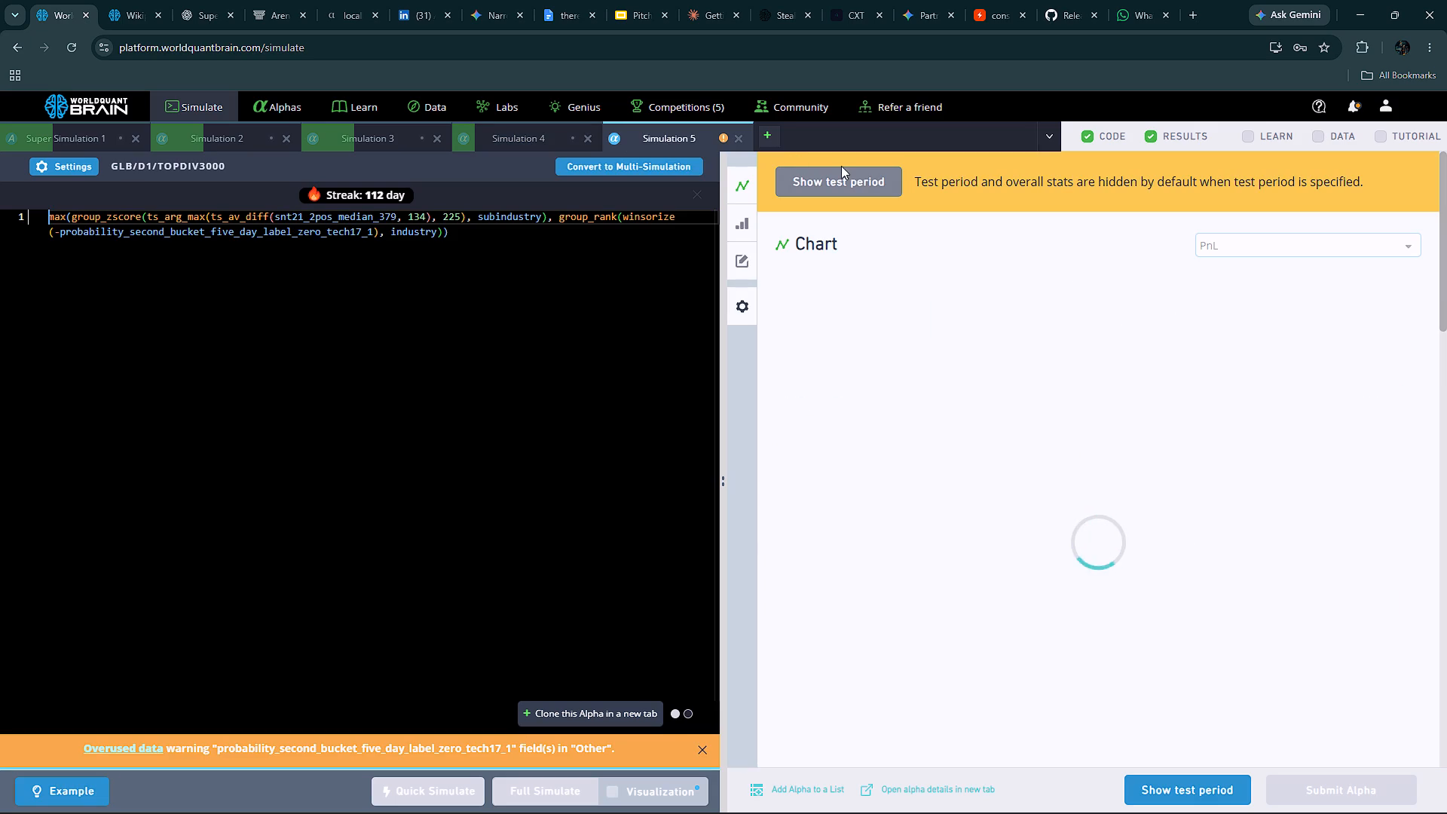
left_click(835, 177)
left_click(734, 263)
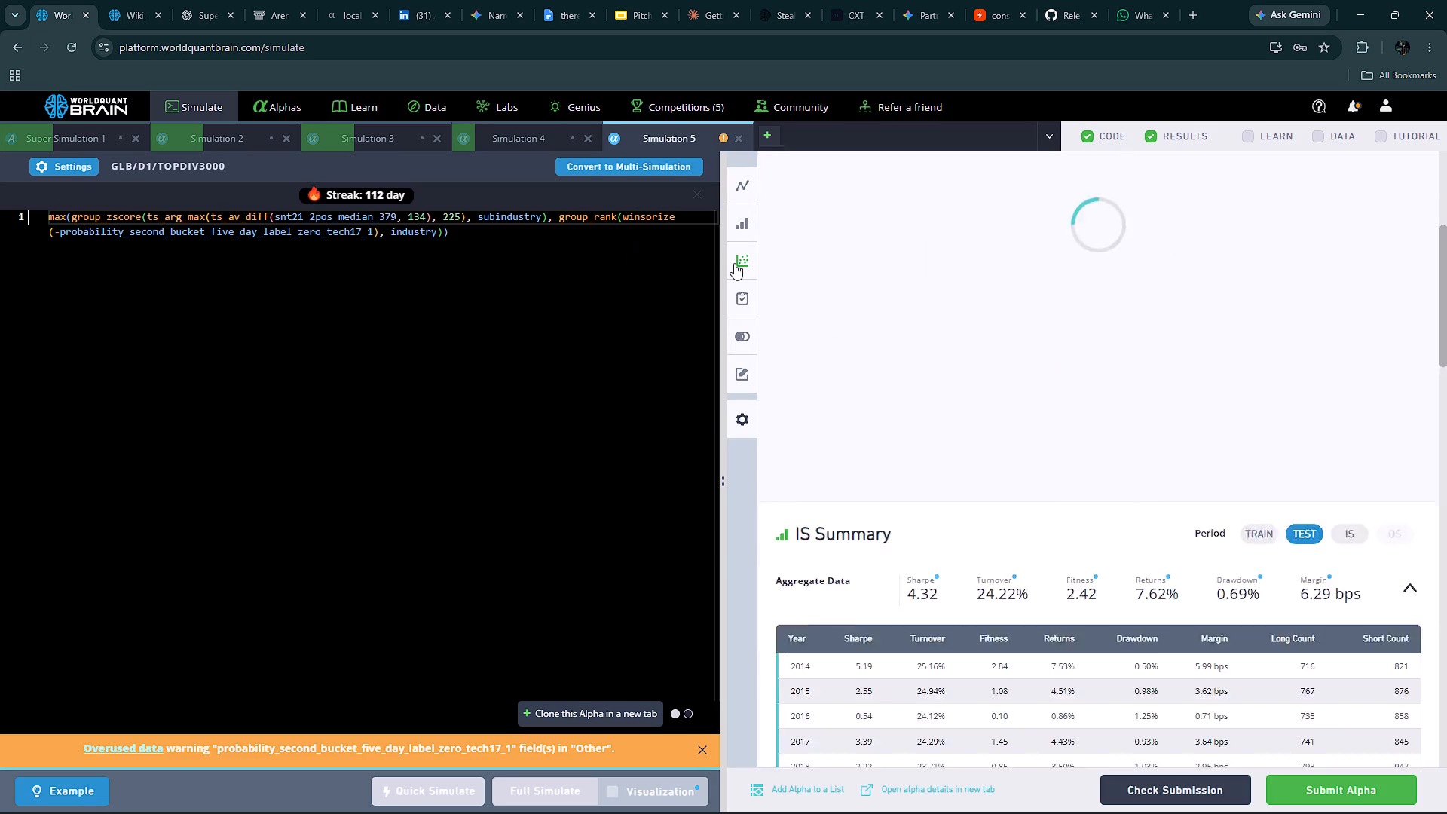
left_click(794, 513)
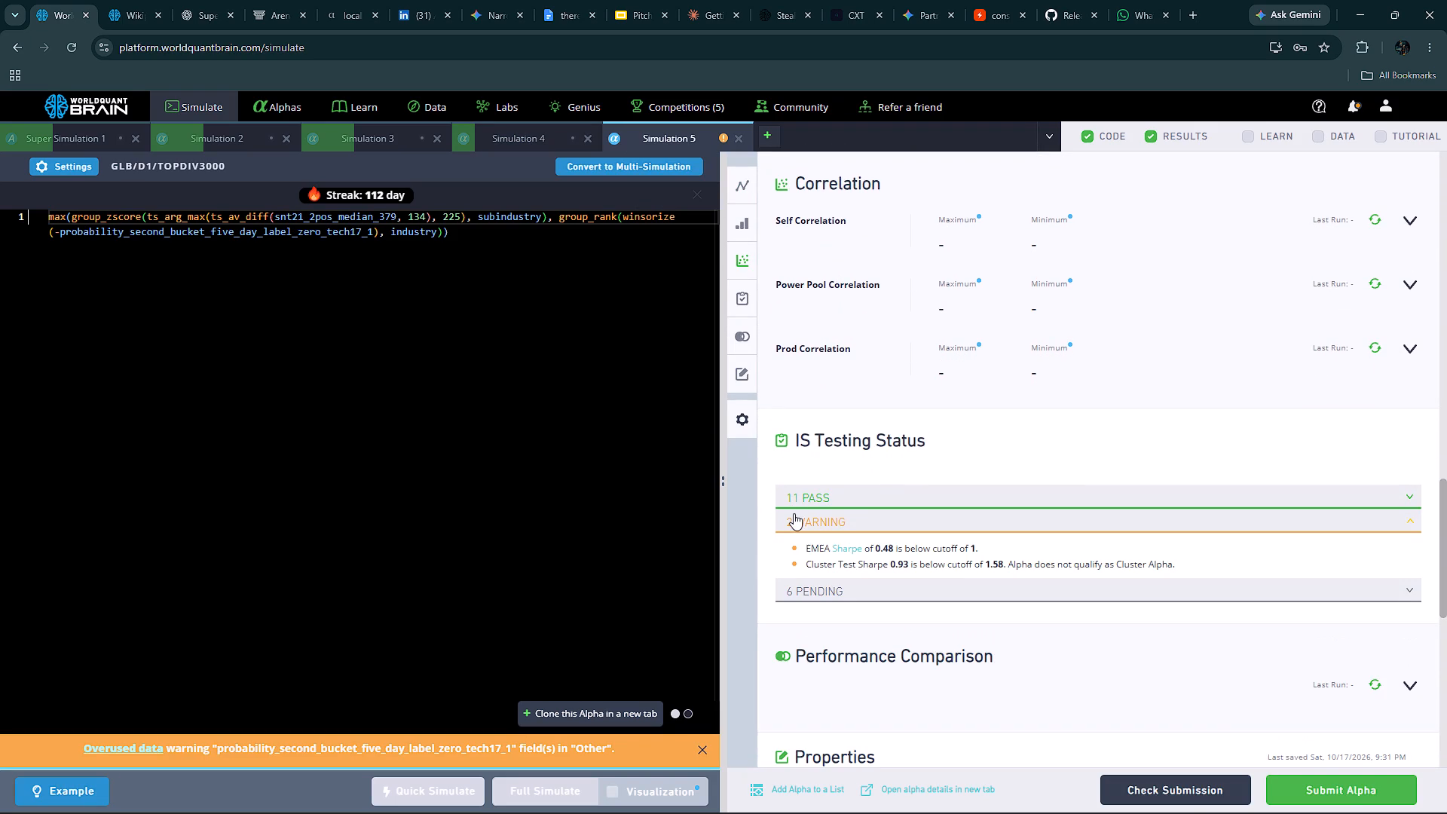
In Simulation 5, replace the field inside ts_av_diff with oth571_views1ymorning from the Wikipedia Viewing Data dataset and run a full simulation.
left_click(130, 2)
scroll(374, 302, "up", 1)
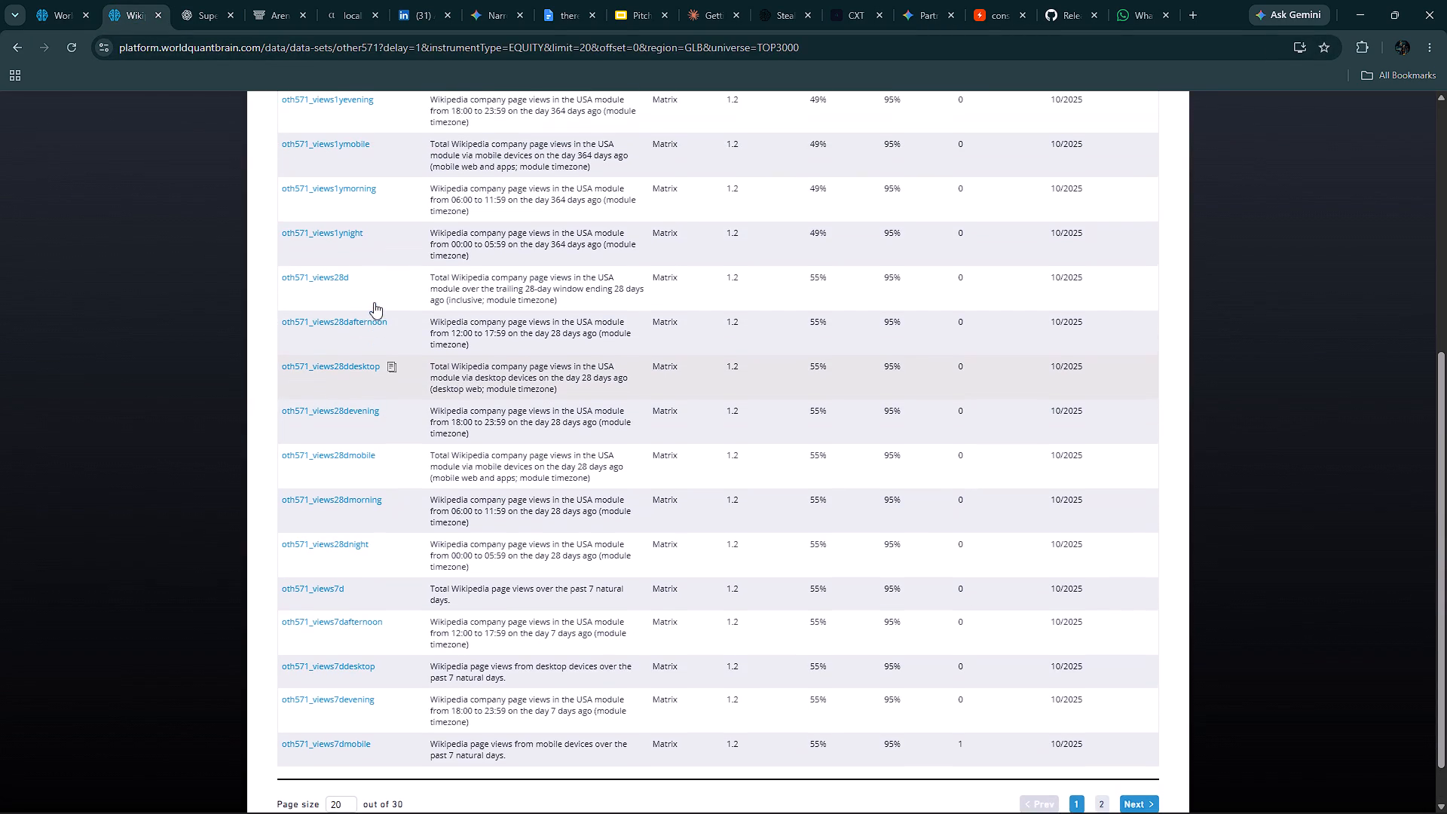
left_click(382, 185)
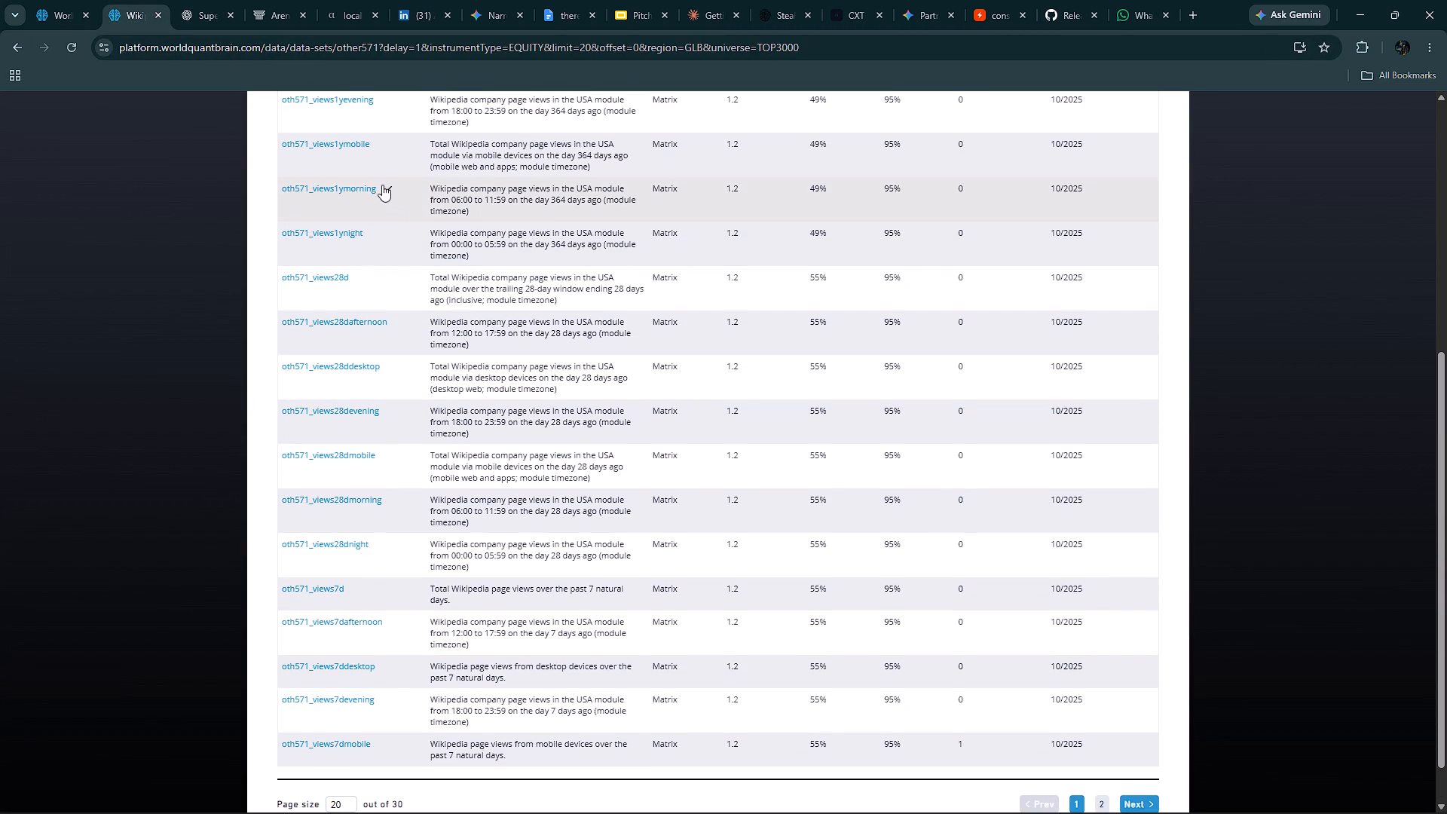
left_click(47, 0)
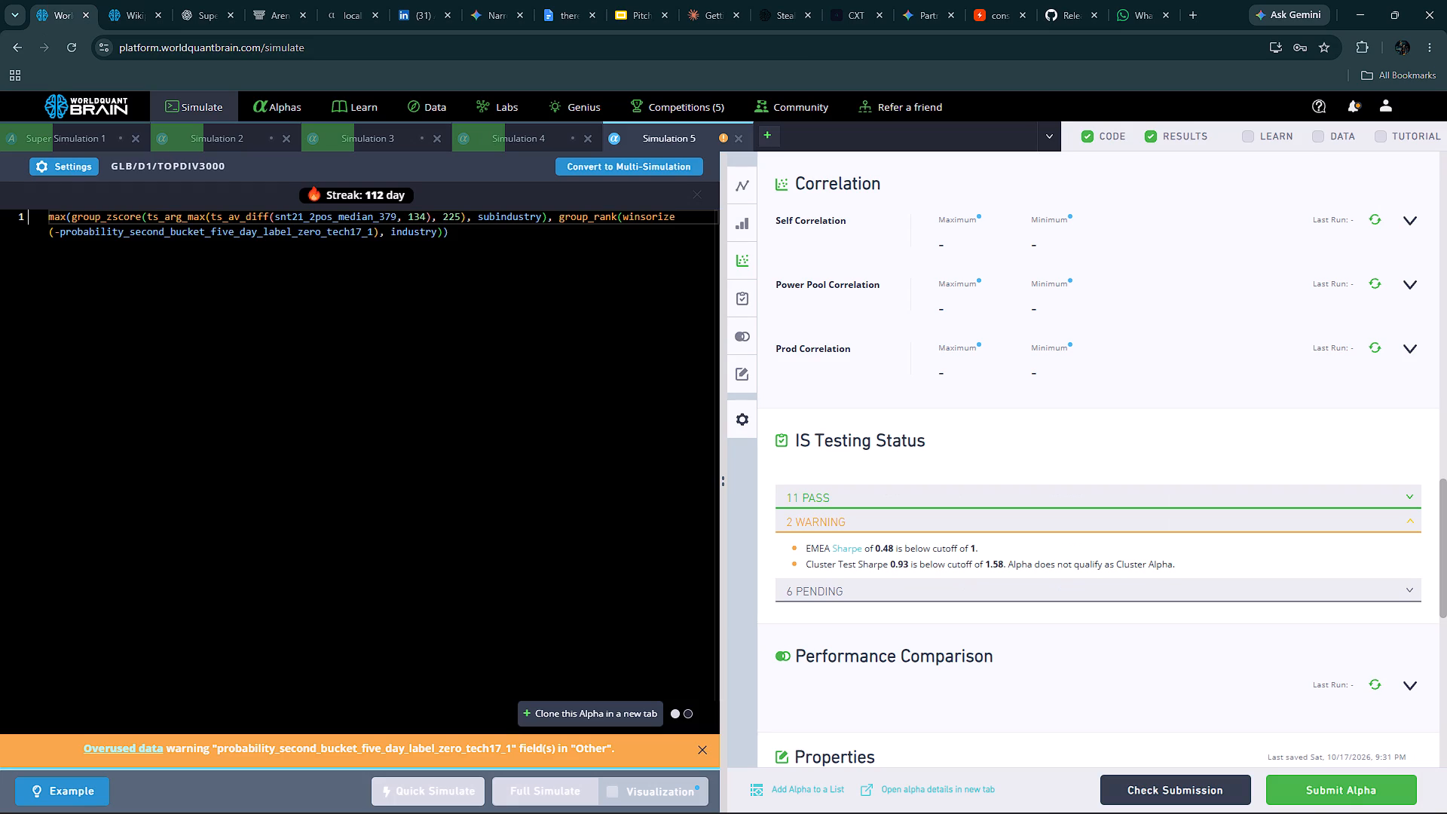
double_click(302, 217)
key("ctrl+v")
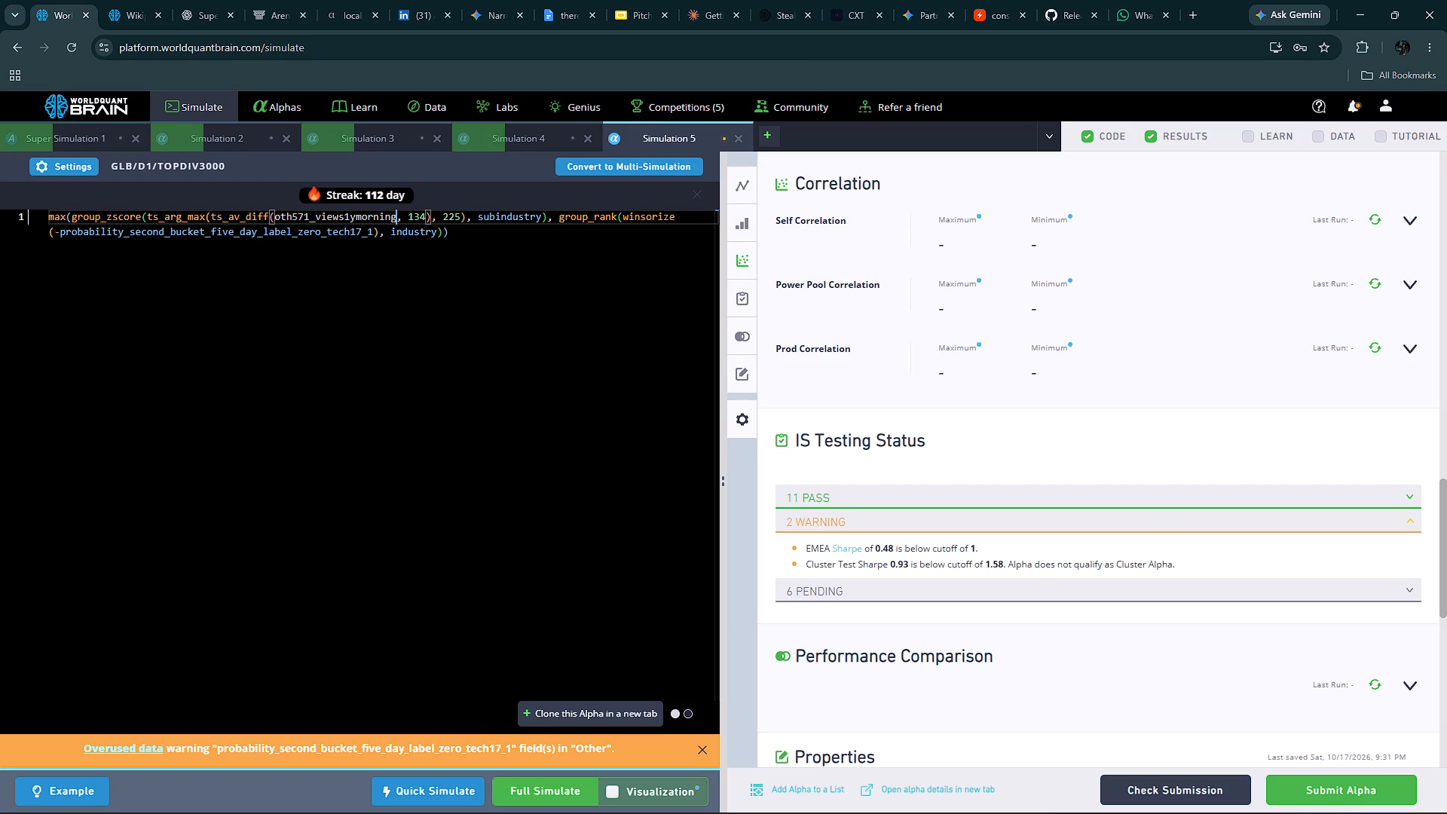
left_click(527, 787)
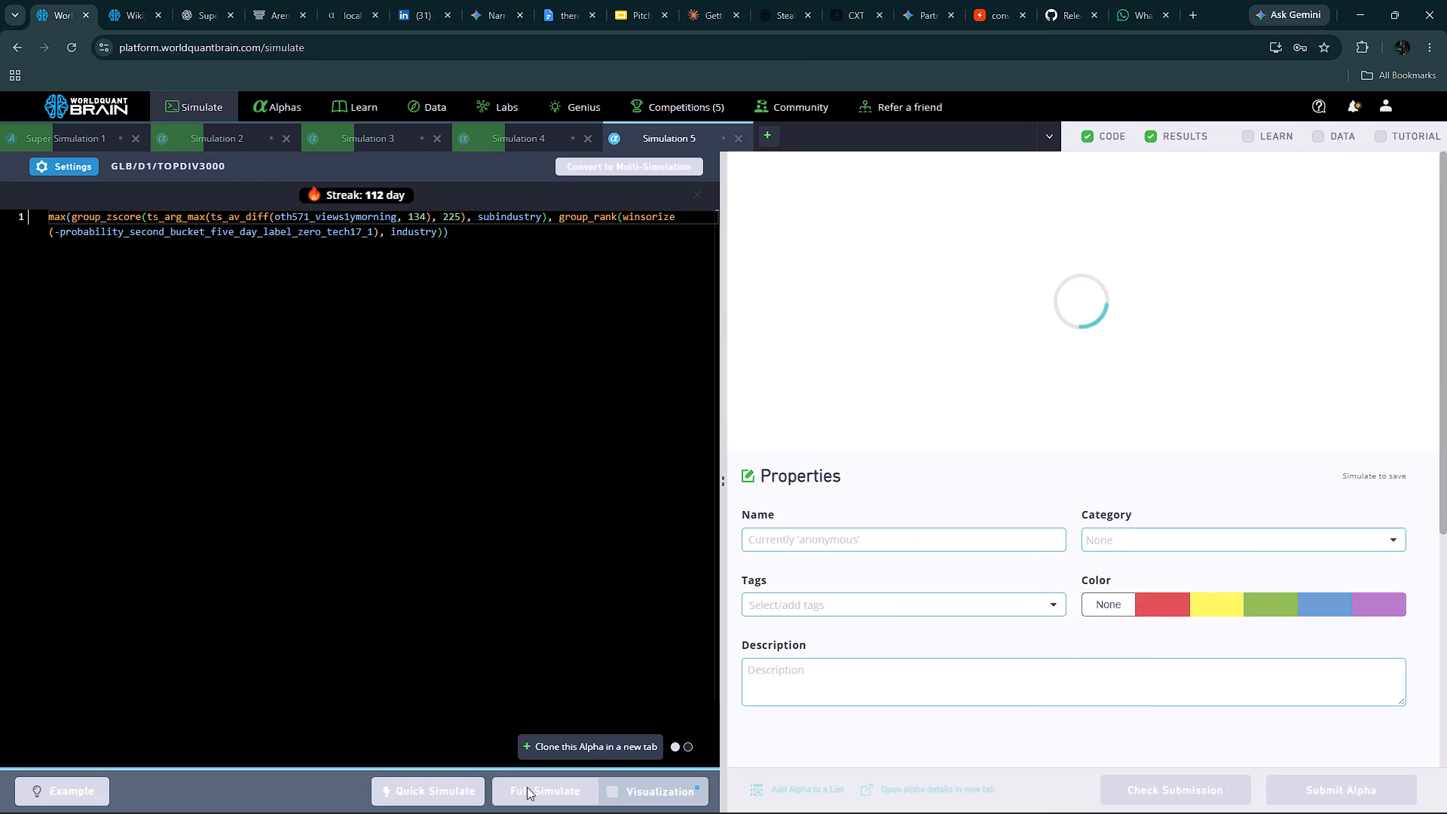
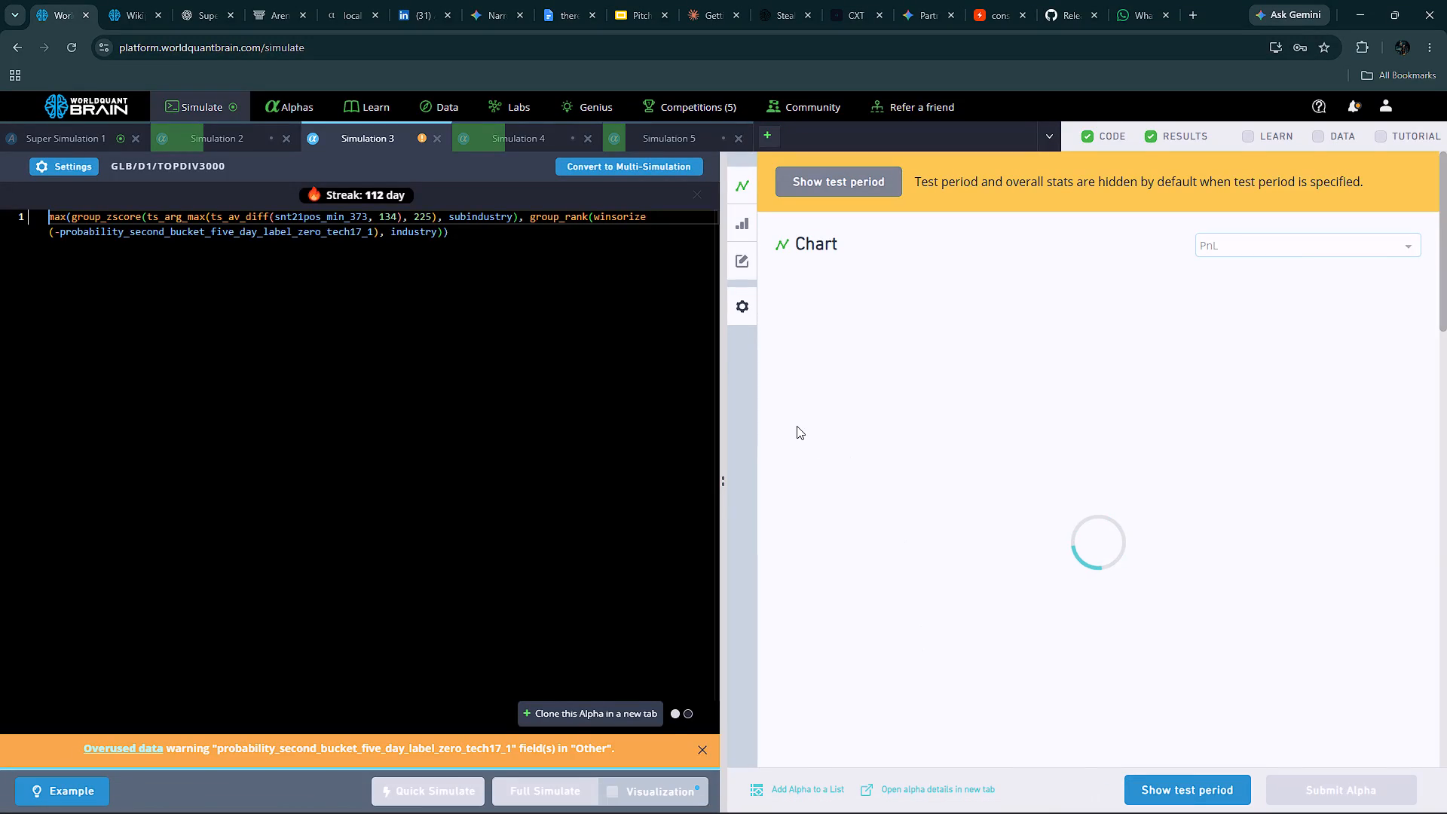
Reveal the test period of Simulation 3 and review its IS testing warnings.
left_click(812, 173)
left_click(742, 249)
left_click(837, 518)
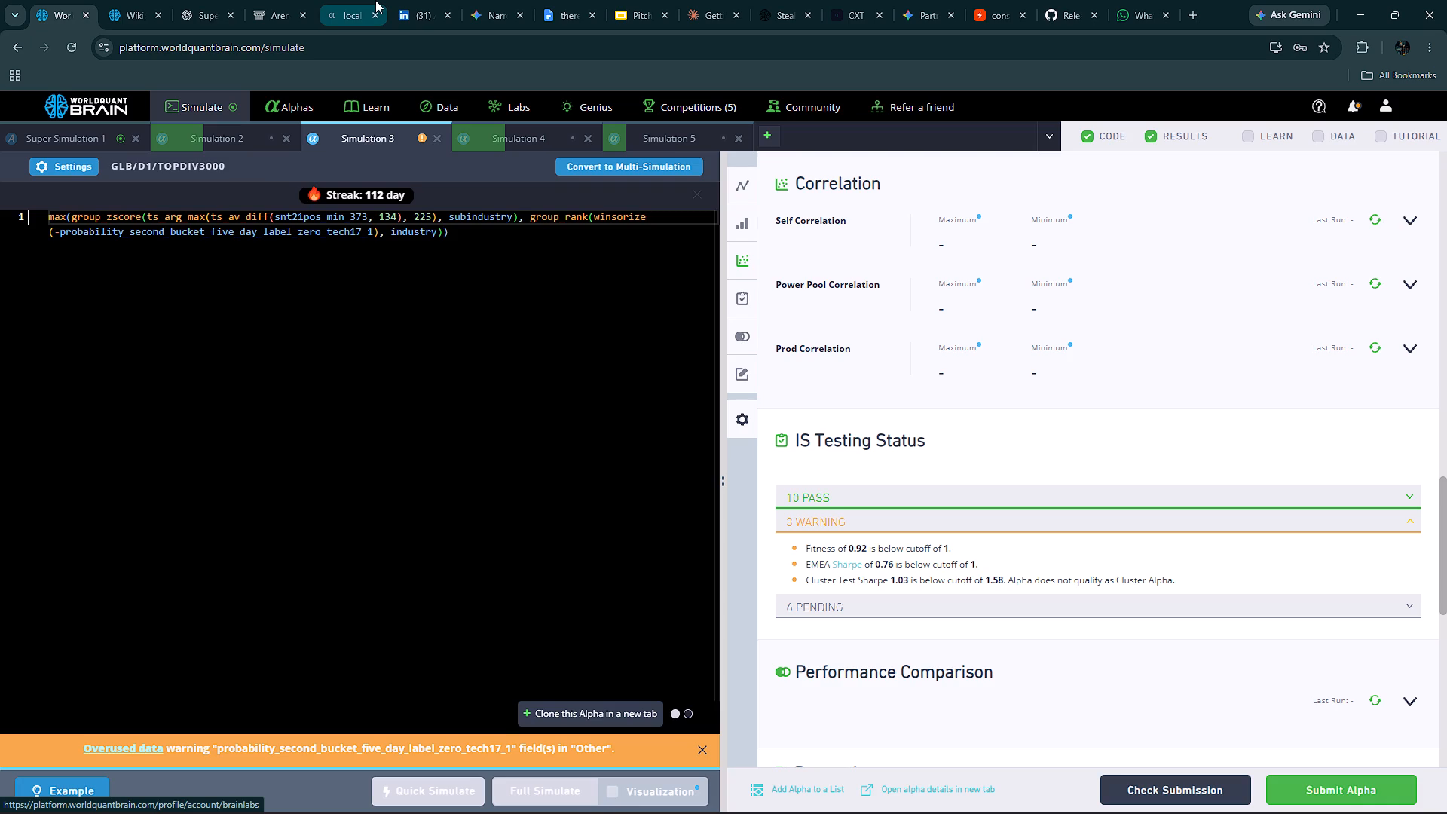
In Simulation 3, replace the field inside ts_av_diff with oth571_views28devening from the Wikipedia Viewing Data dataset and run a full simulation.
left_click(188, 2)
left_click(140, 0)
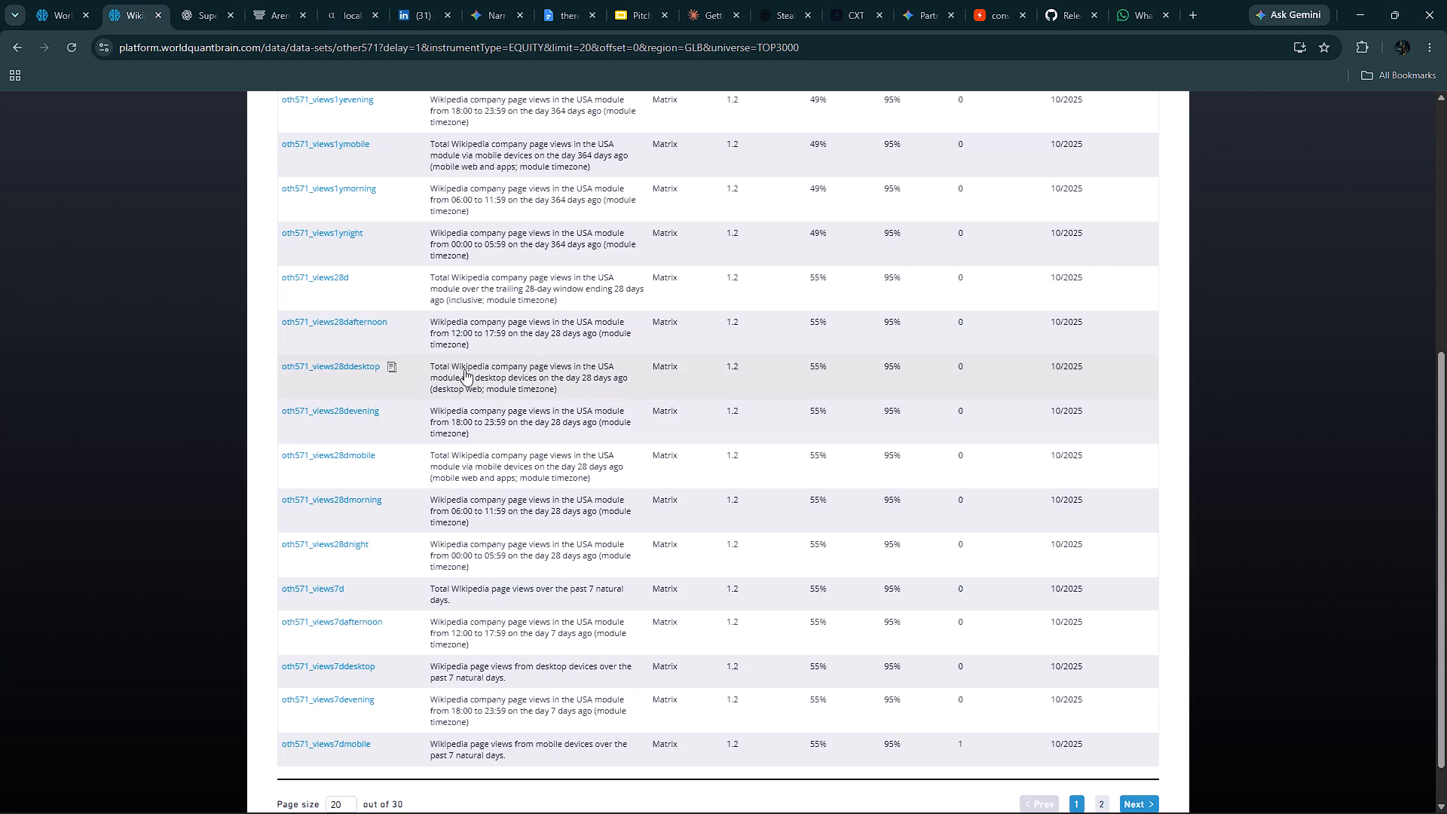
left_click(387, 413)
left_click_drag(47, 0, 279, 249)
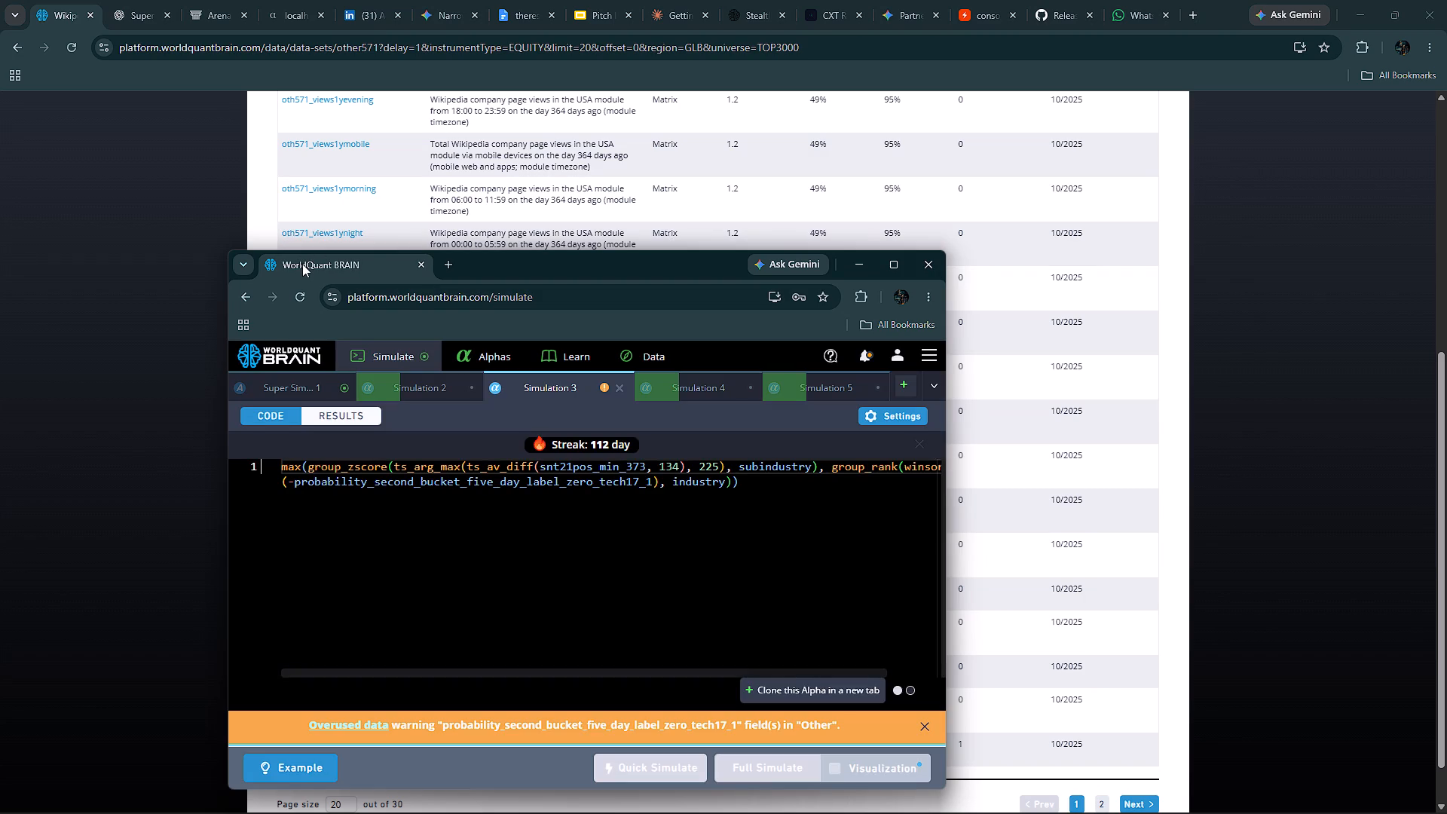
left_click_drag(301, 262, 81, 25)
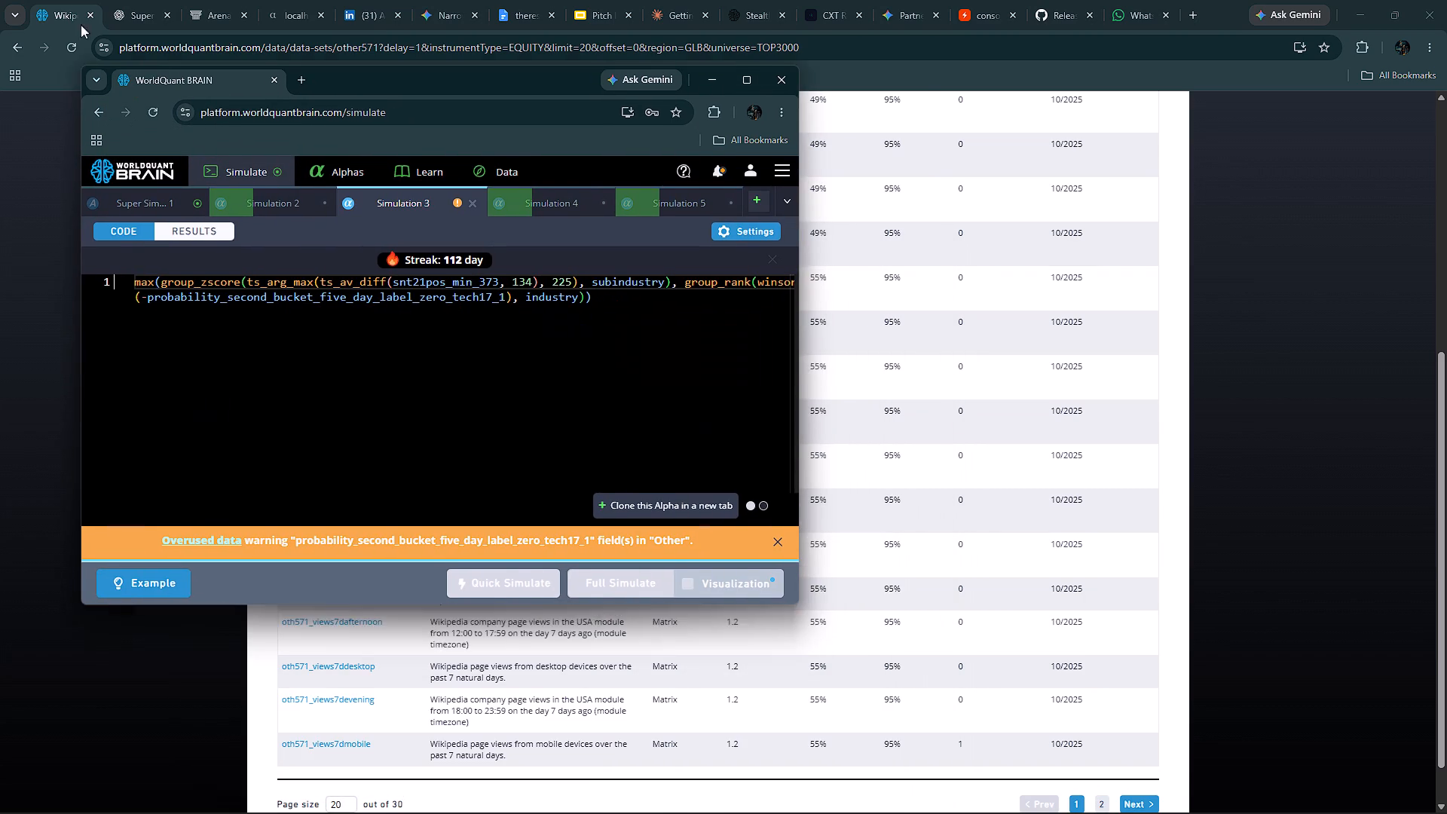
left_click_drag(81, 25, 29, 2)
left_click(337, 208)
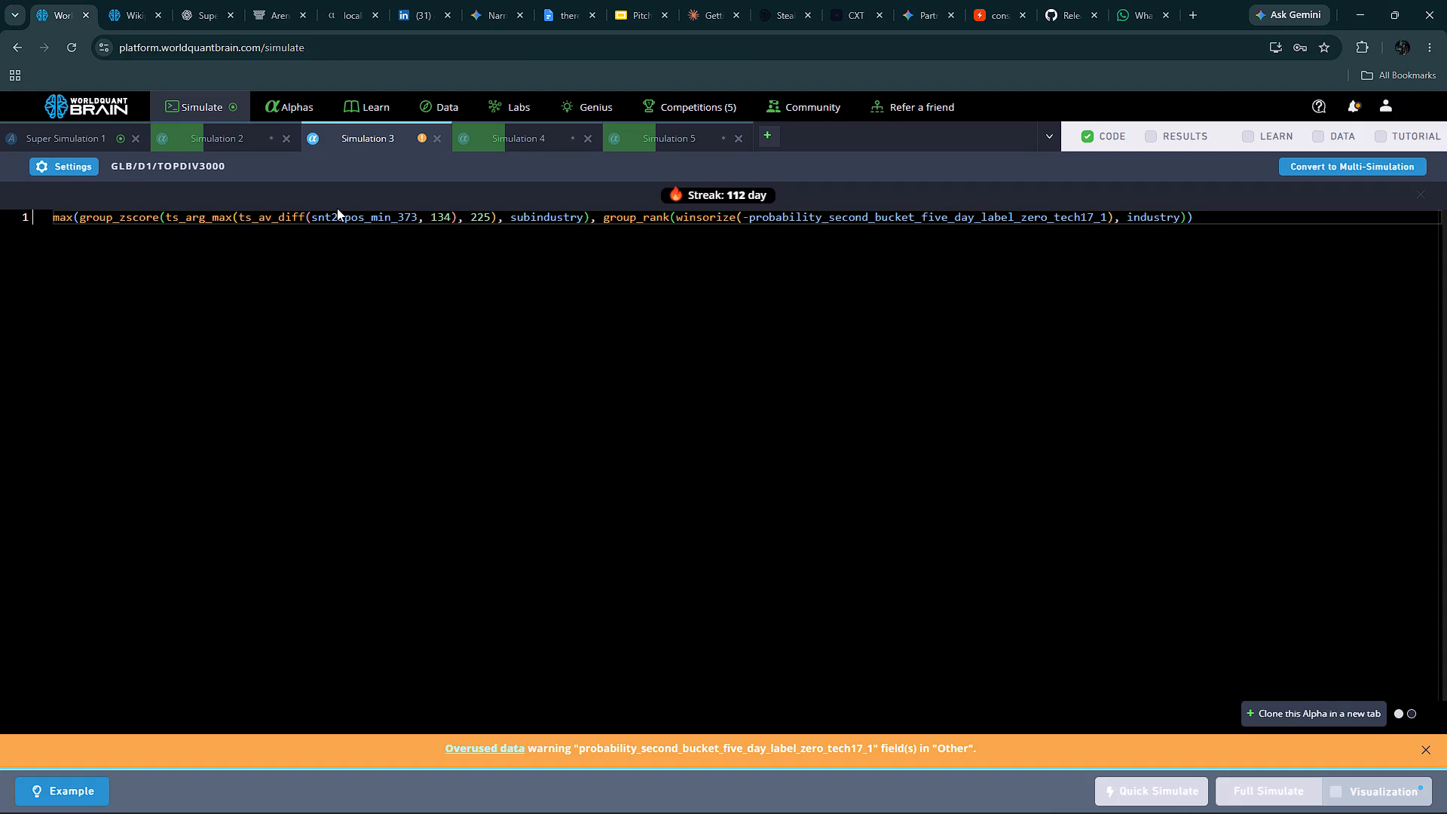
double_click(333, 212)
key("ctrl+v")
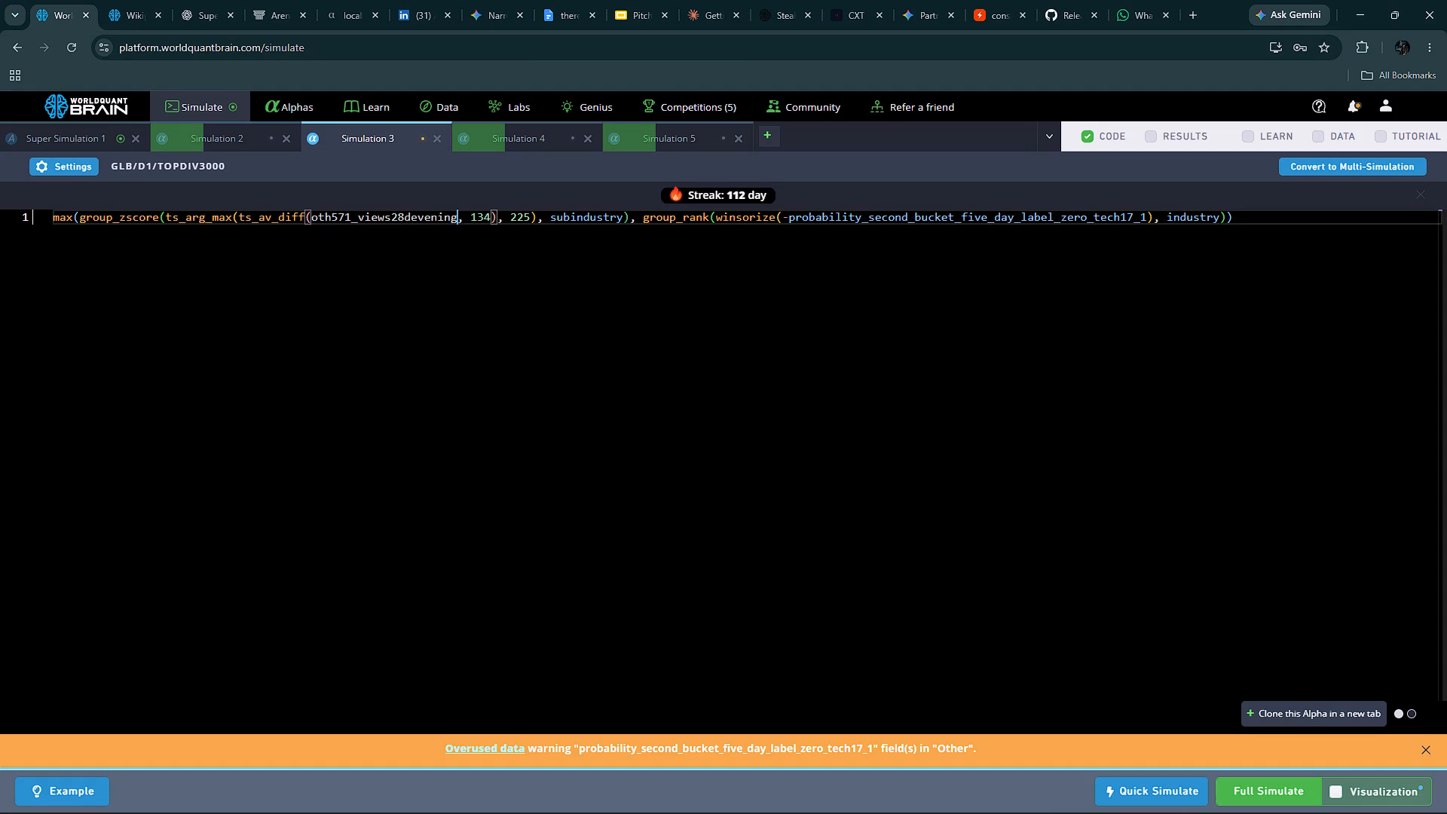
left_click(1258, 784)
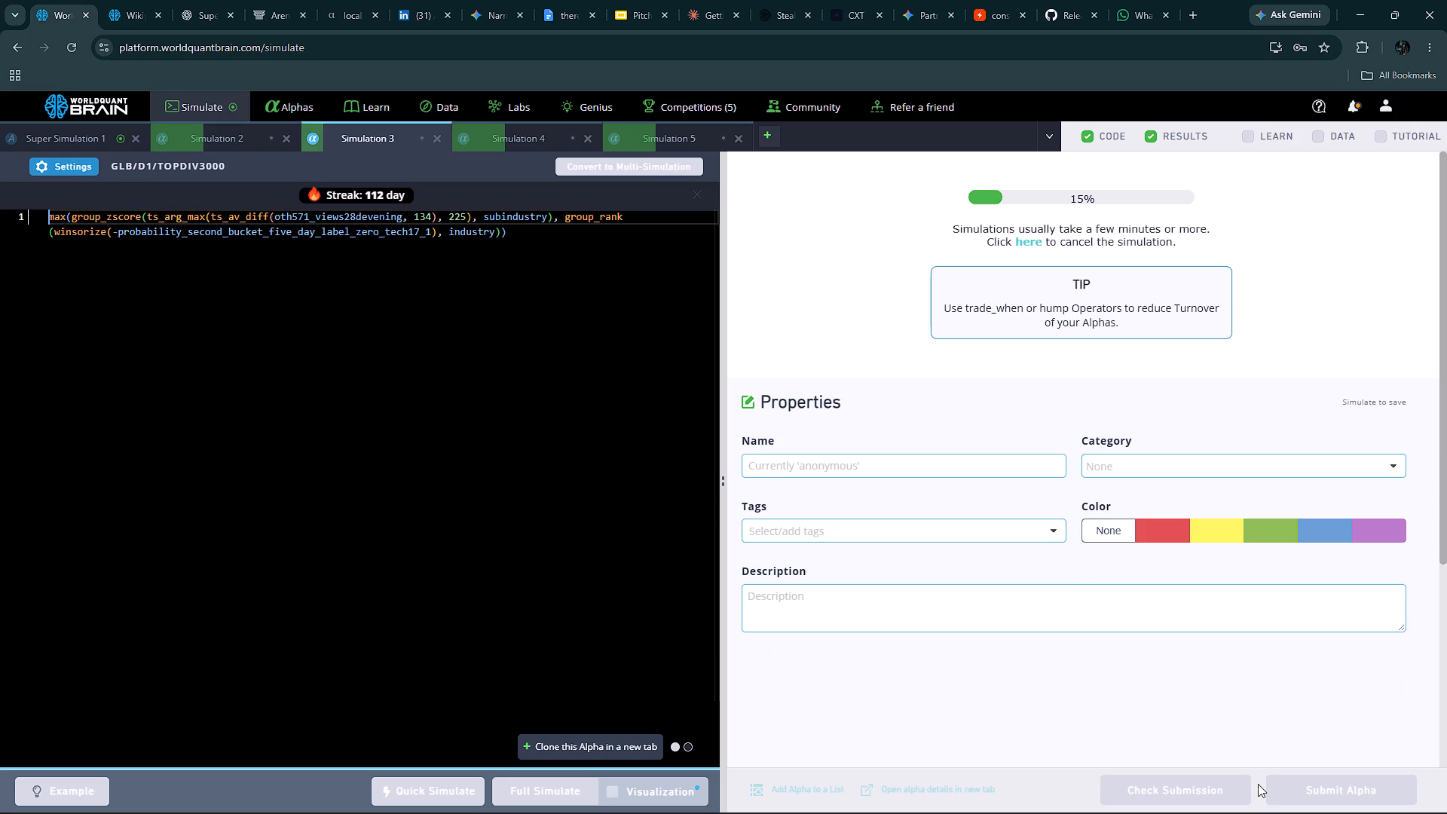
Open the results of Super Simulation 1, reveal its test period and check its production correlation.
left_click(92, 134)
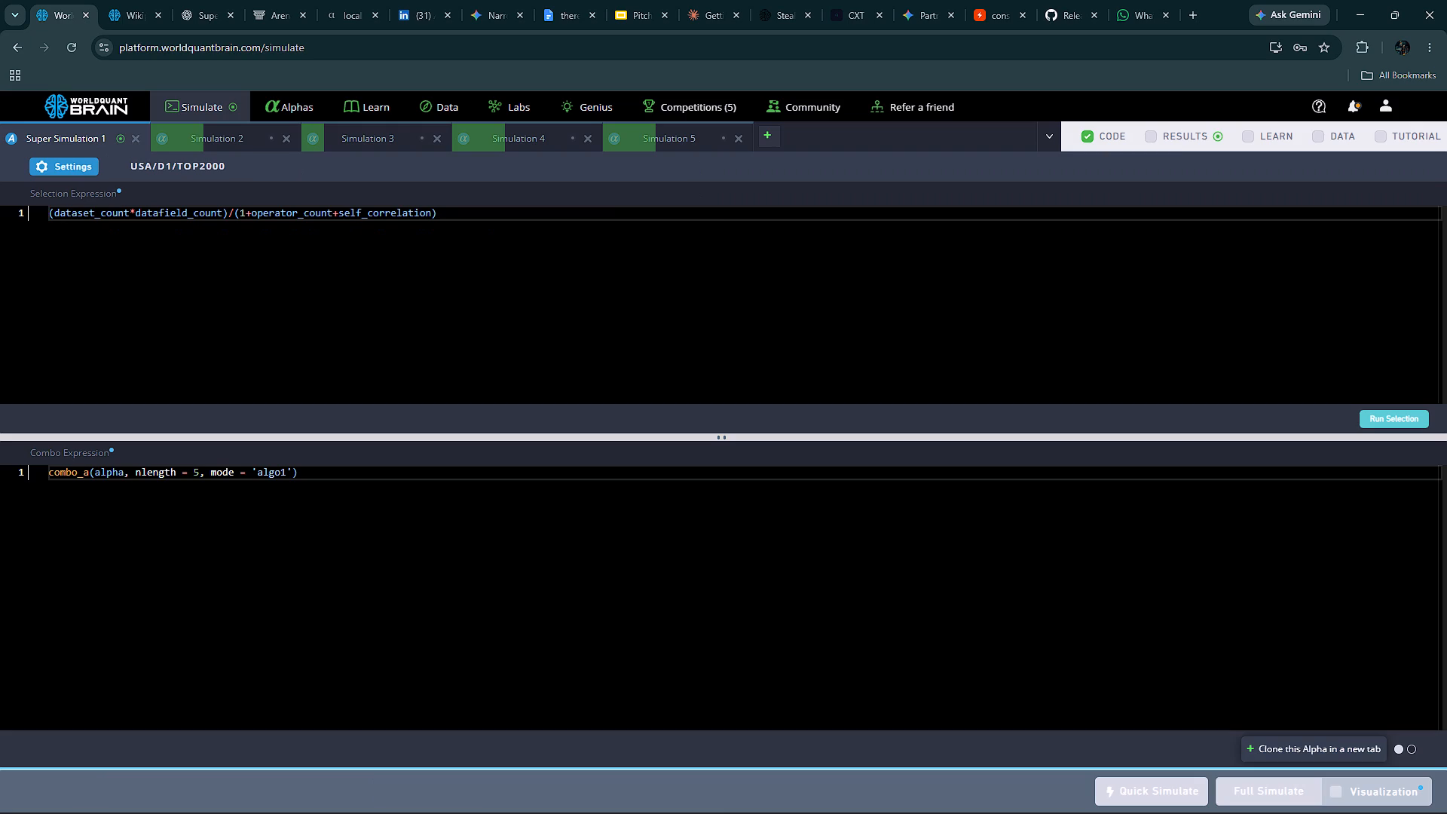
left_click(1150, 133)
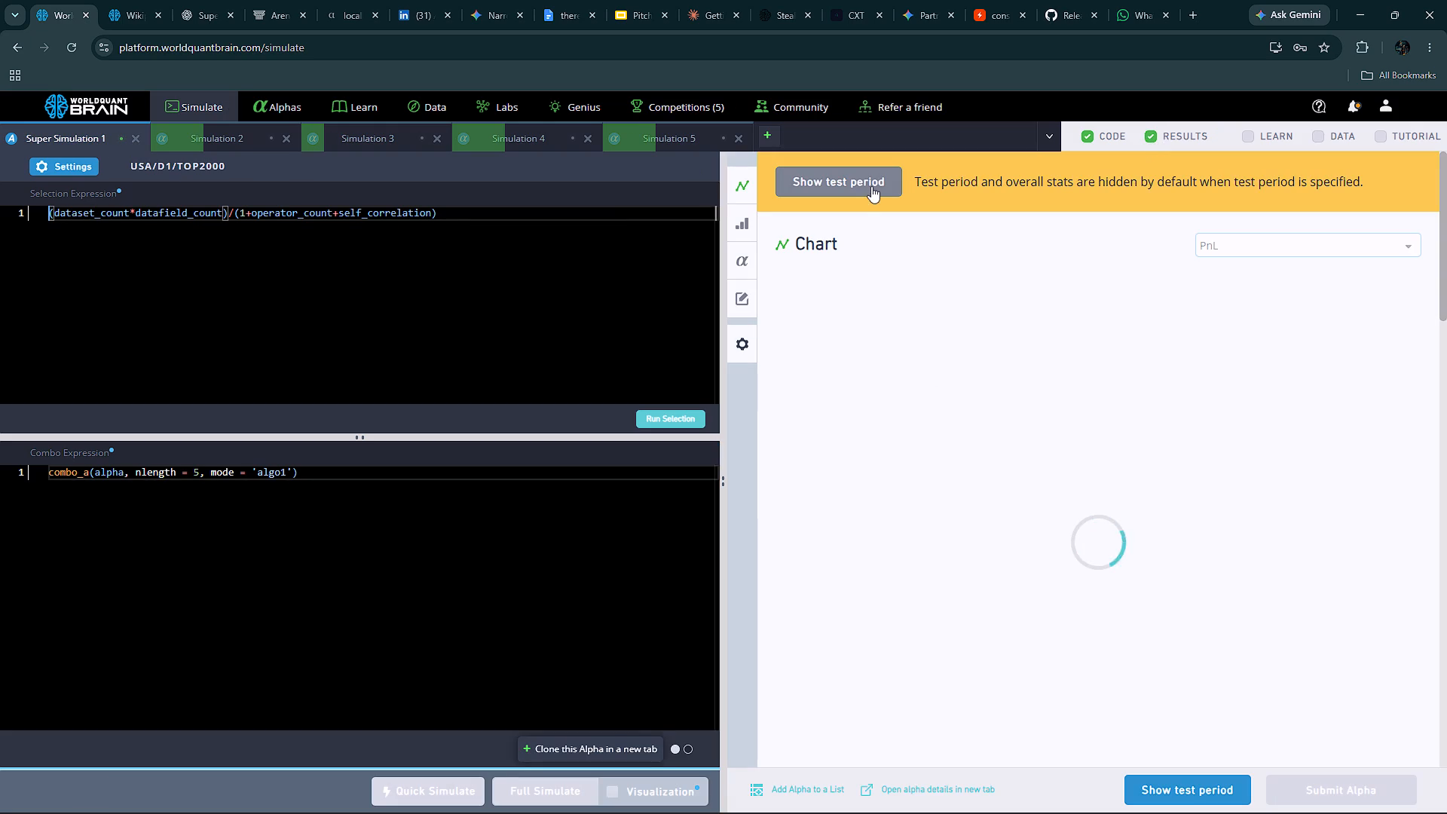
left_click(840, 176)
left_click(737, 265)
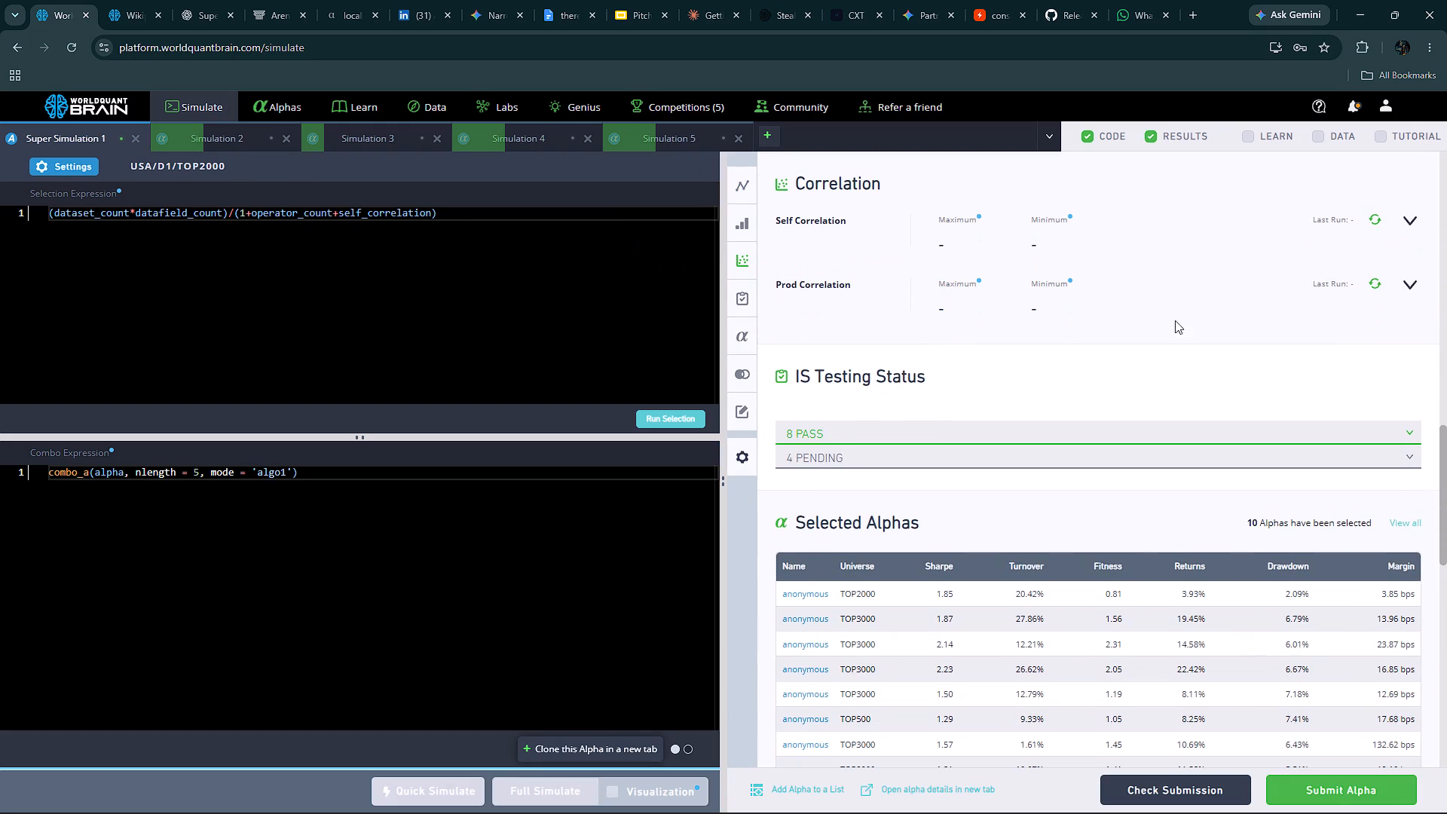
left_click(1412, 283)
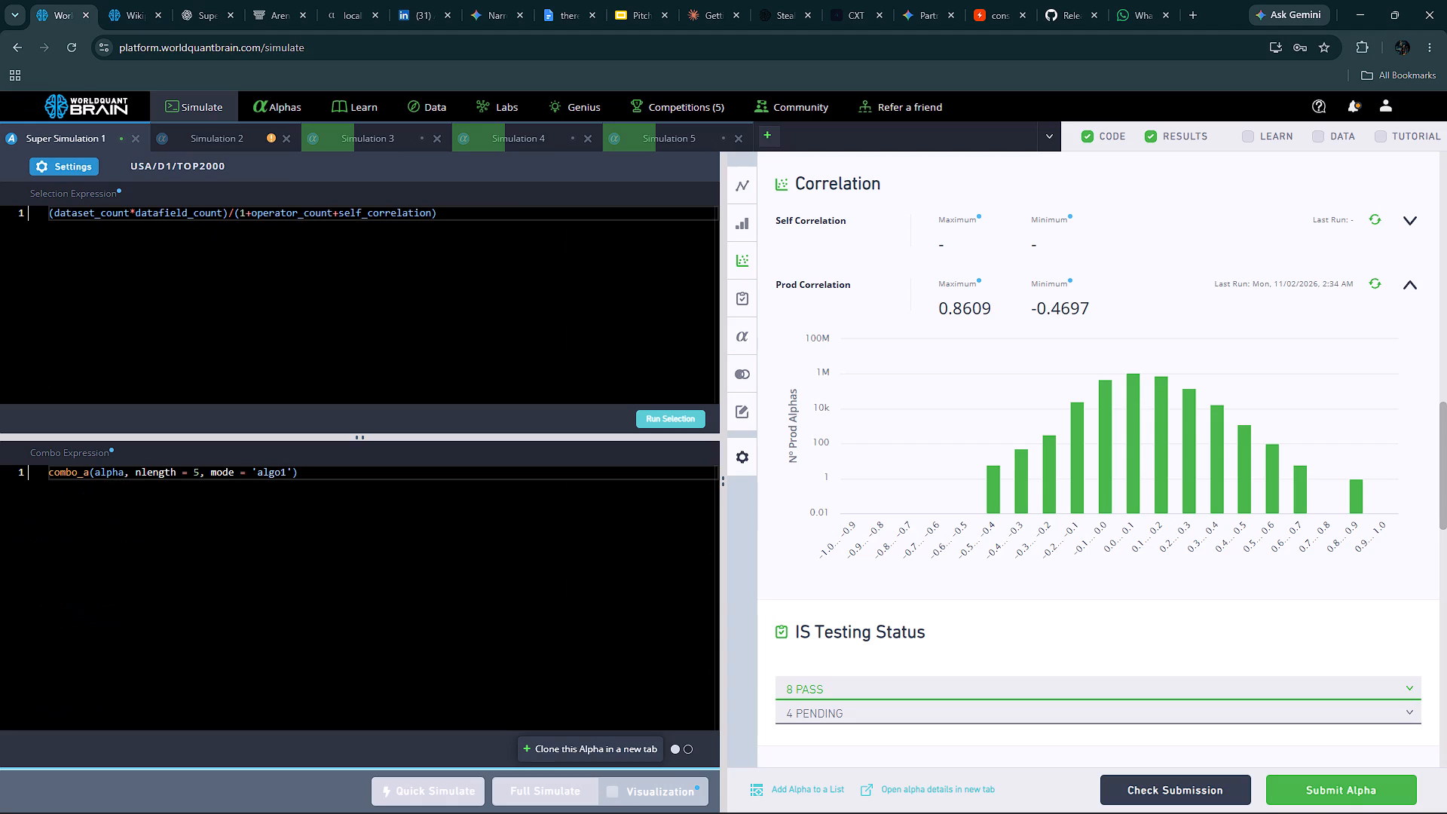
left_click(202, 218)
key("ctrl+a")
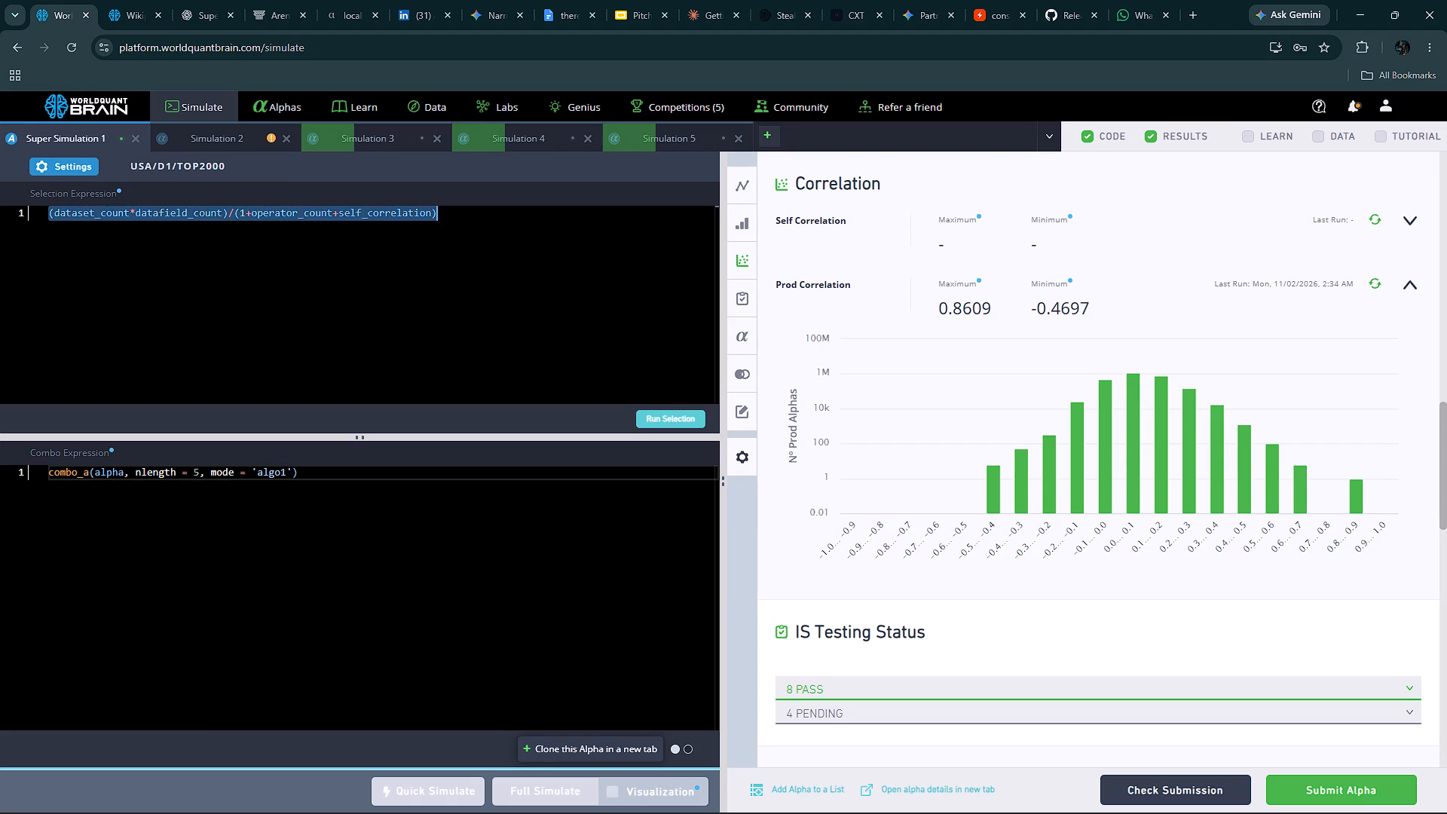
key("ctrl+v")
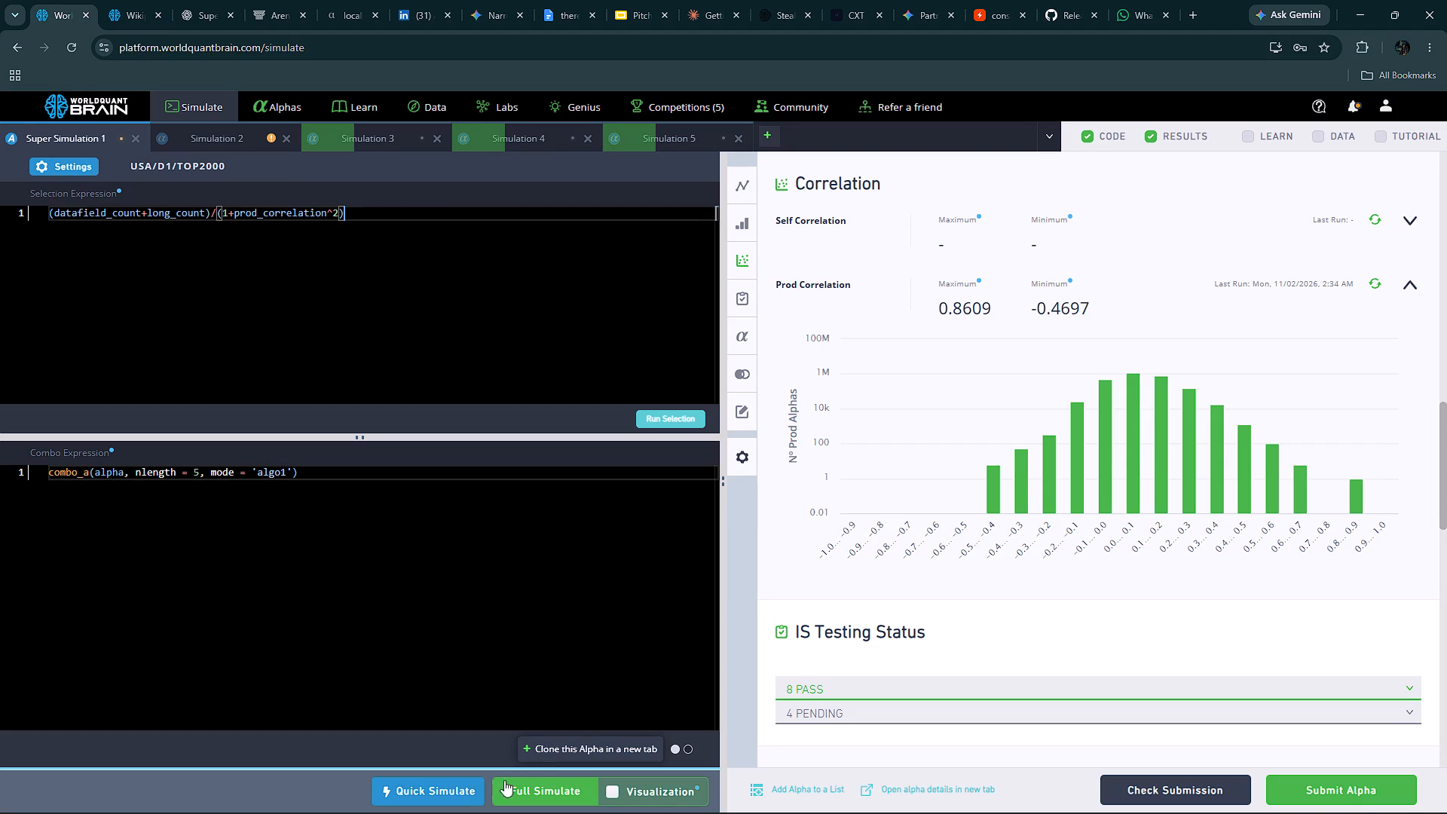
left_click(530, 790)
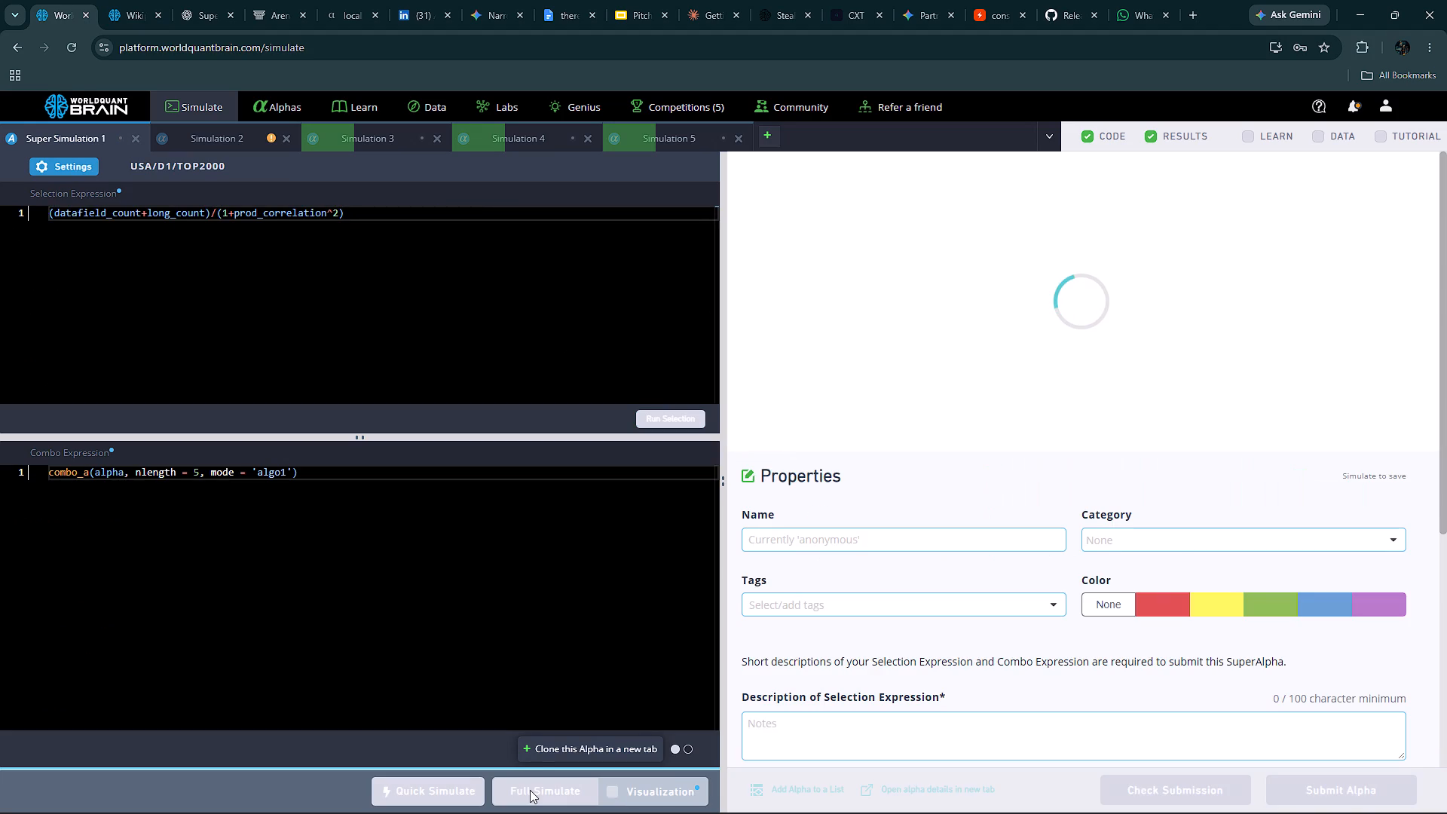
Open the results of Simulation 2, reveal its test period and review its IS testing warnings.
left_click(221, 133)
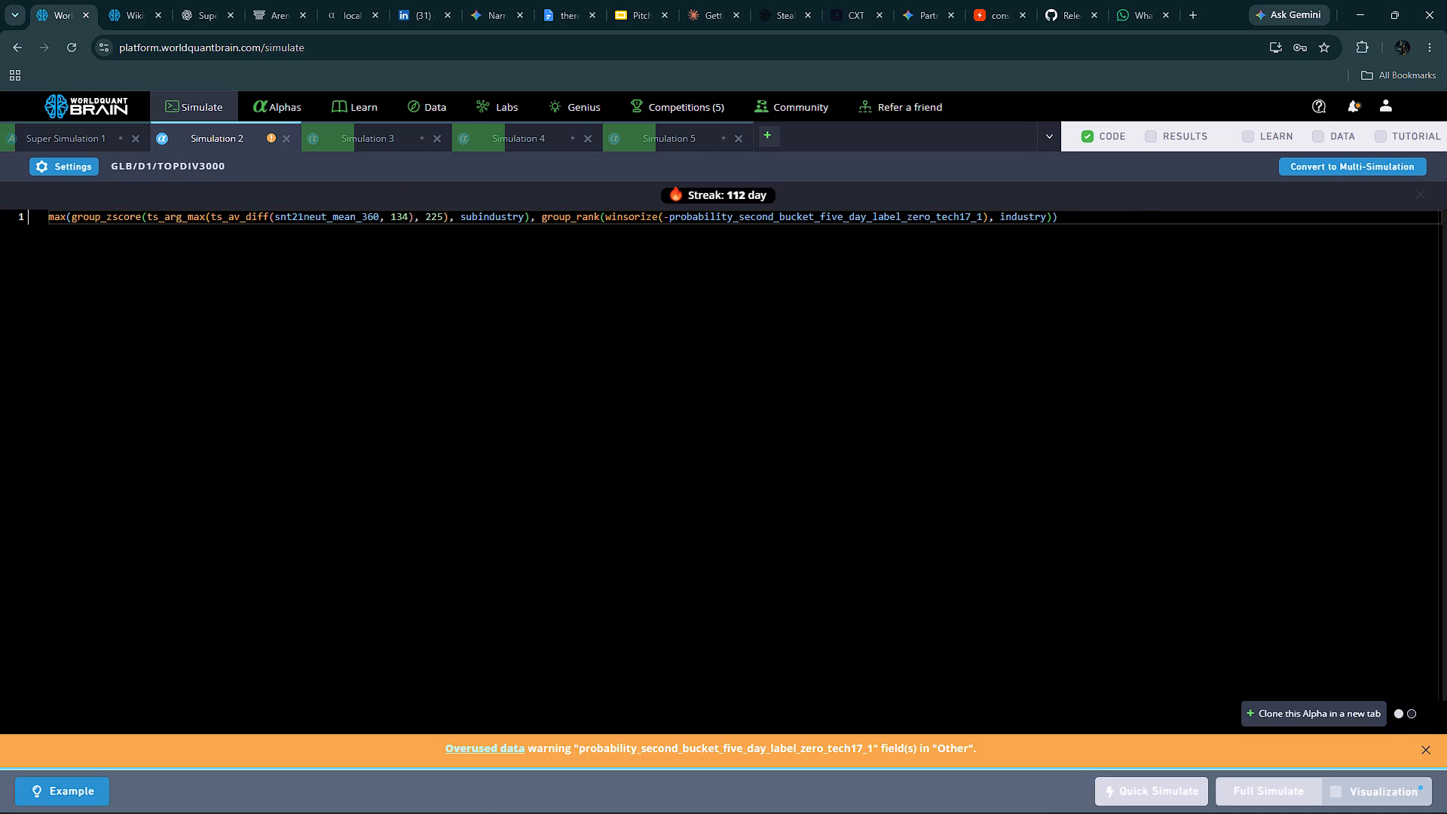
left_click(1144, 136)
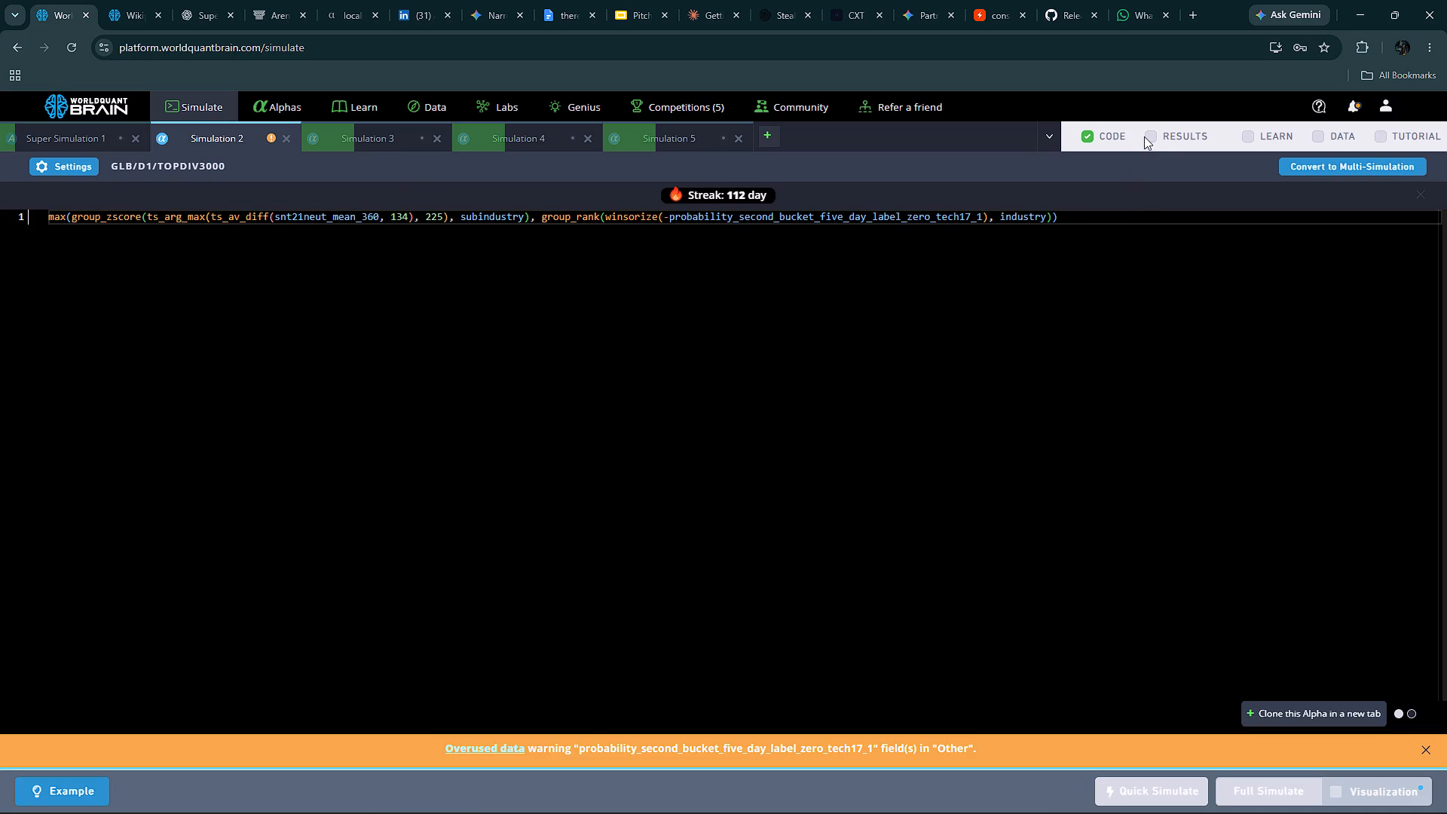
left_click(1154, 136)
left_click(839, 179)
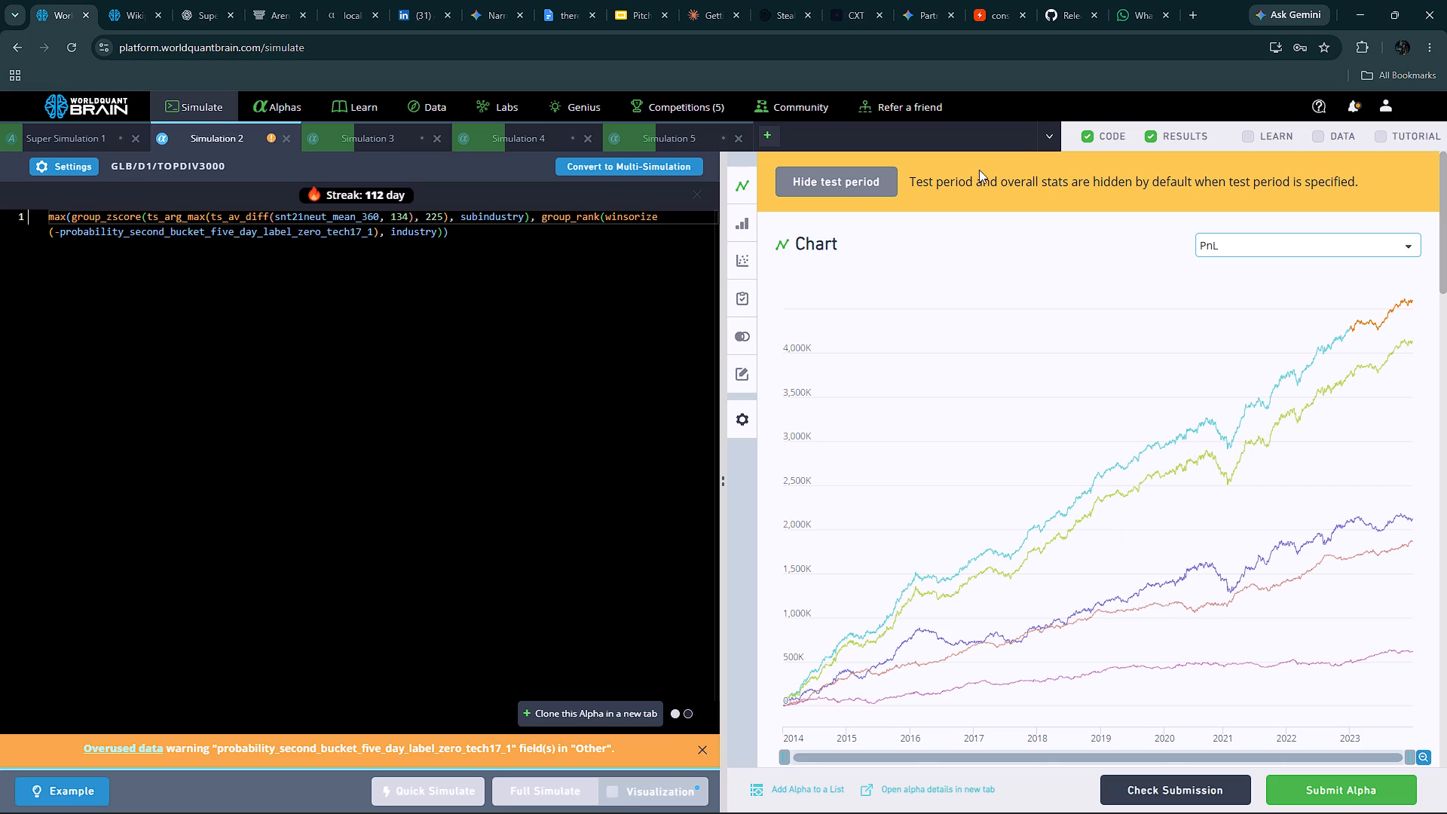
left_click(730, 272)
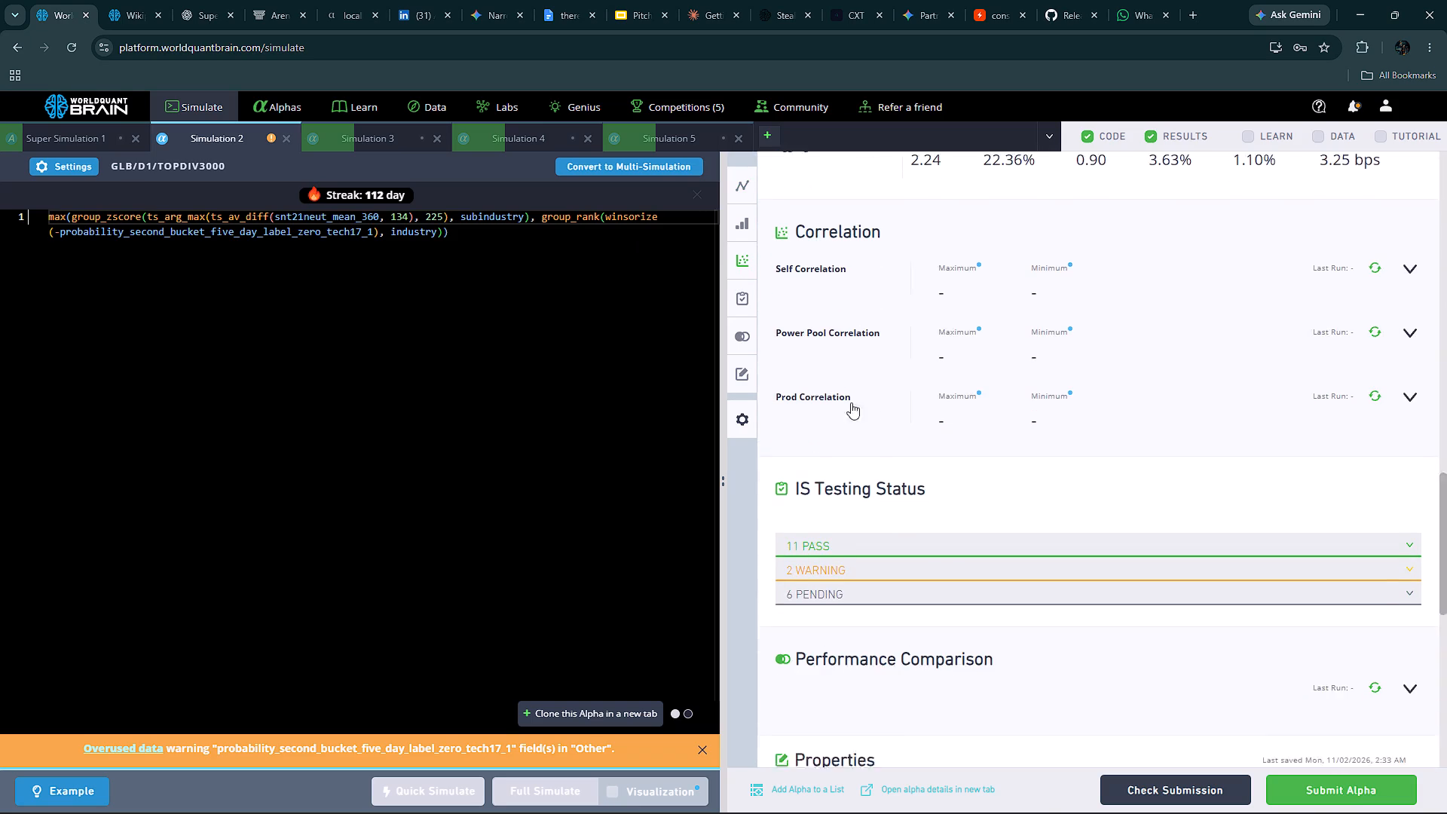
left_click(823, 526)
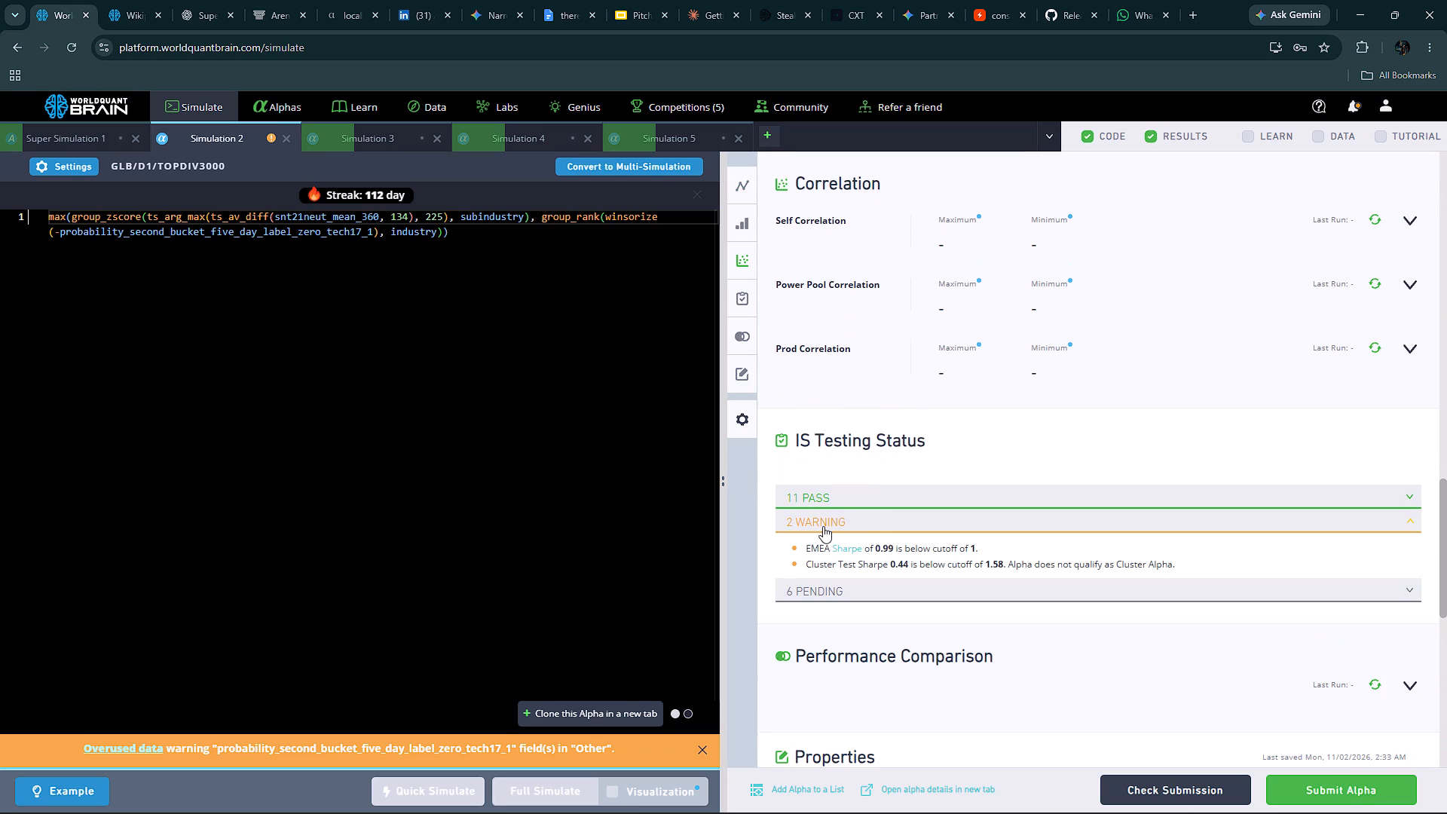
In Simulation 2, replace the field inside ts_av_diff with oth571_views28d from the Wikipedia Viewing Data dataset and run a full simulation.
left_click(145, 0)
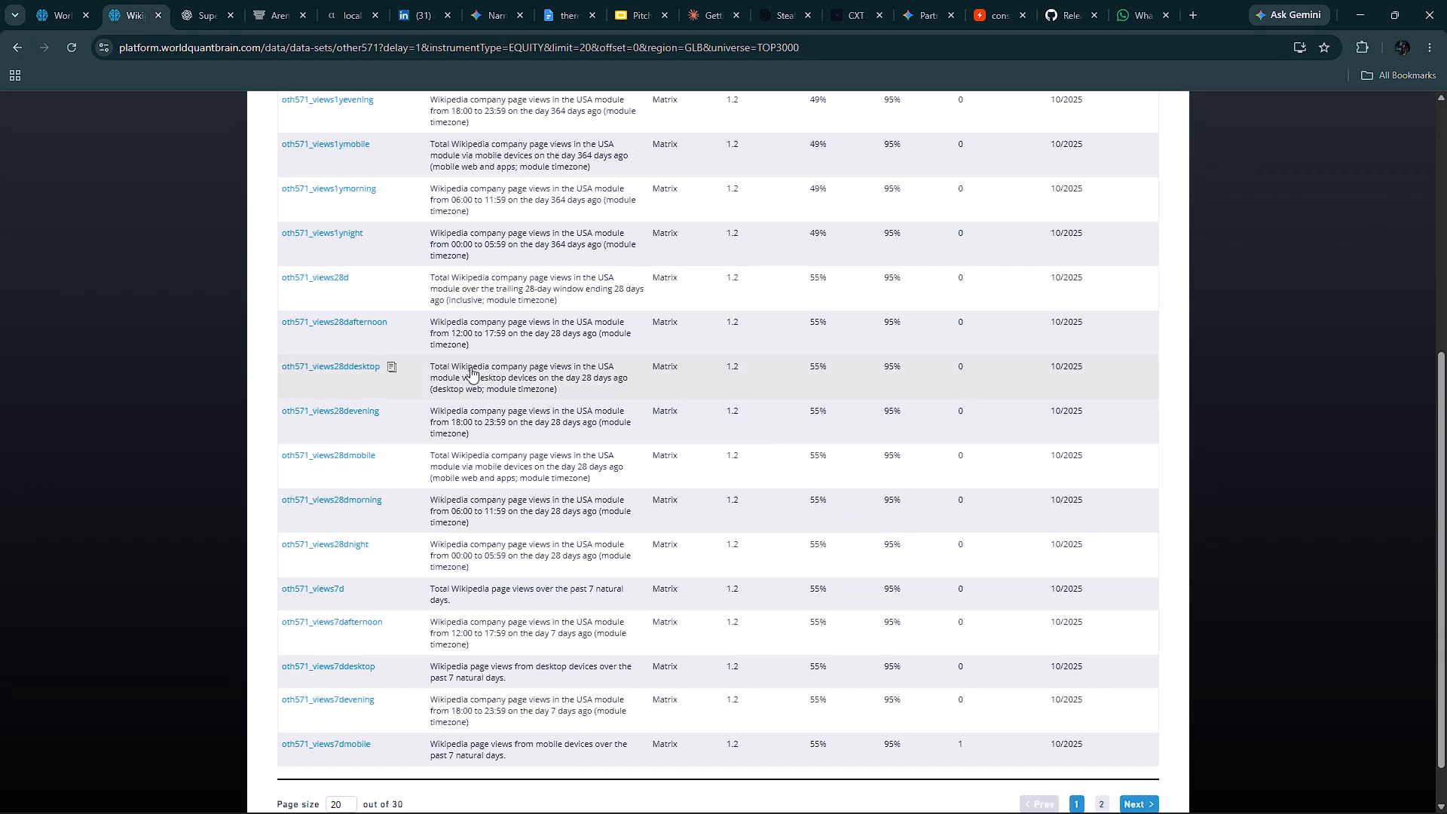
left_click(359, 274)
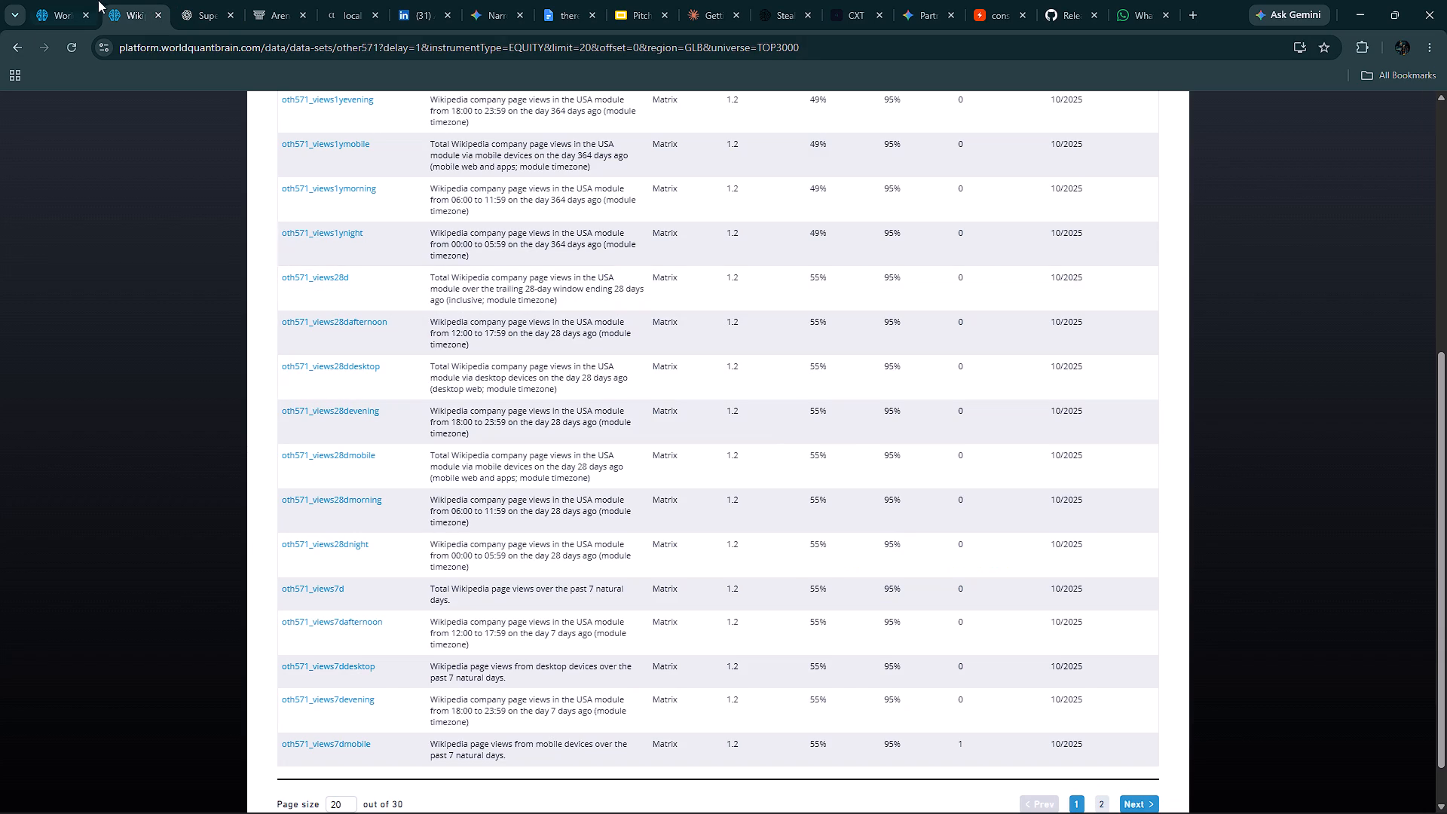
left_click(73, 0)
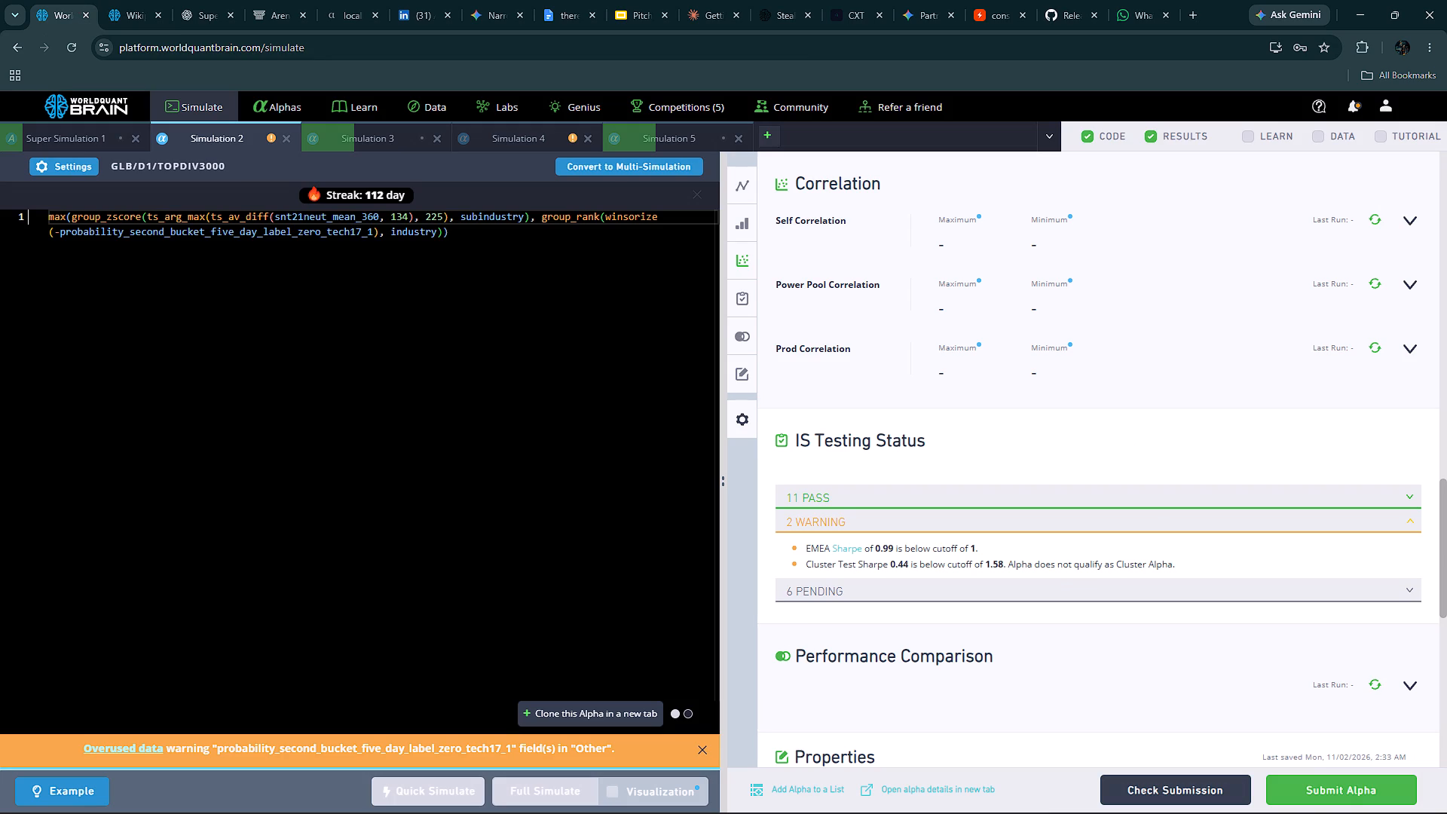
double_click(281, 213)
key("ctrl+v")
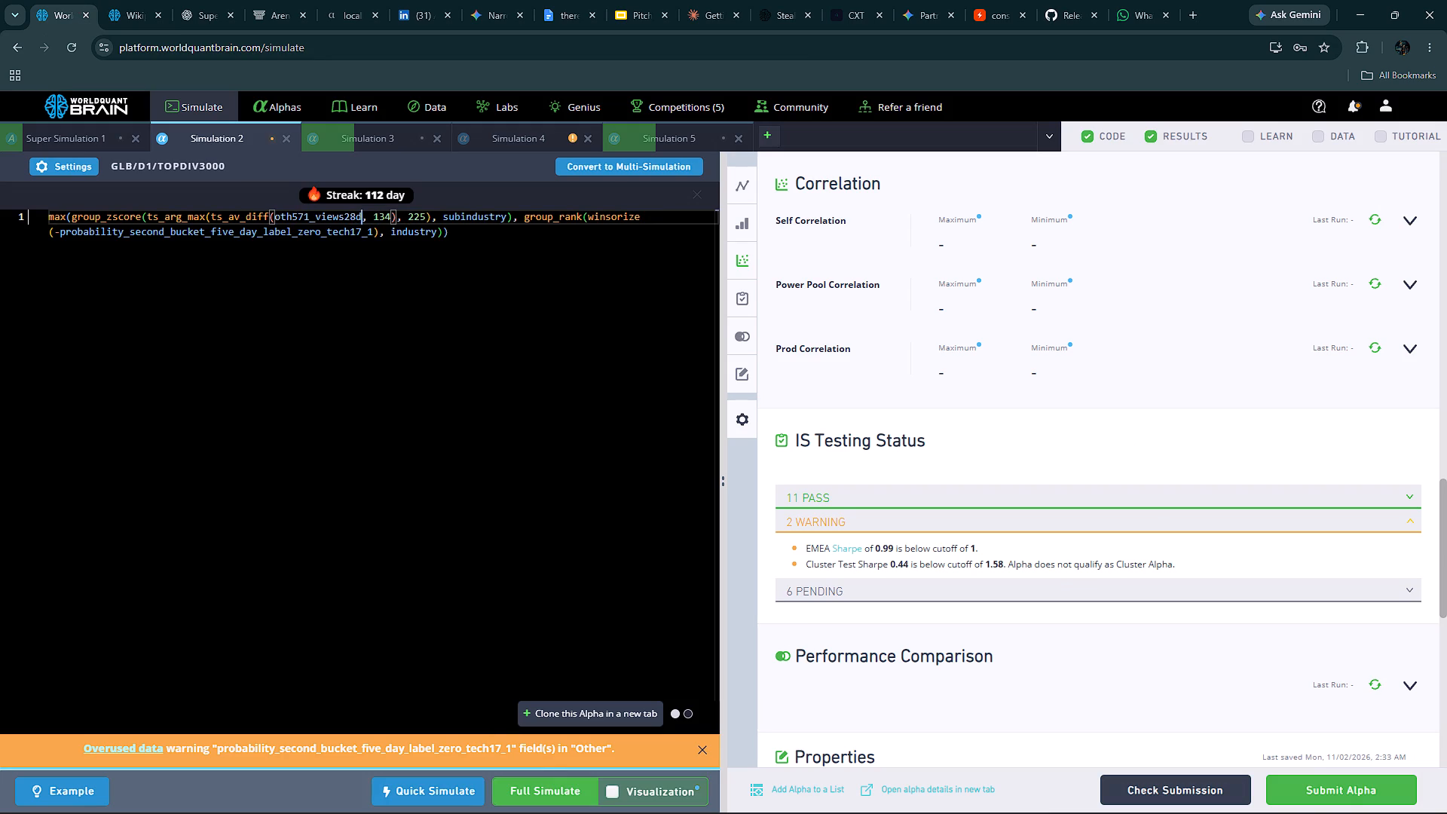
left_click(561, 782)
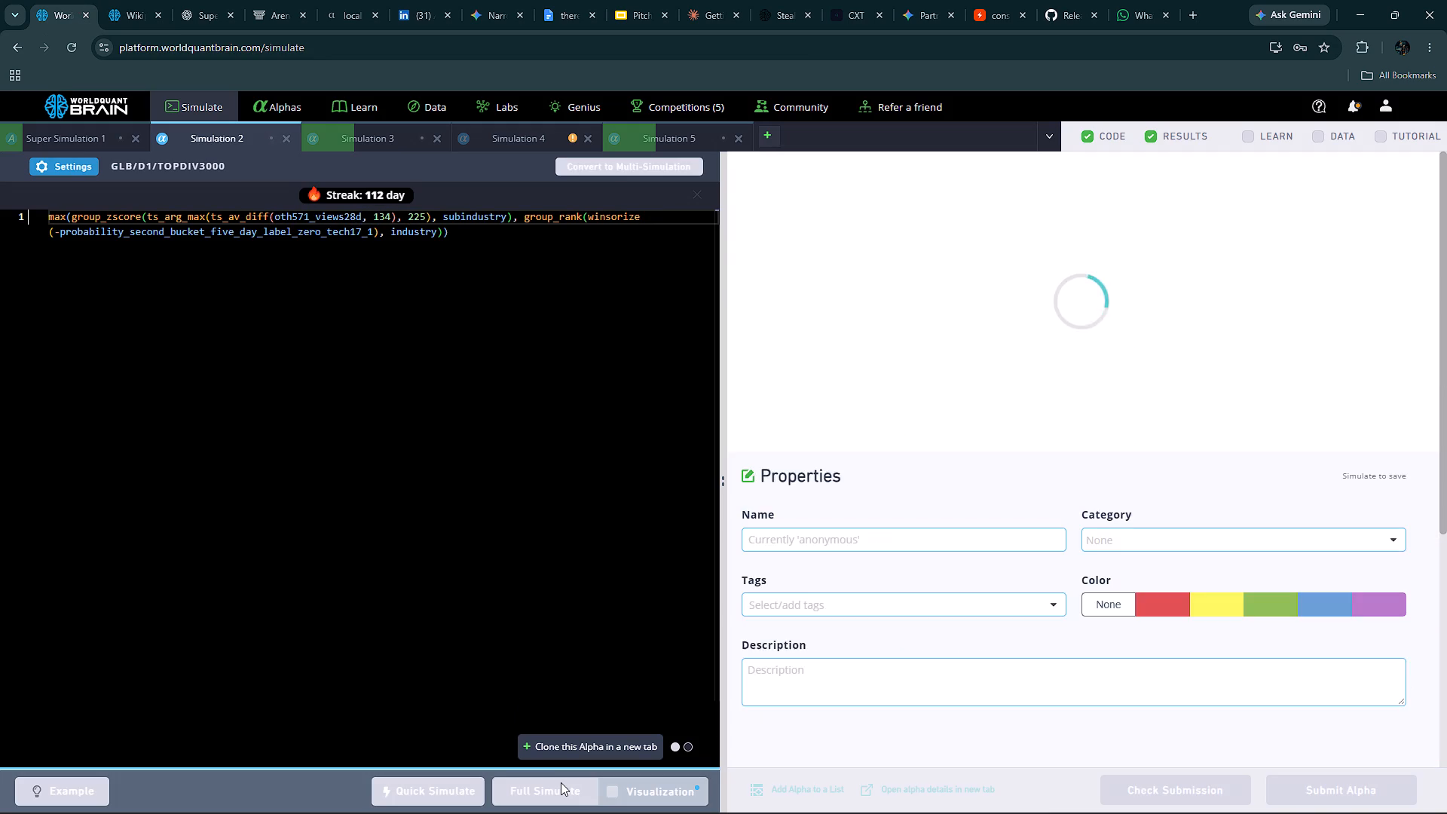
Review the IS testing warnings of Simulation 4.
left_click(517, 141)
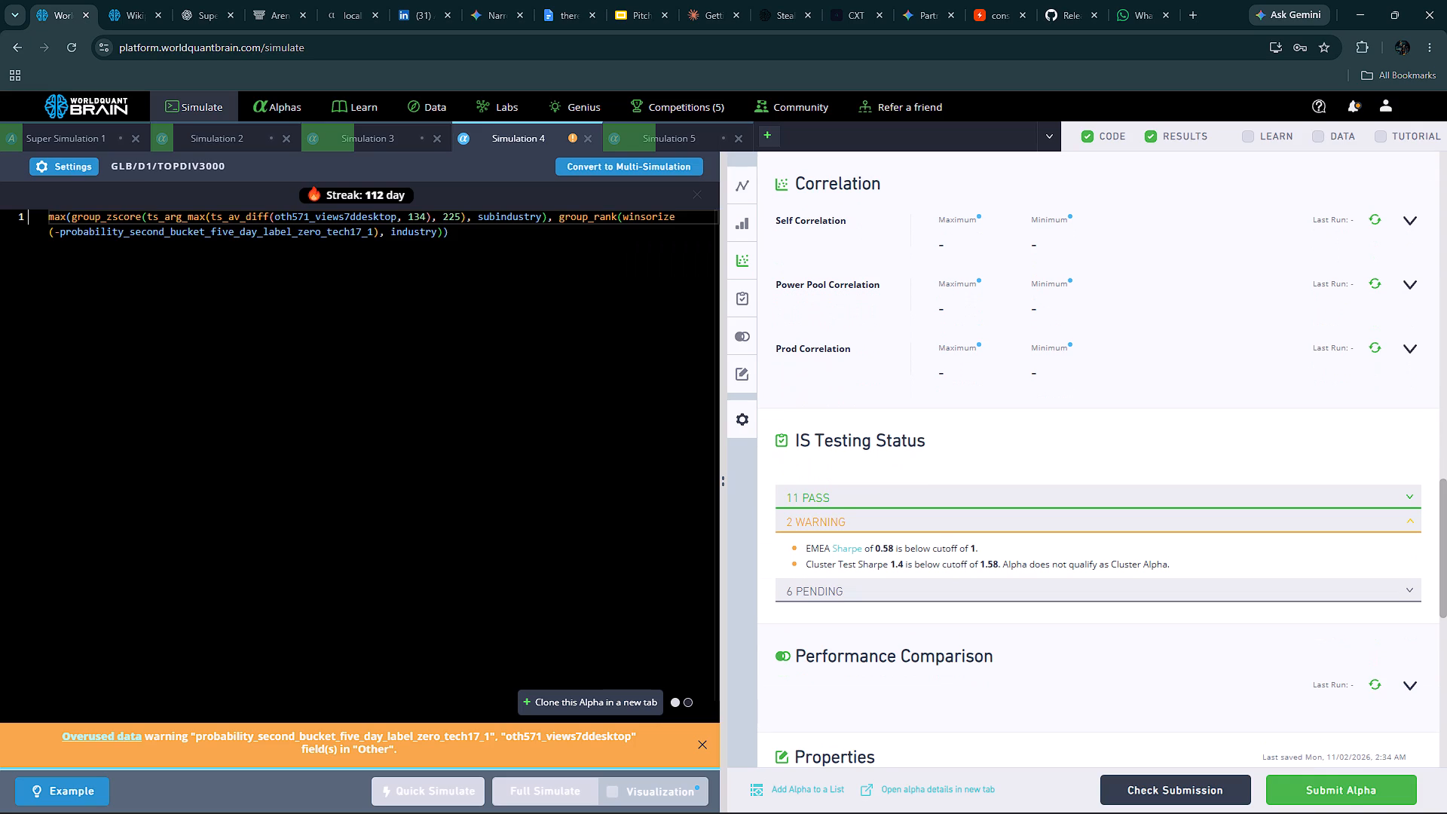
In Simulation 4, replace the field inside ts_av_diff with oth571_views14d from the Wikipedia Viewing Data dataset and run a full simulation.
double_click(119, 2)
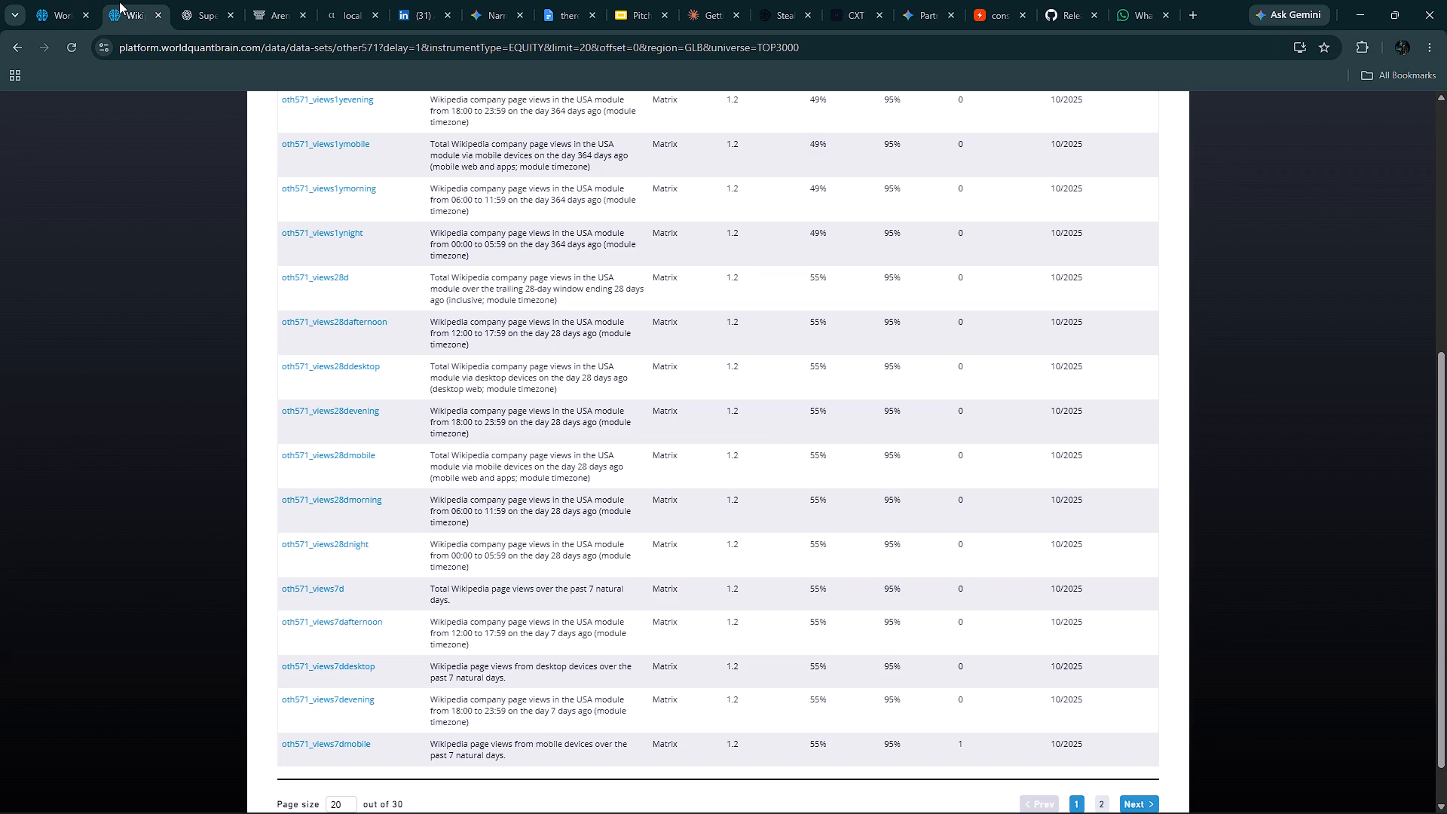
scroll(357, 301, "up", 3)
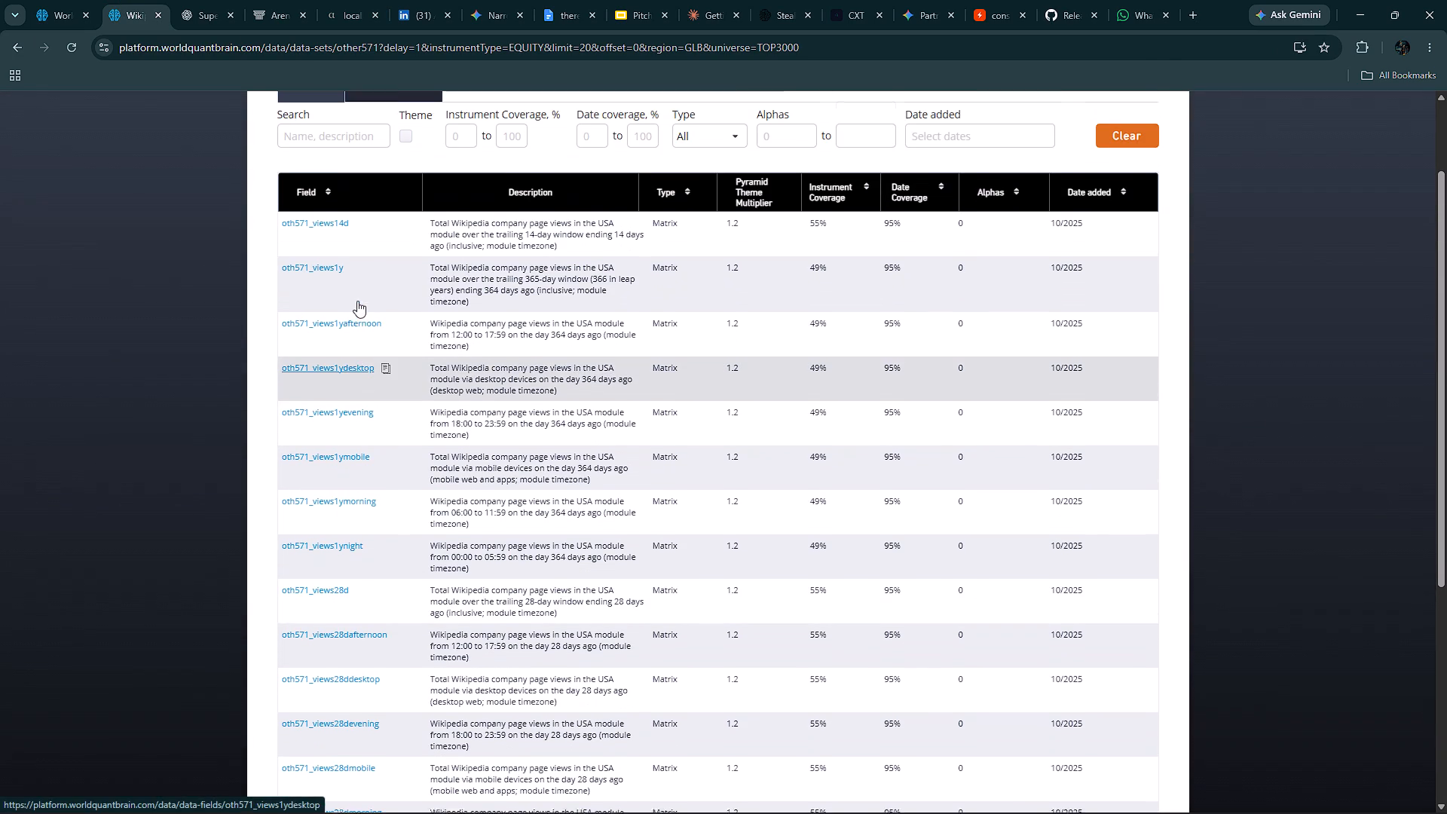
scroll(357, 301, "up", 1)
left_click(359, 225)
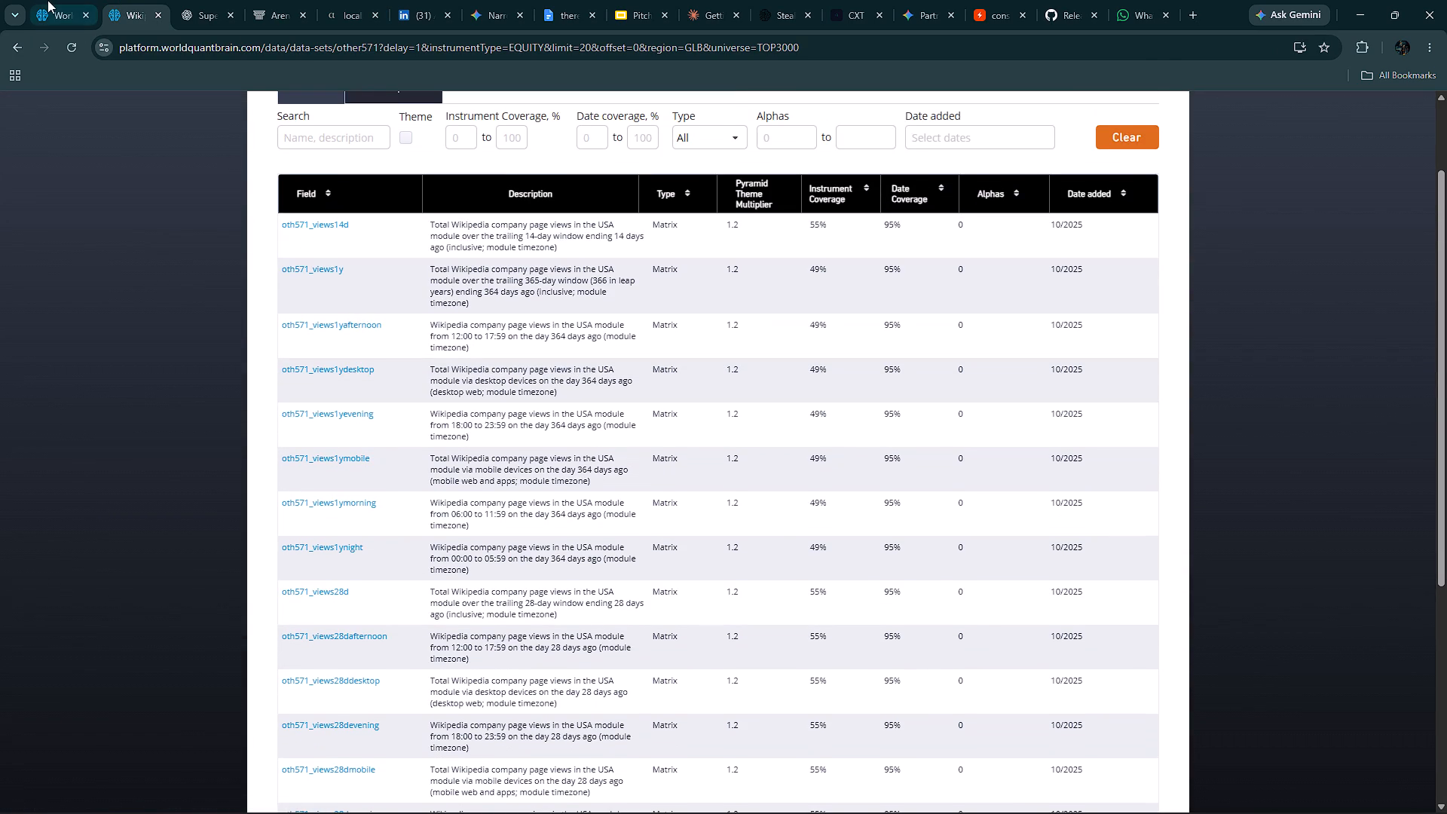
left_click(47, 0)
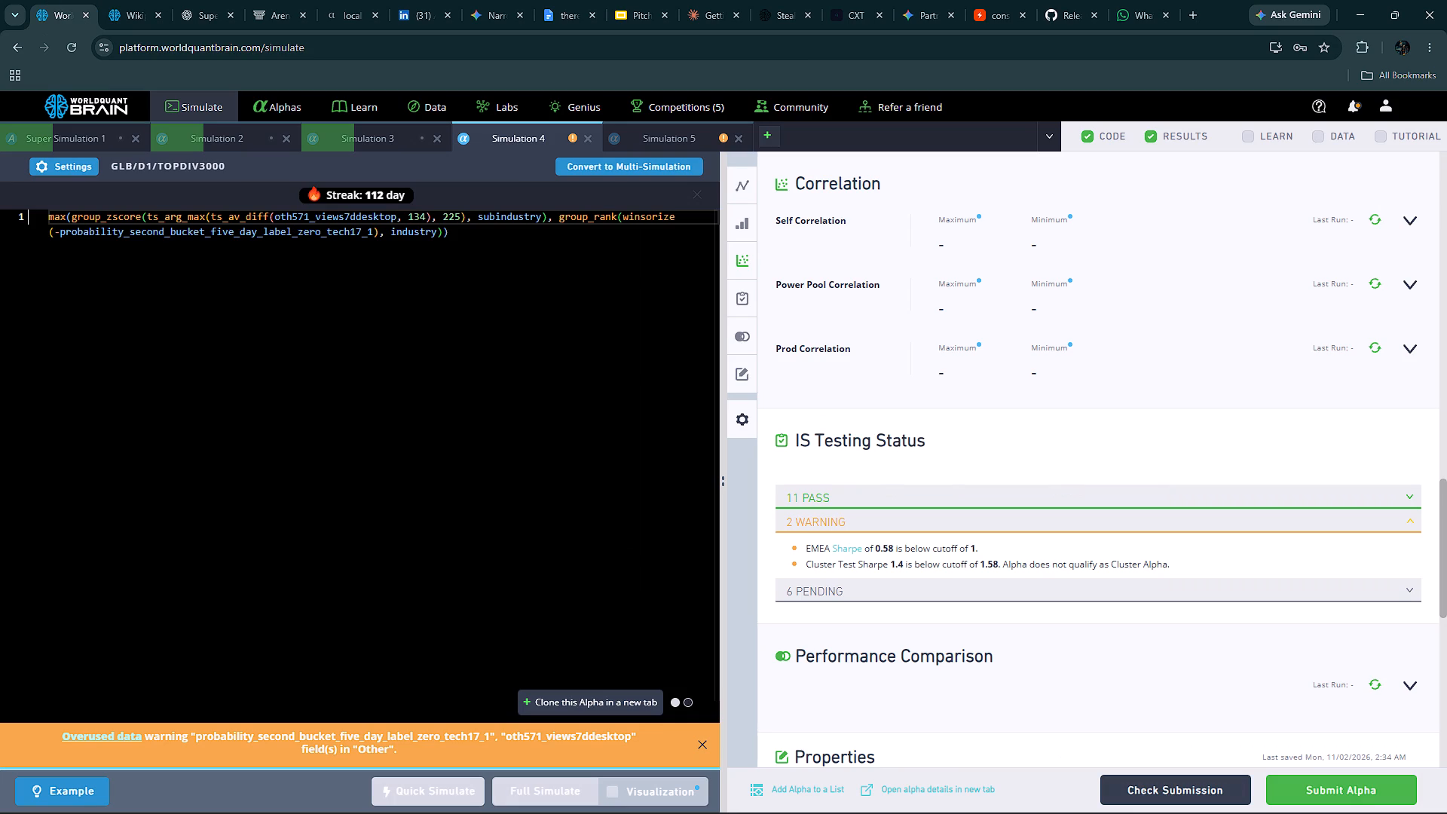
triple_click(326, 217)
key("ctrl+v")
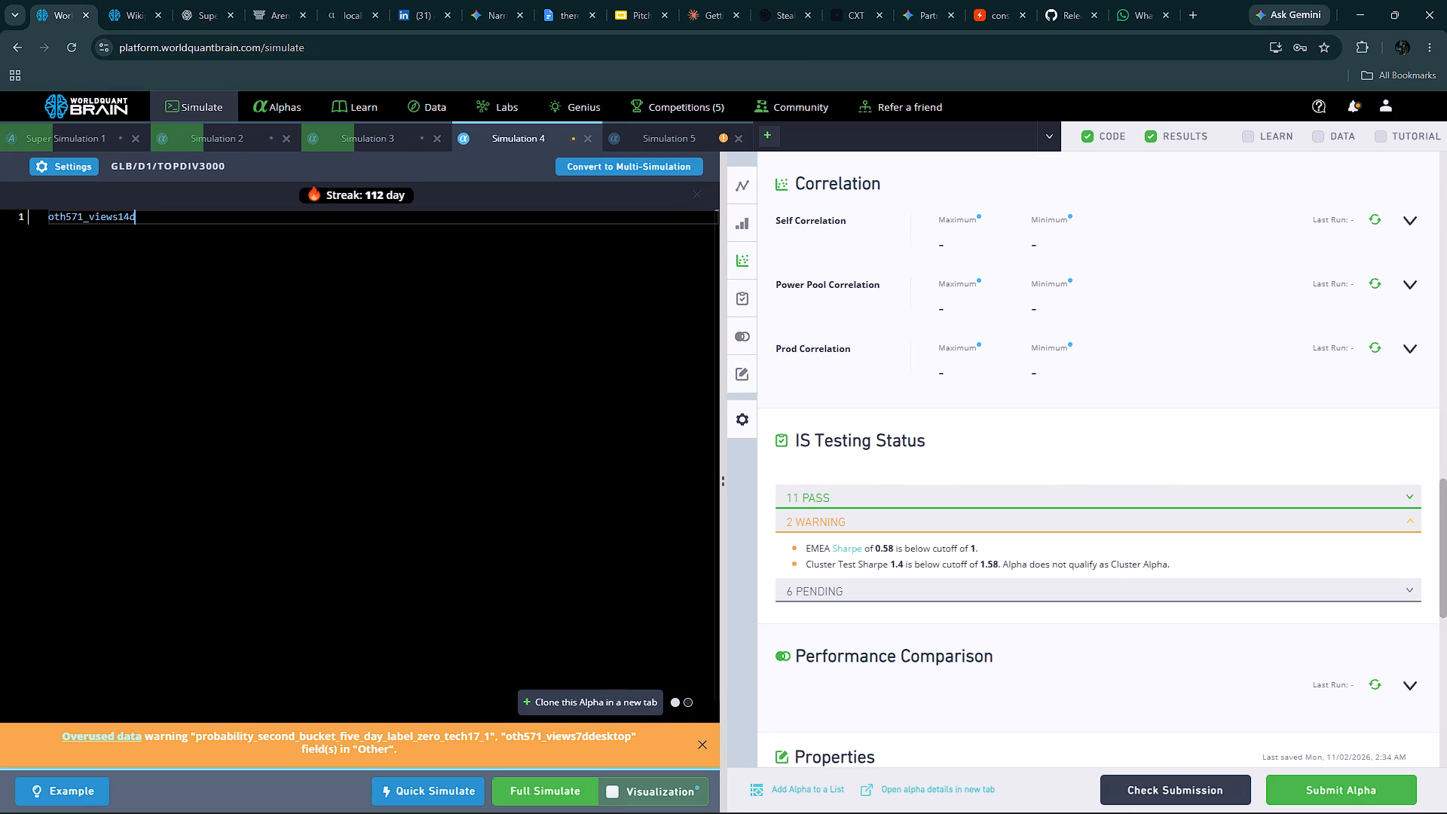
key("ctrl+z")
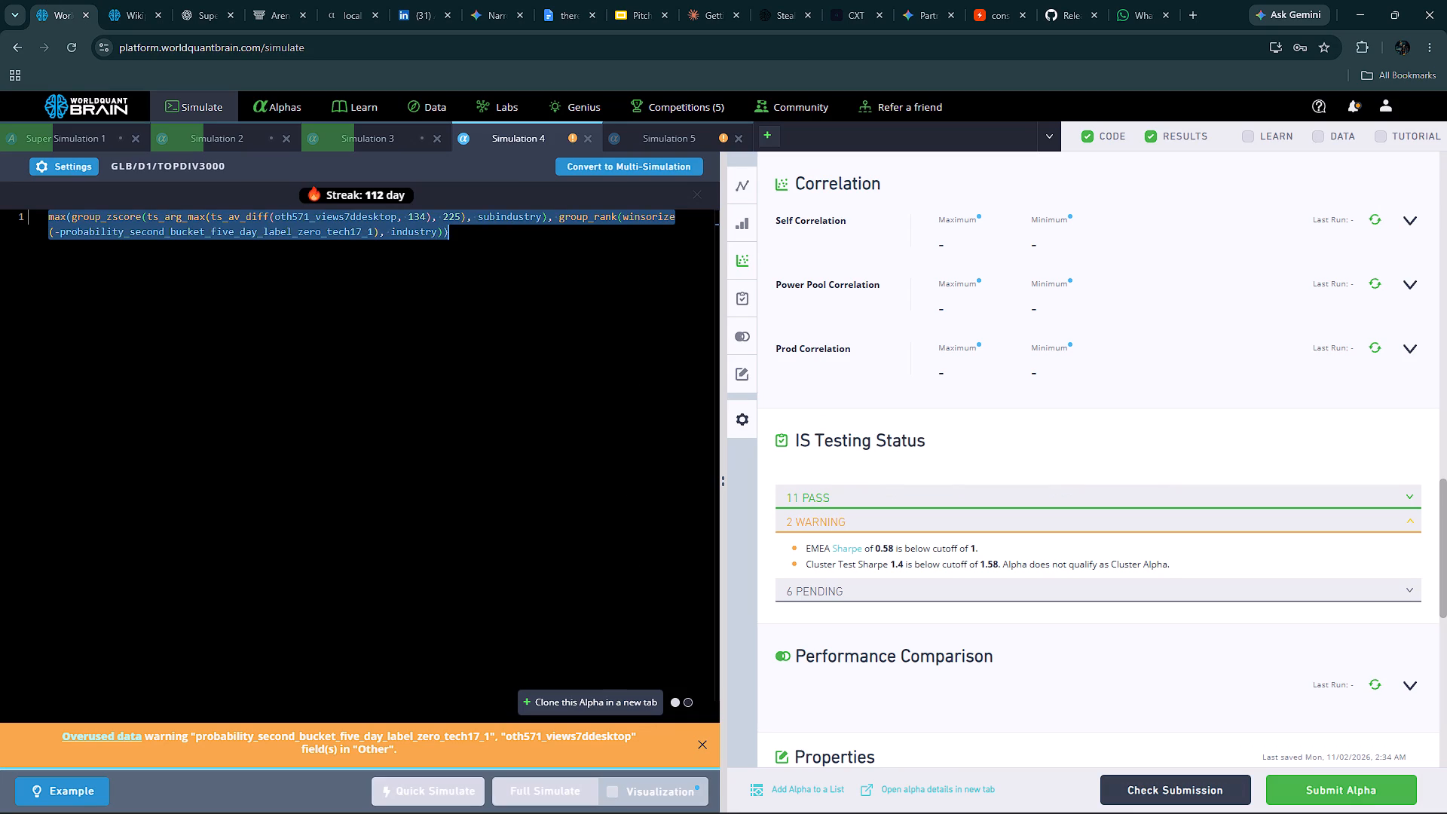
left_click(313, 208)
double_click(310, 212)
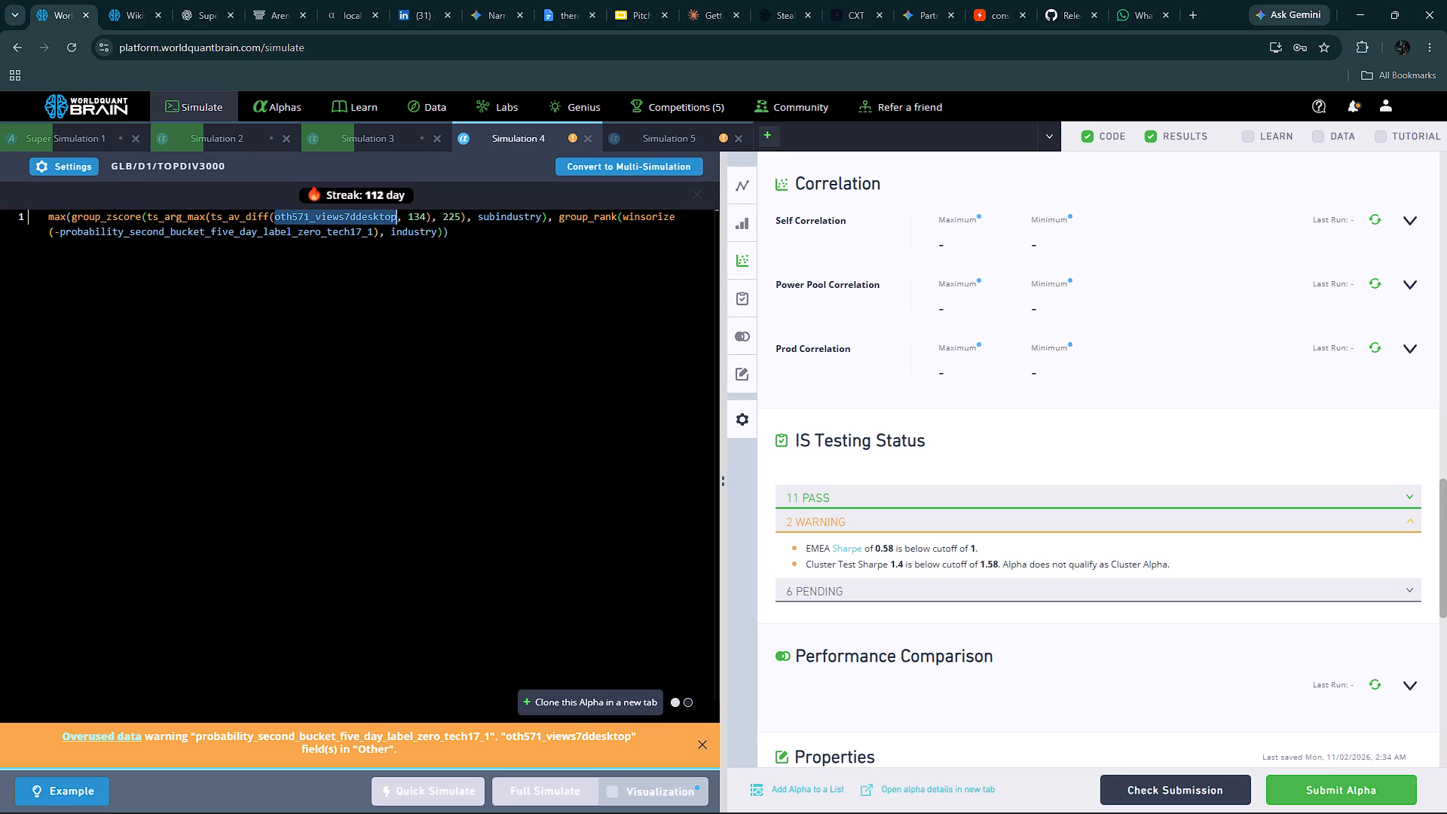
key("ctrl+v")
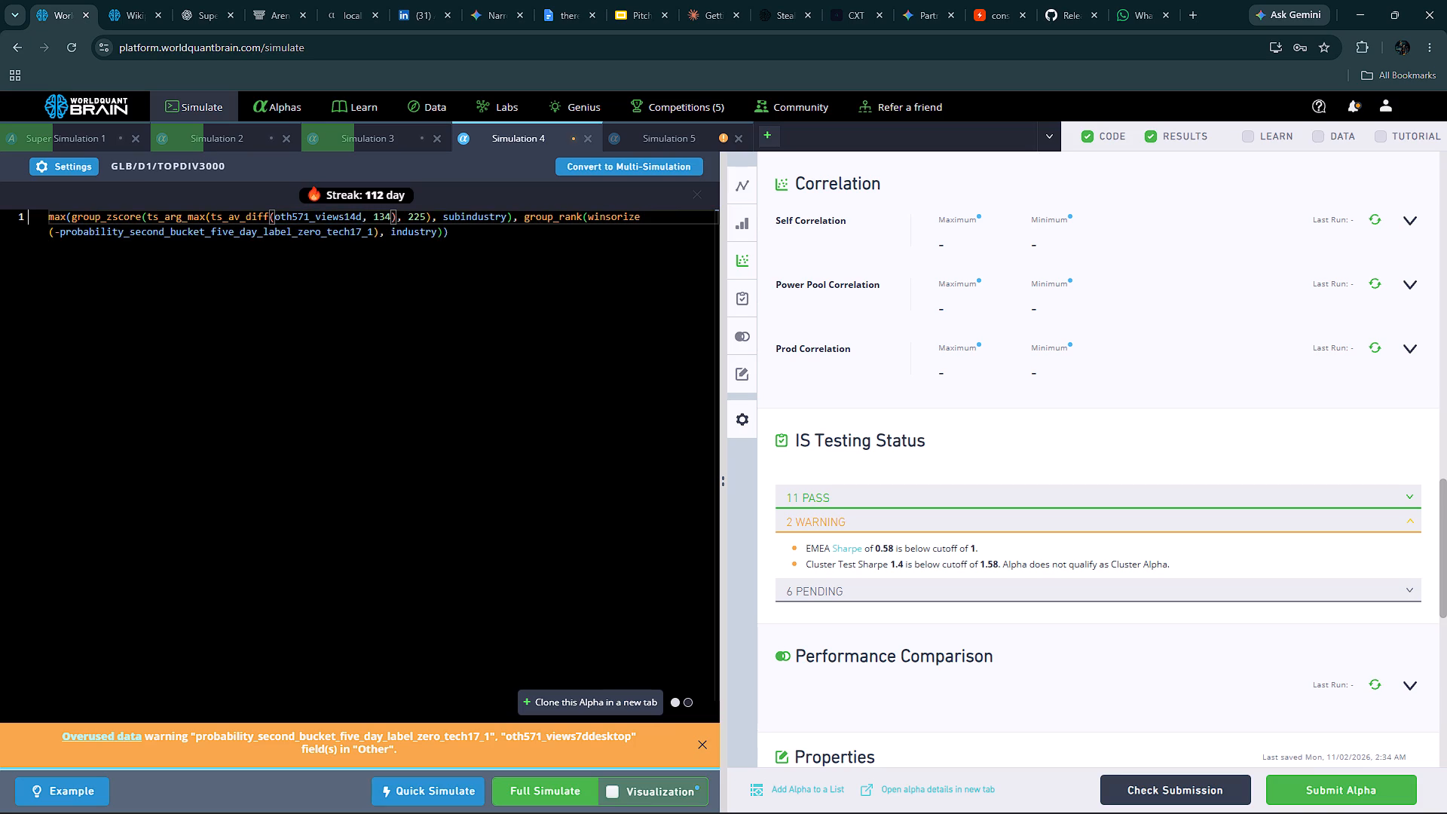
left_click(547, 794)
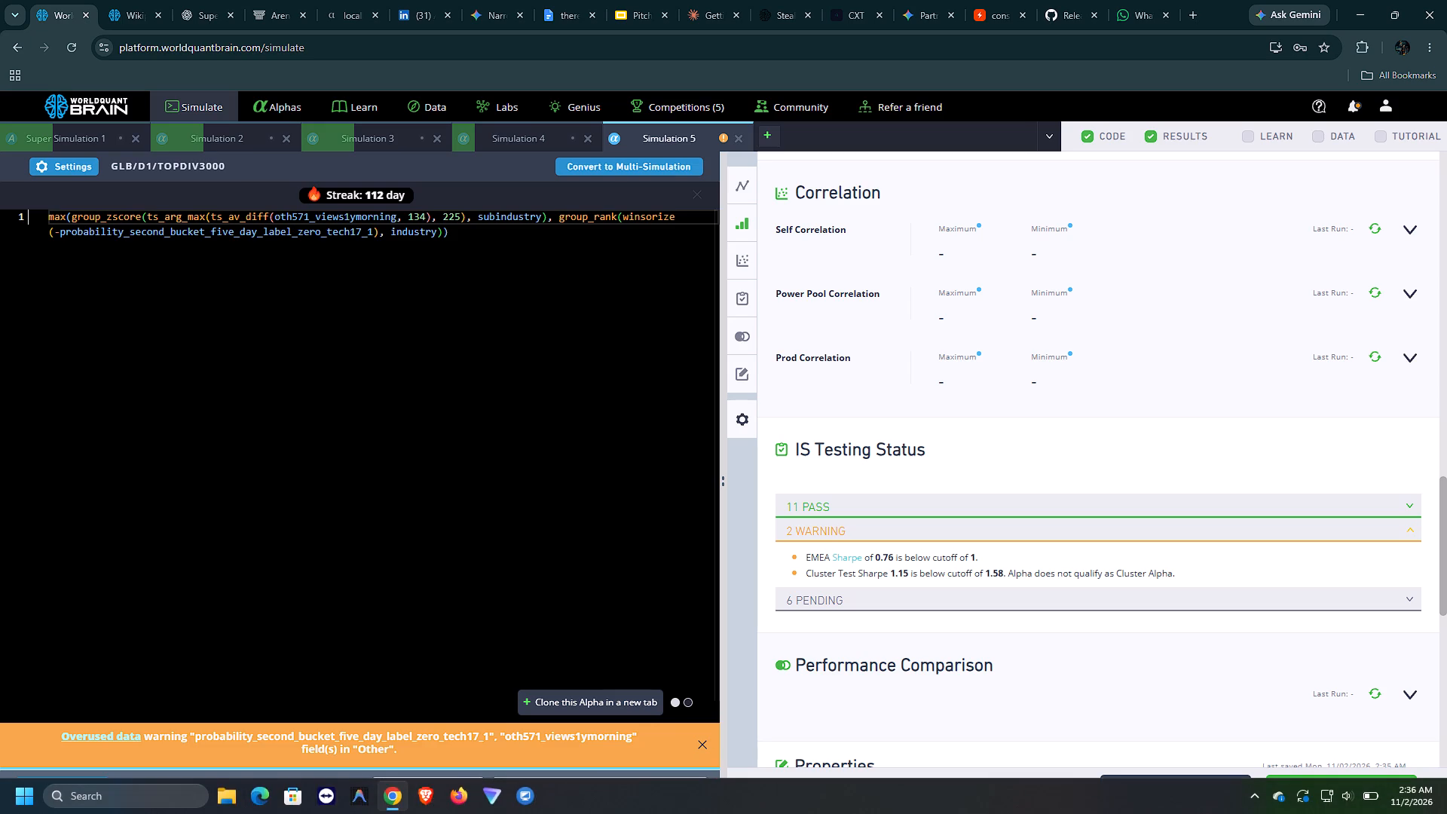
In Simulation 5, replace the field inside ts_av_diff with oth571_viewstodaynight from the dataset's second page and run a full simulation.
left_click(117, 0)
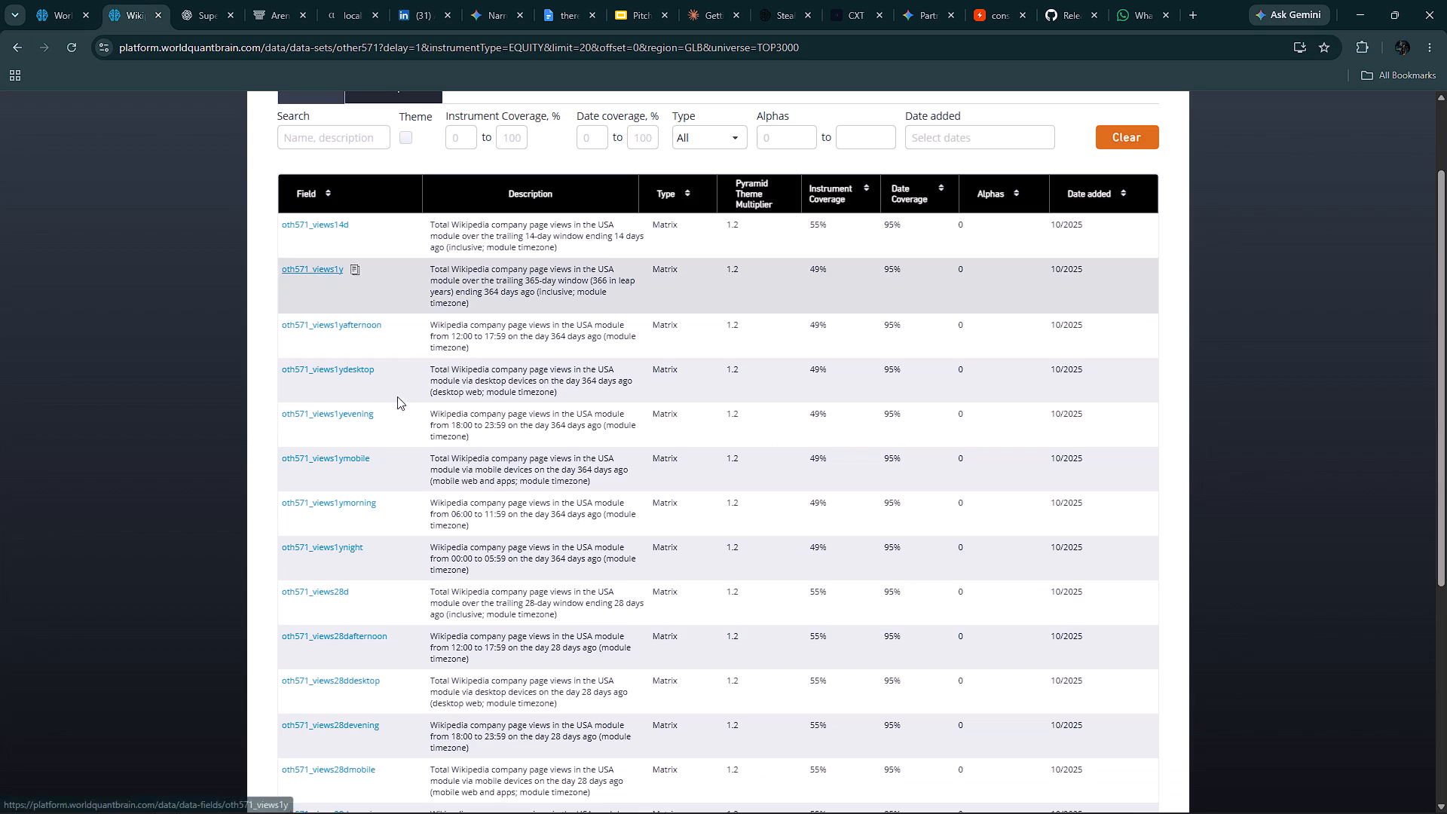
scroll(429, 540, "down", 4)
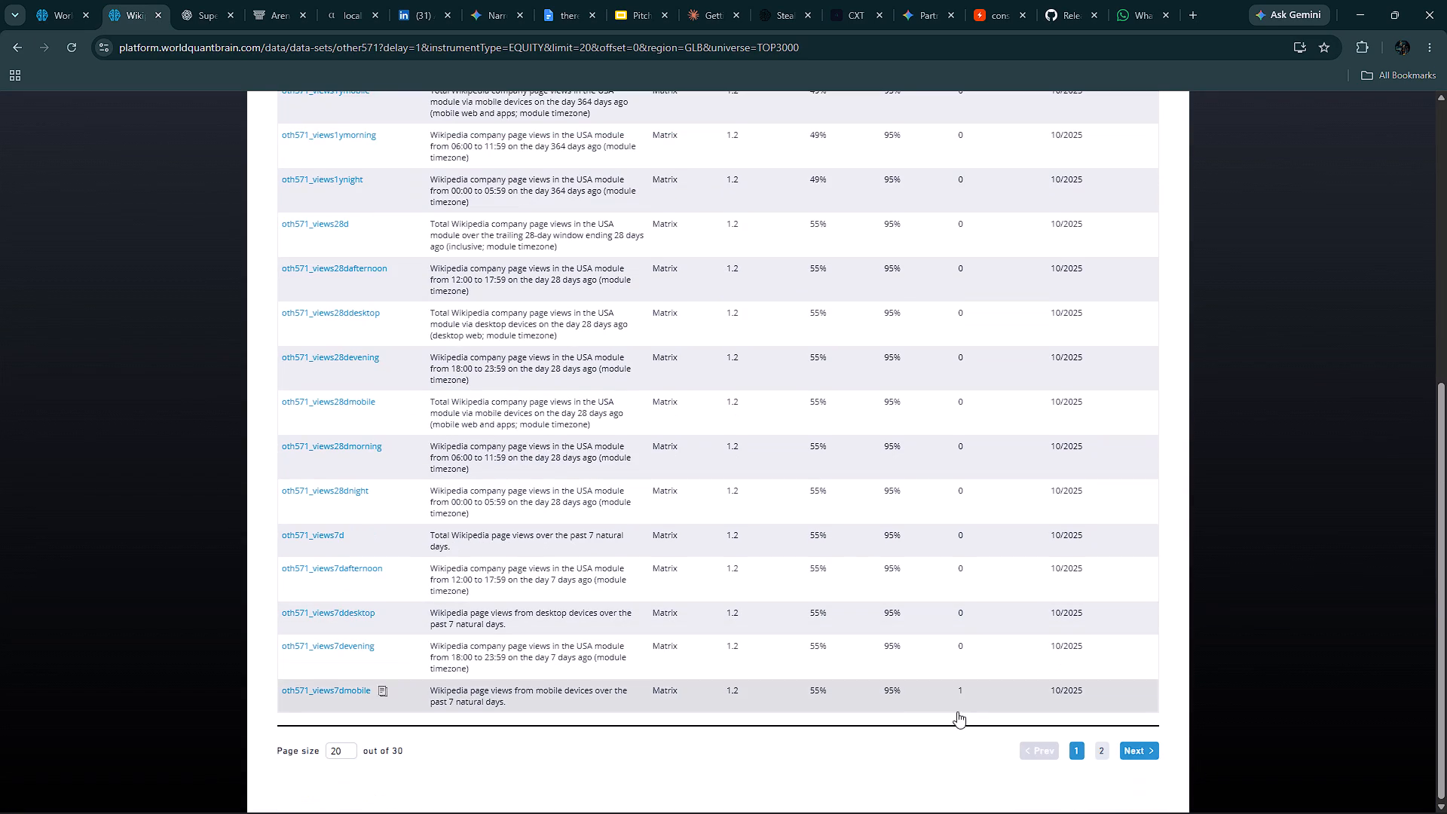
left_click(1101, 749)
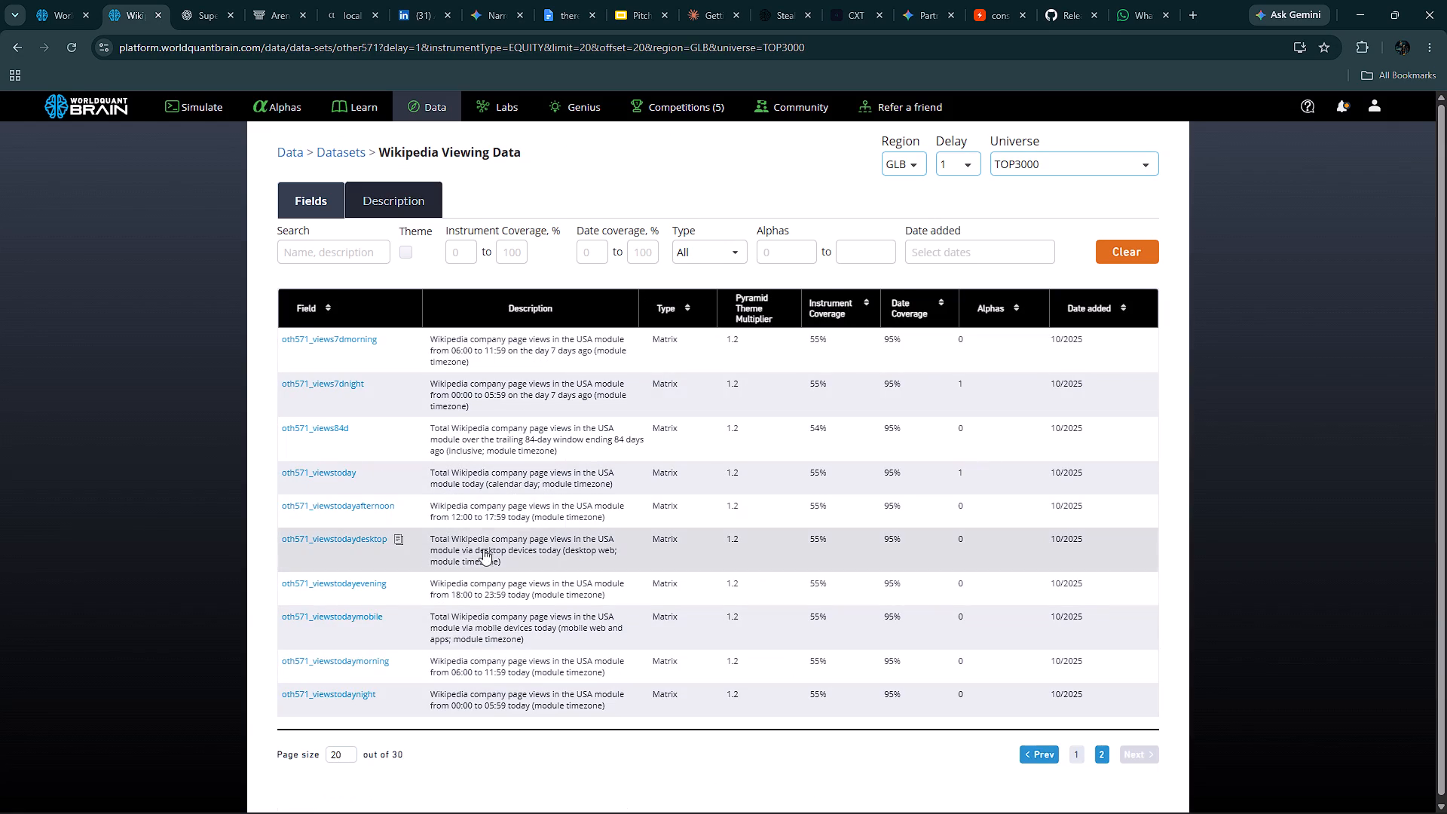
left_click(381, 692)
left_click(47, 14)
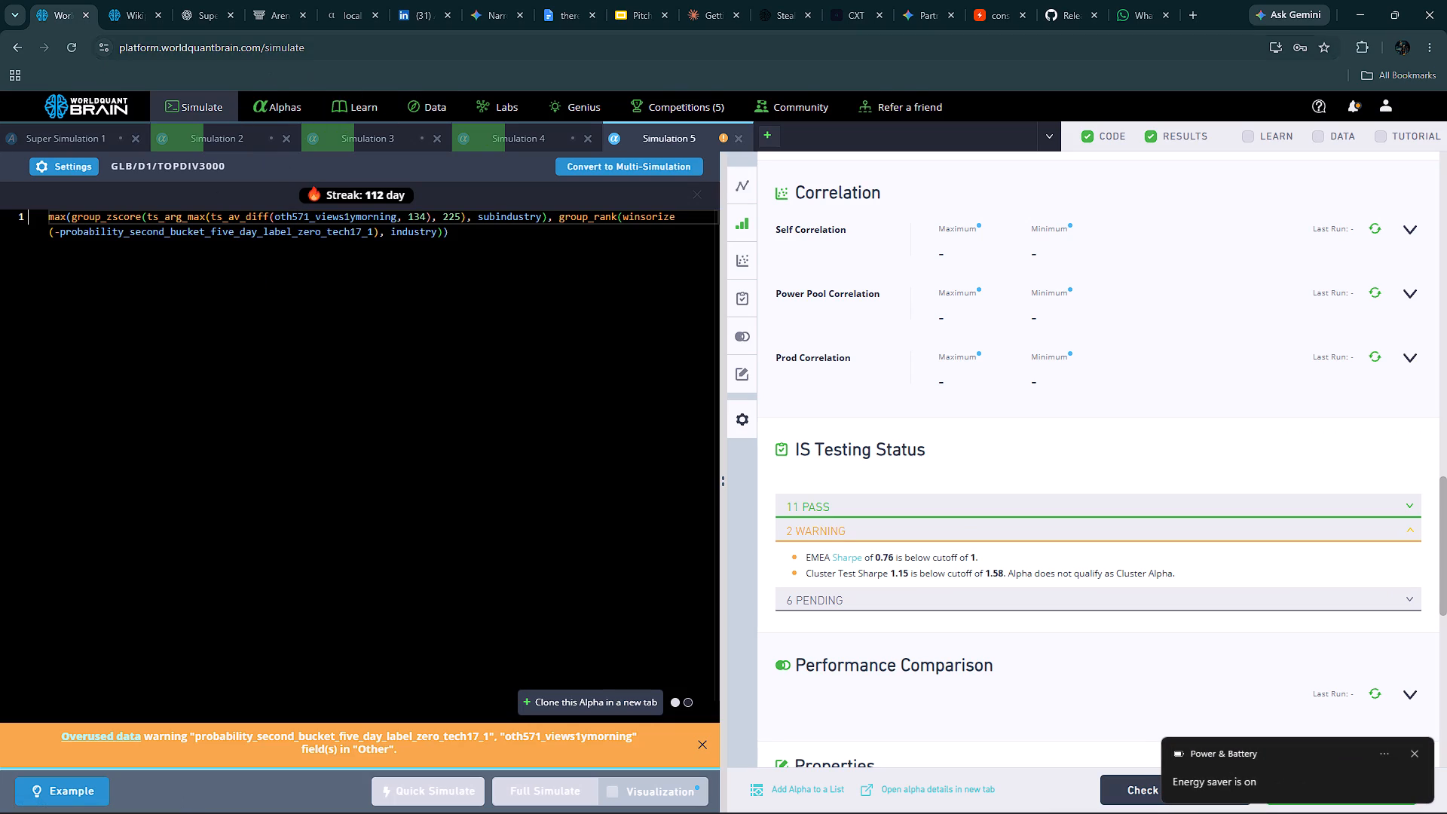
double_click(326, 218)
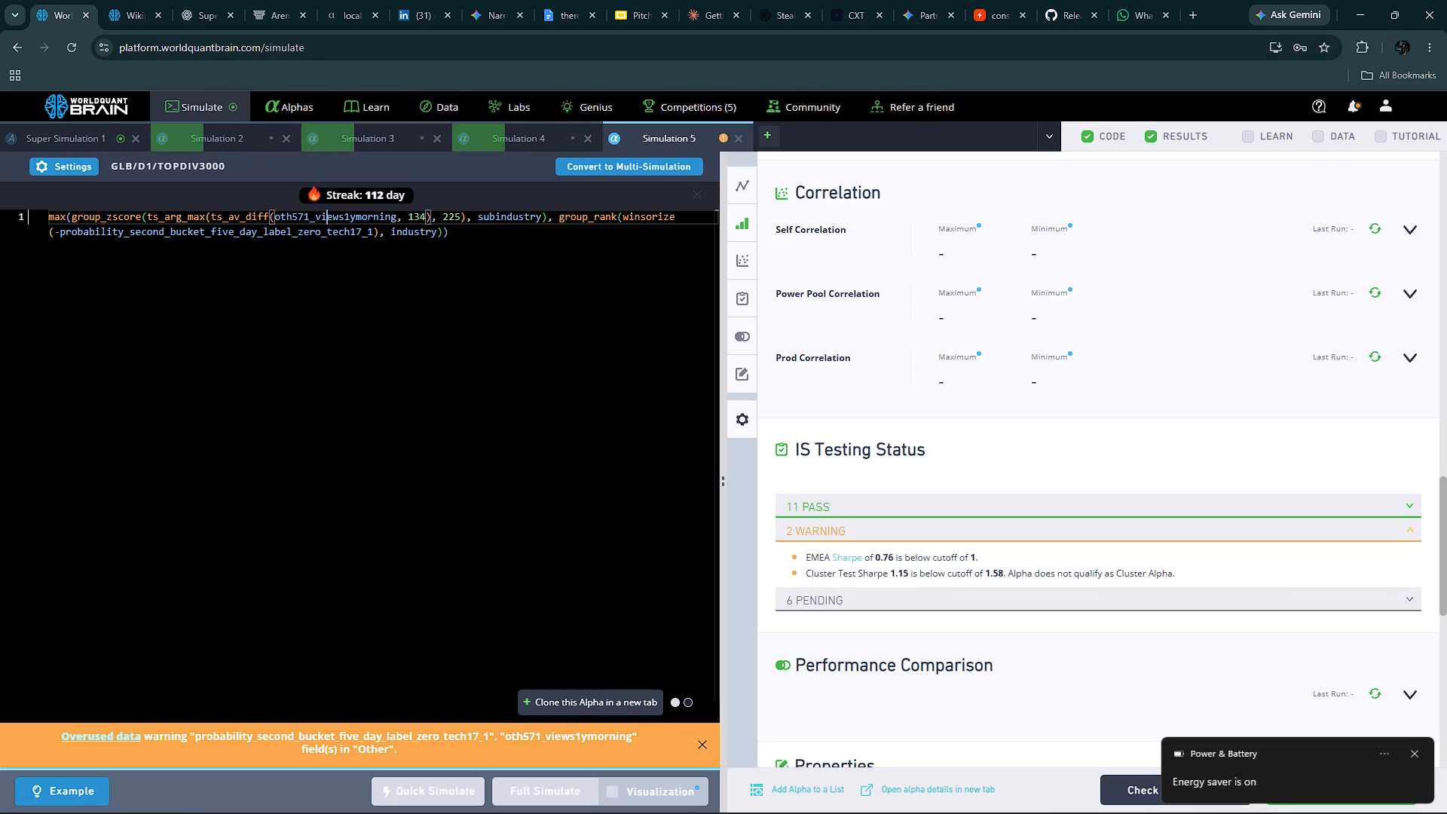
key("ctrl+v")
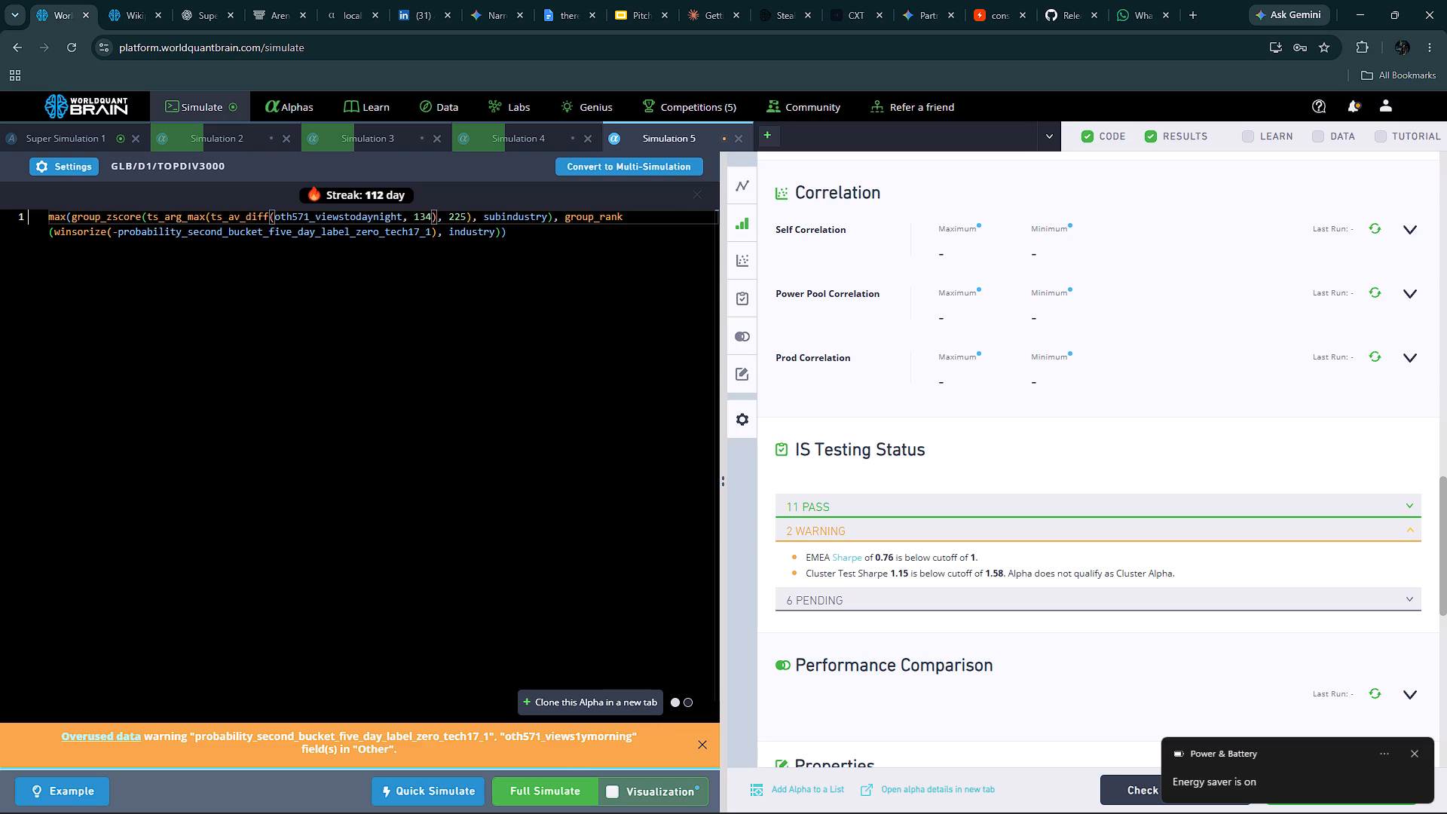
left_click(552, 785)
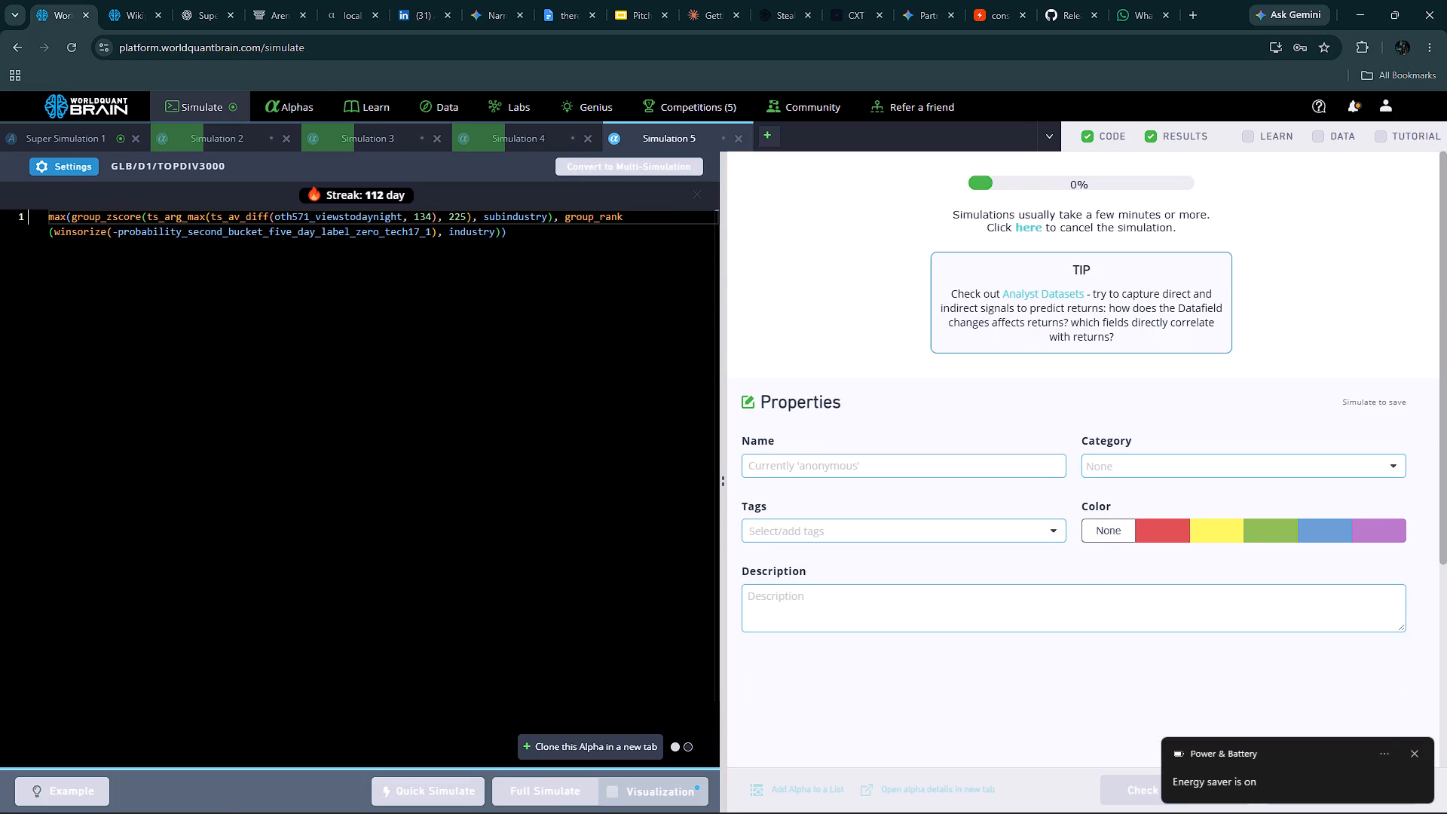
Open Super Simulation 1's results, reveal its test period and calculate its Prod Correlation.
left_click(69, 135)
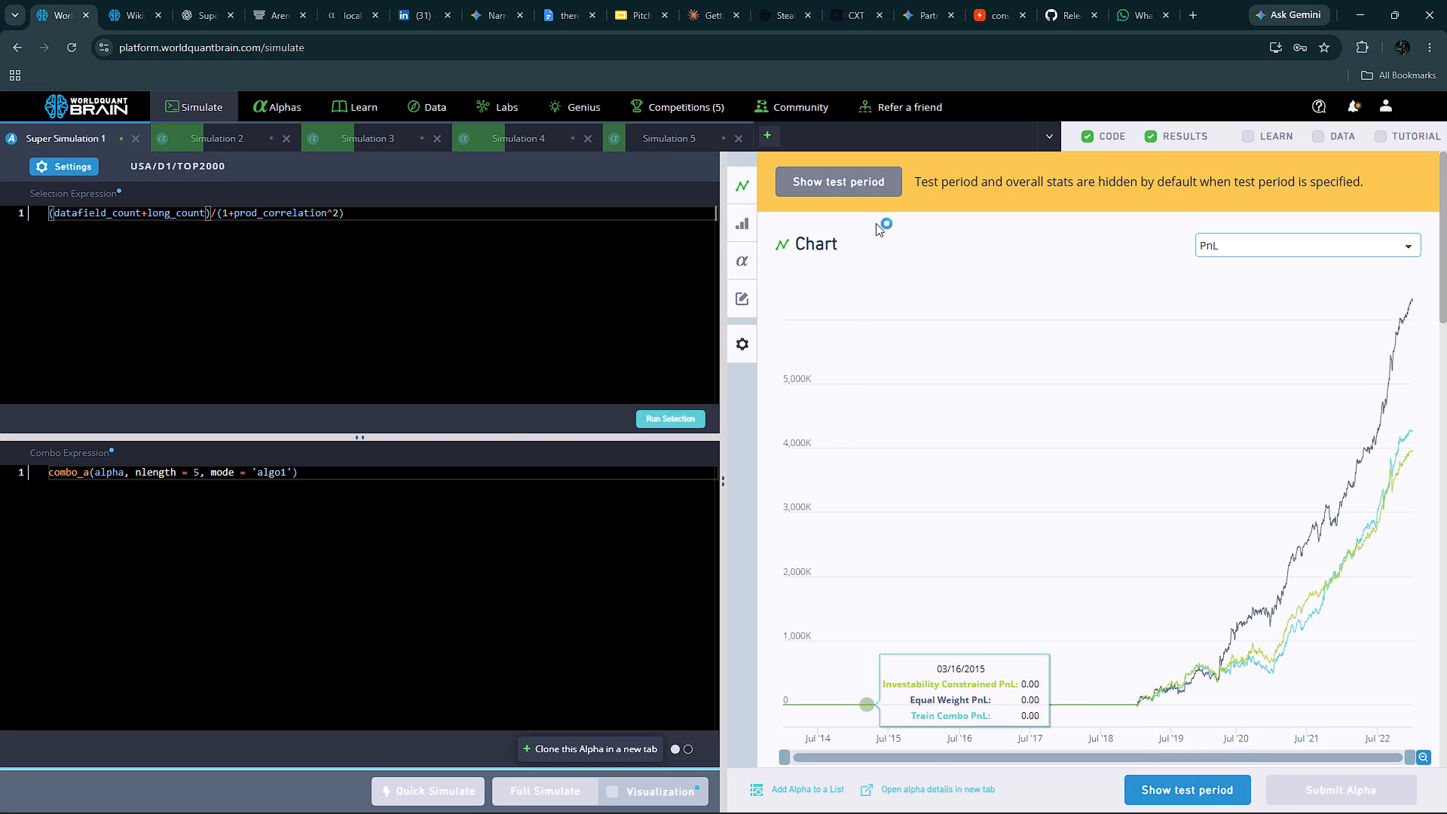
left_click(834, 169)
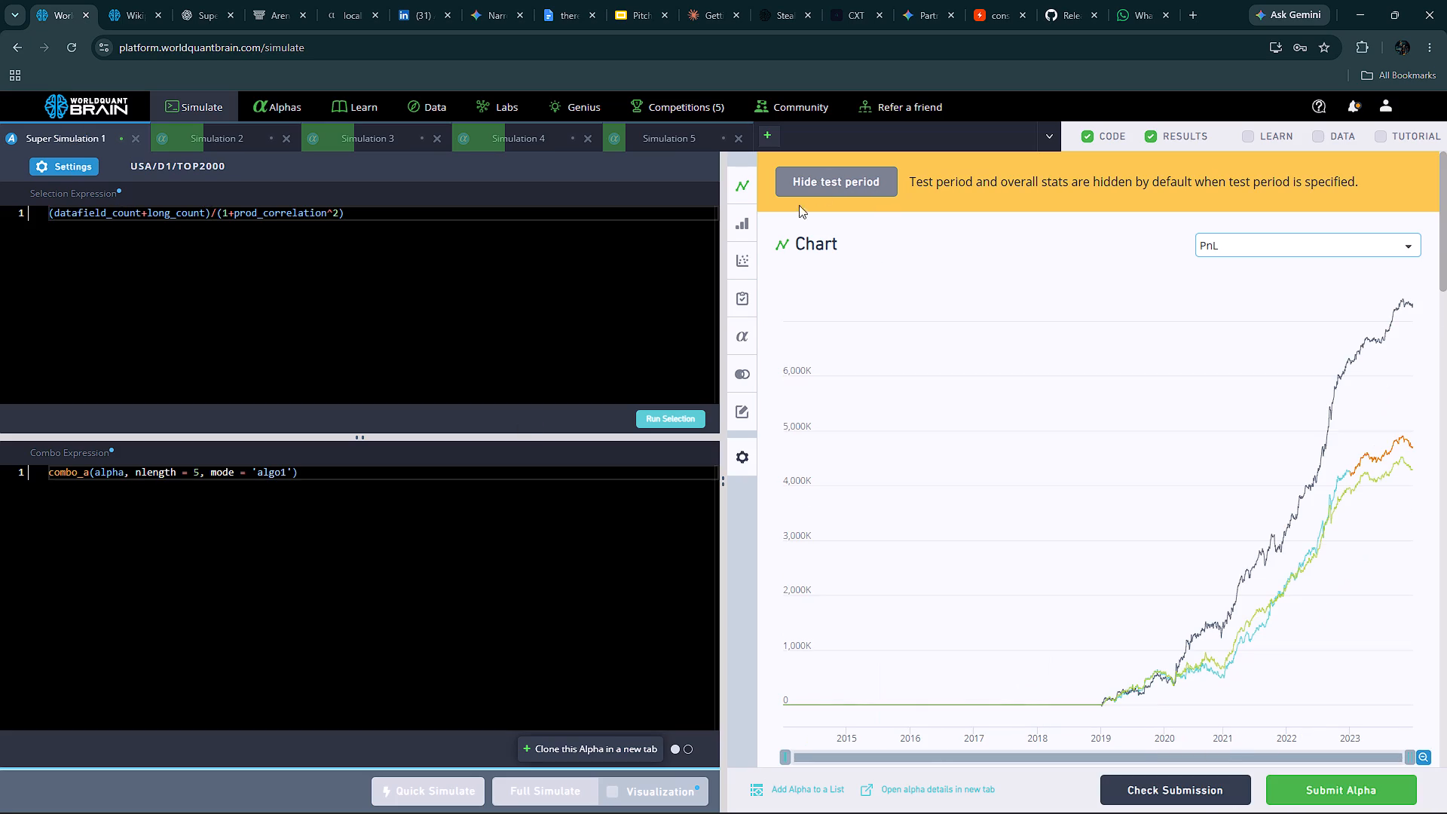
left_click(738, 253)
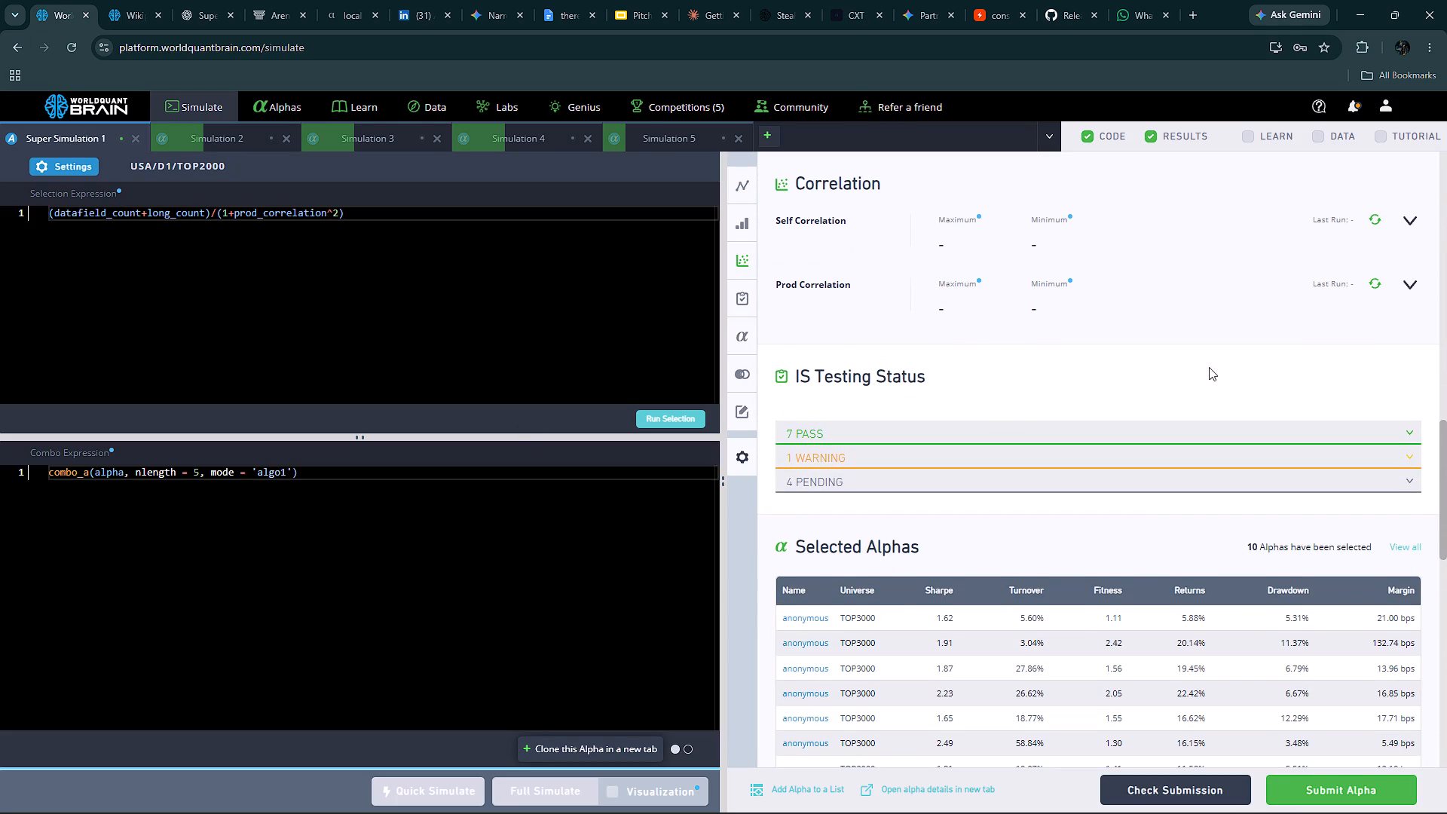
left_click(1415, 280)
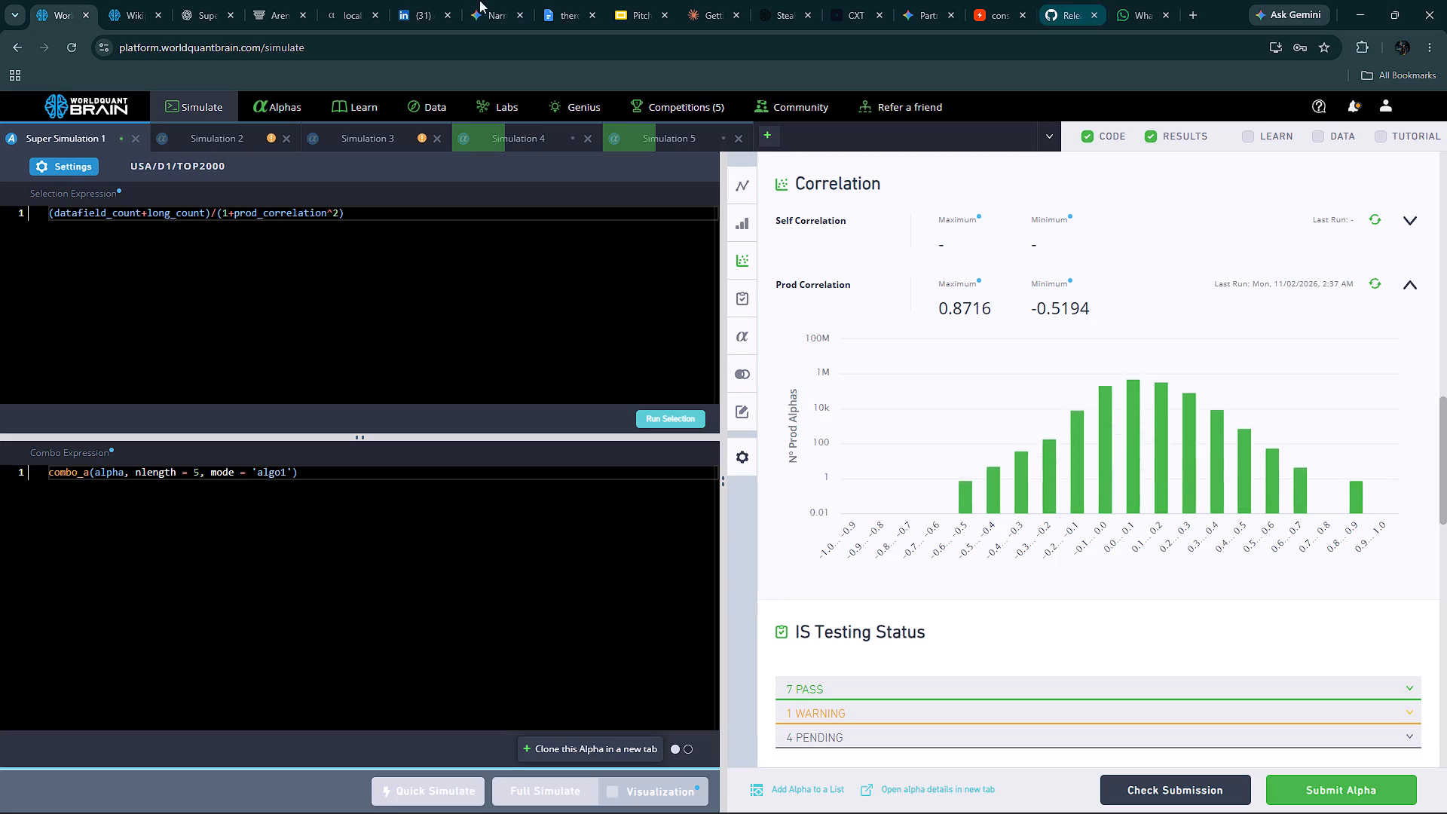
left_click(185, 0)
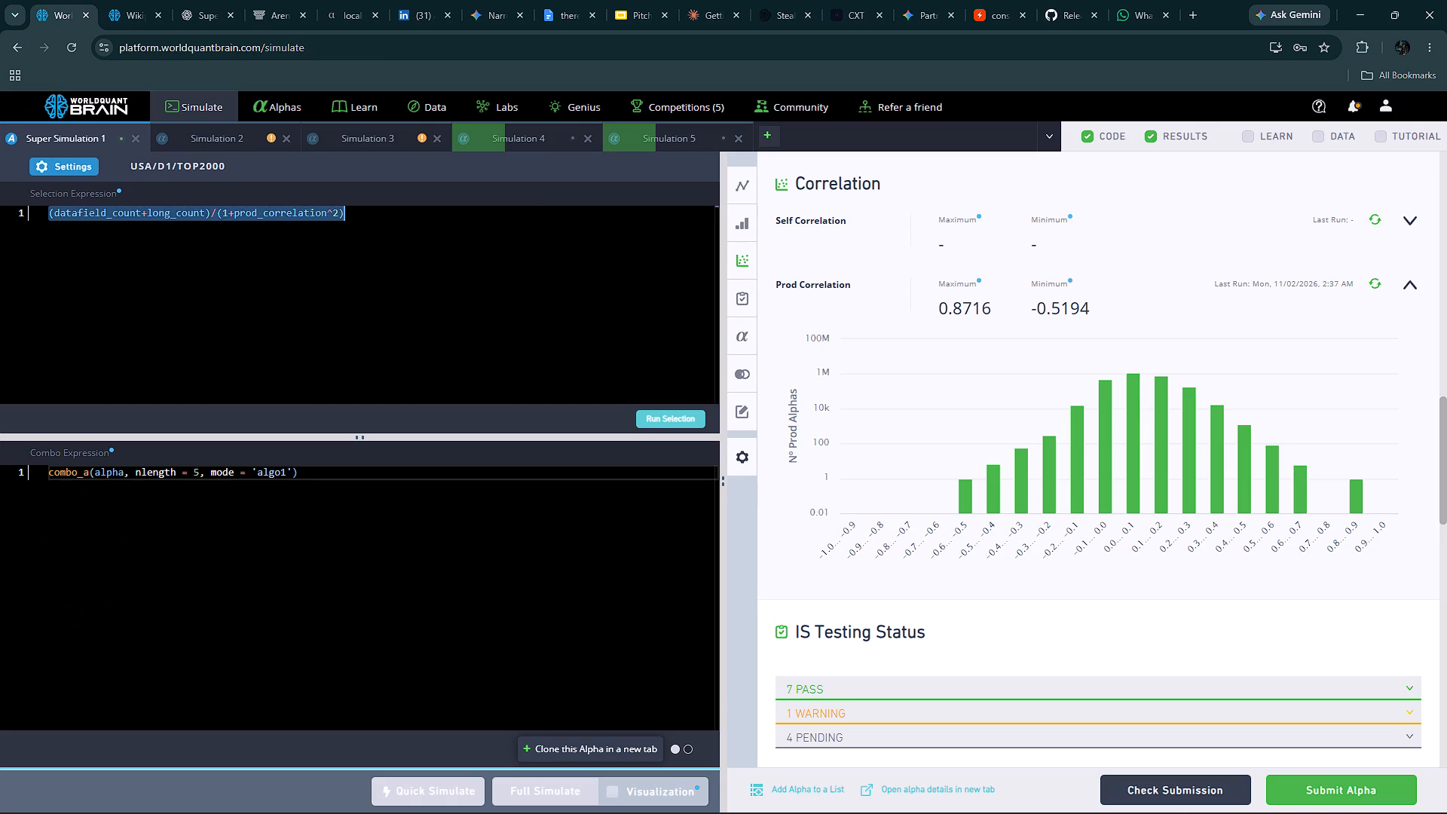
key("ctrl+v")
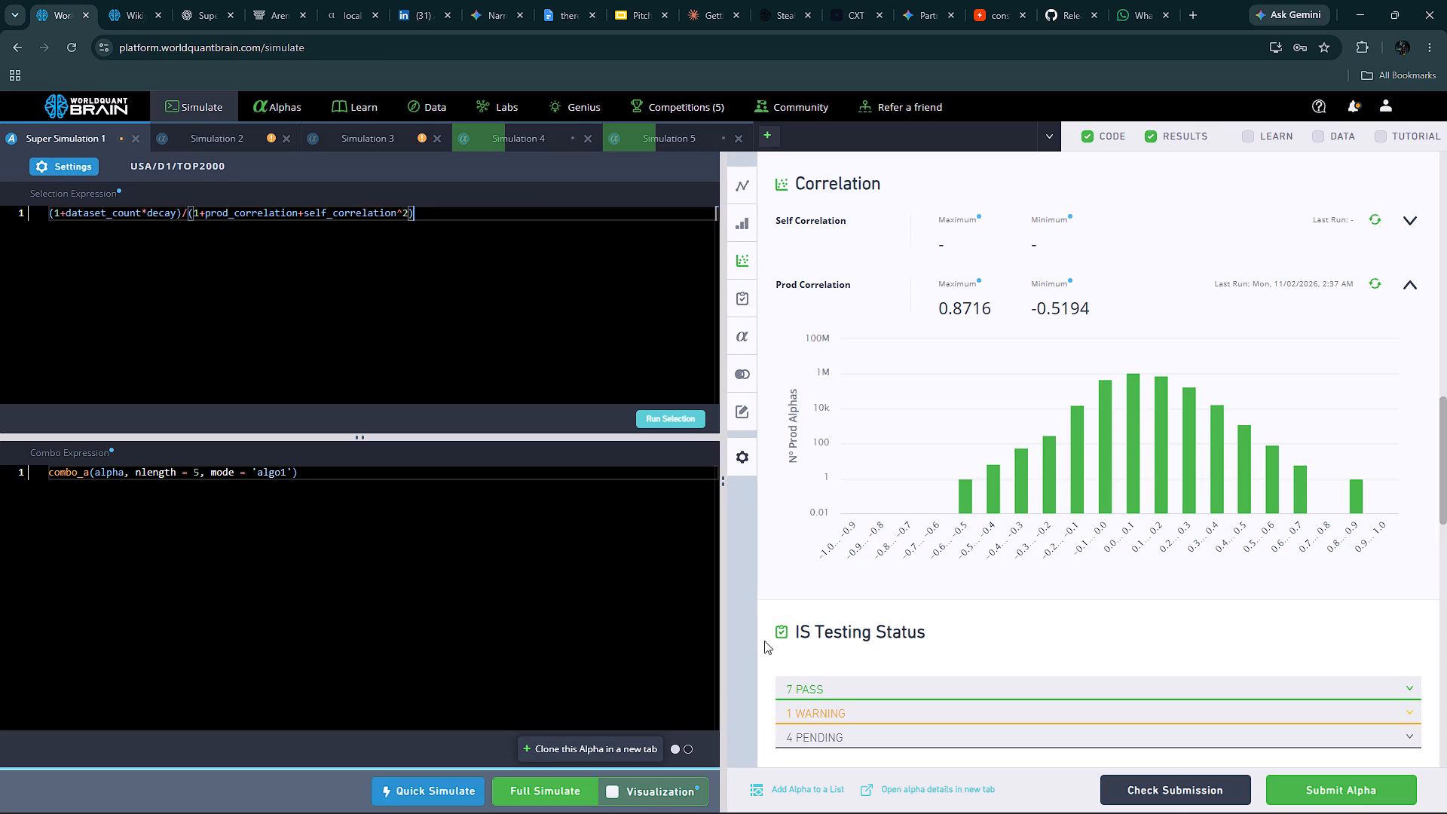
left_click(545, 784)
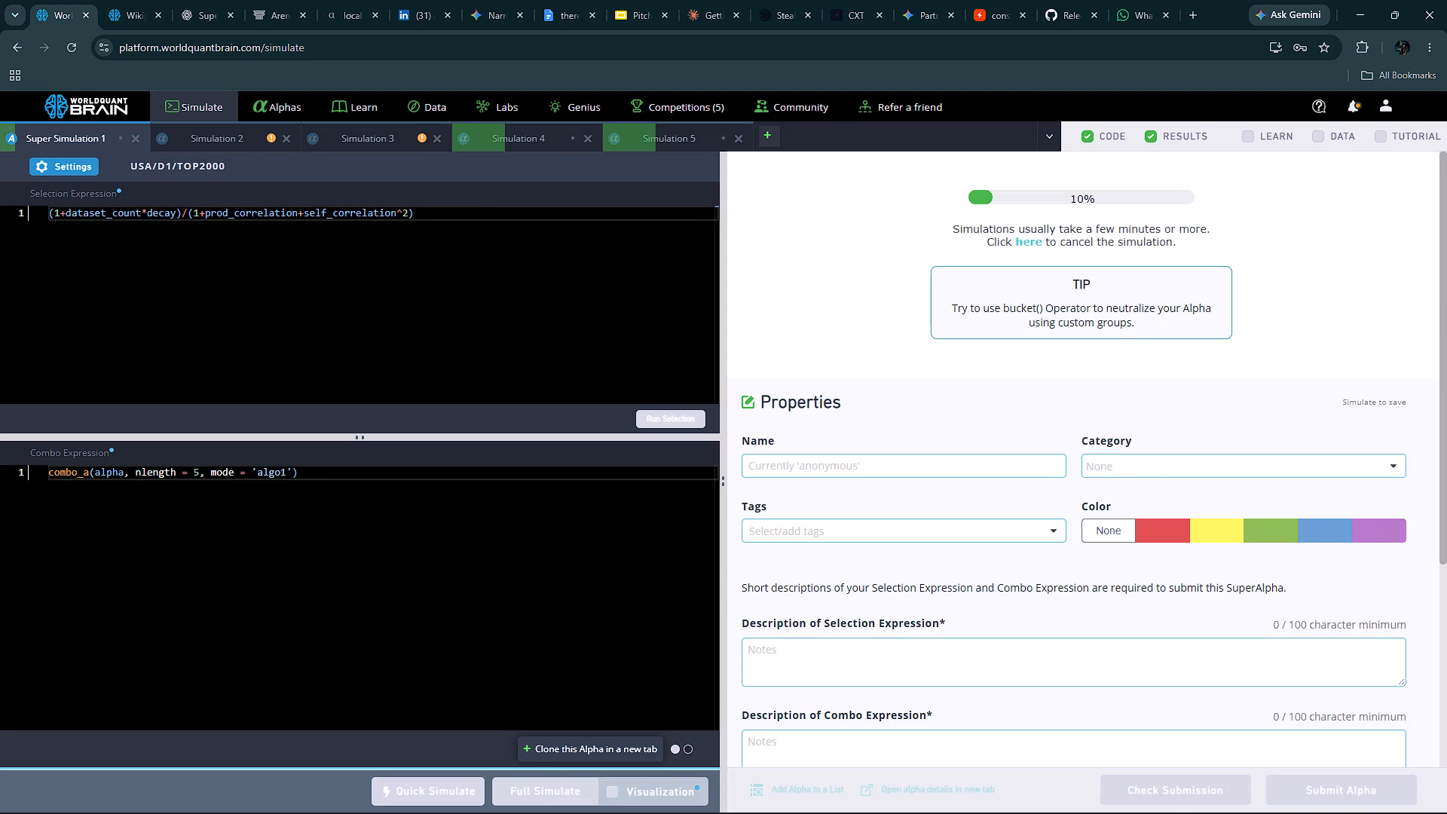
Open the results of Simulation 2, reveal its test period and review its IS testing warnings.
left_click(206, 134)
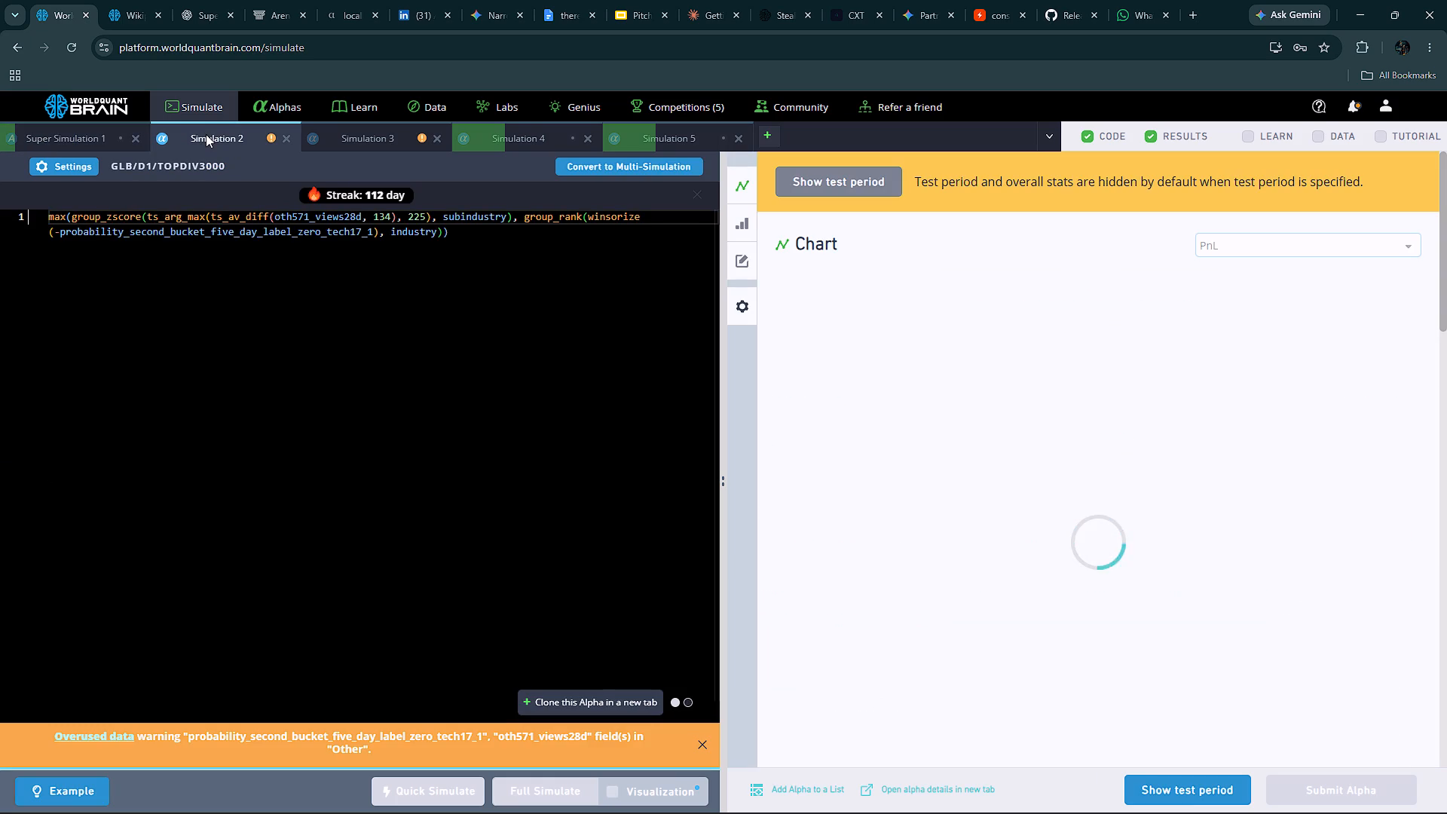
left_click(206, 134)
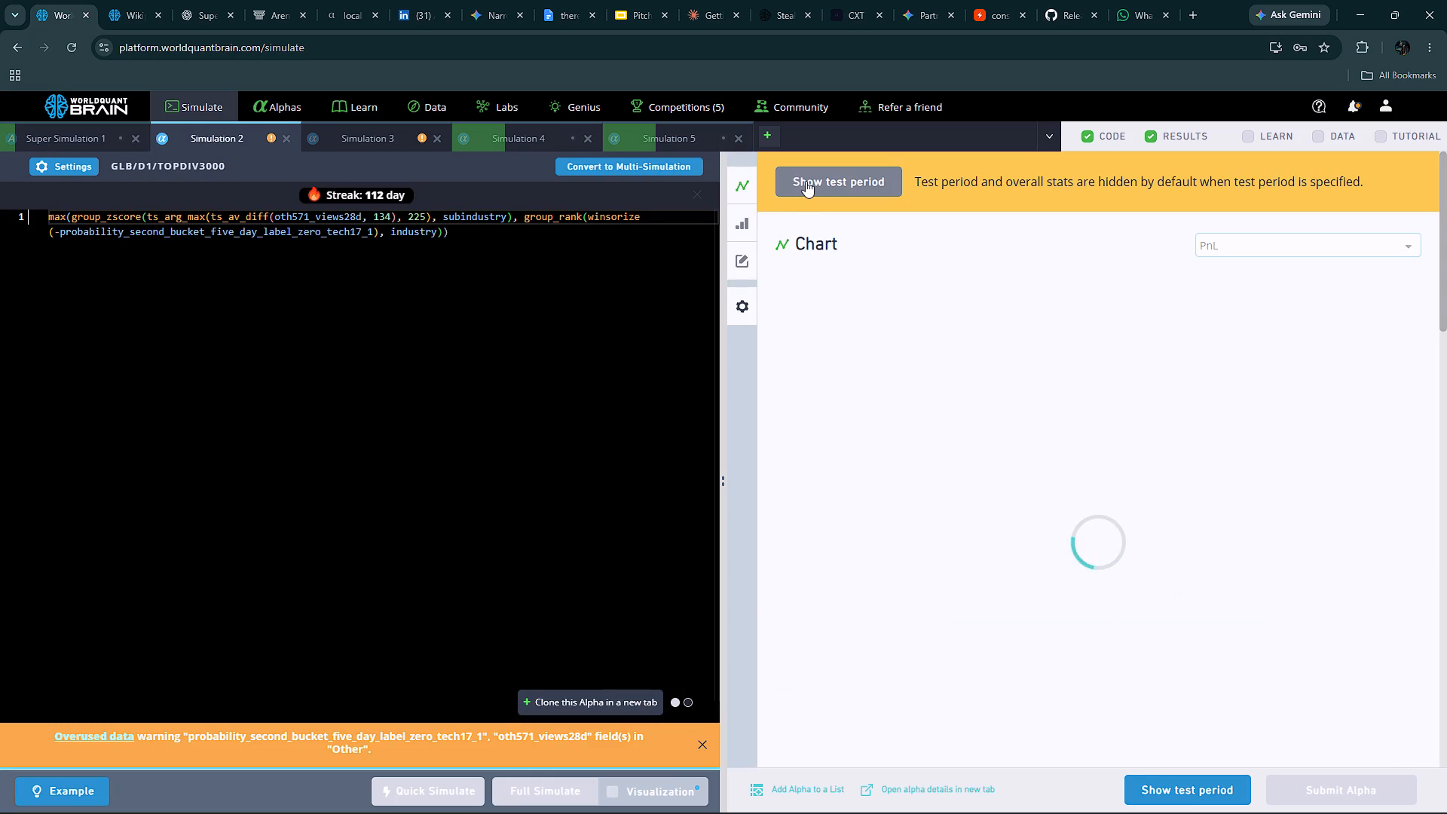
left_click(806, 181)
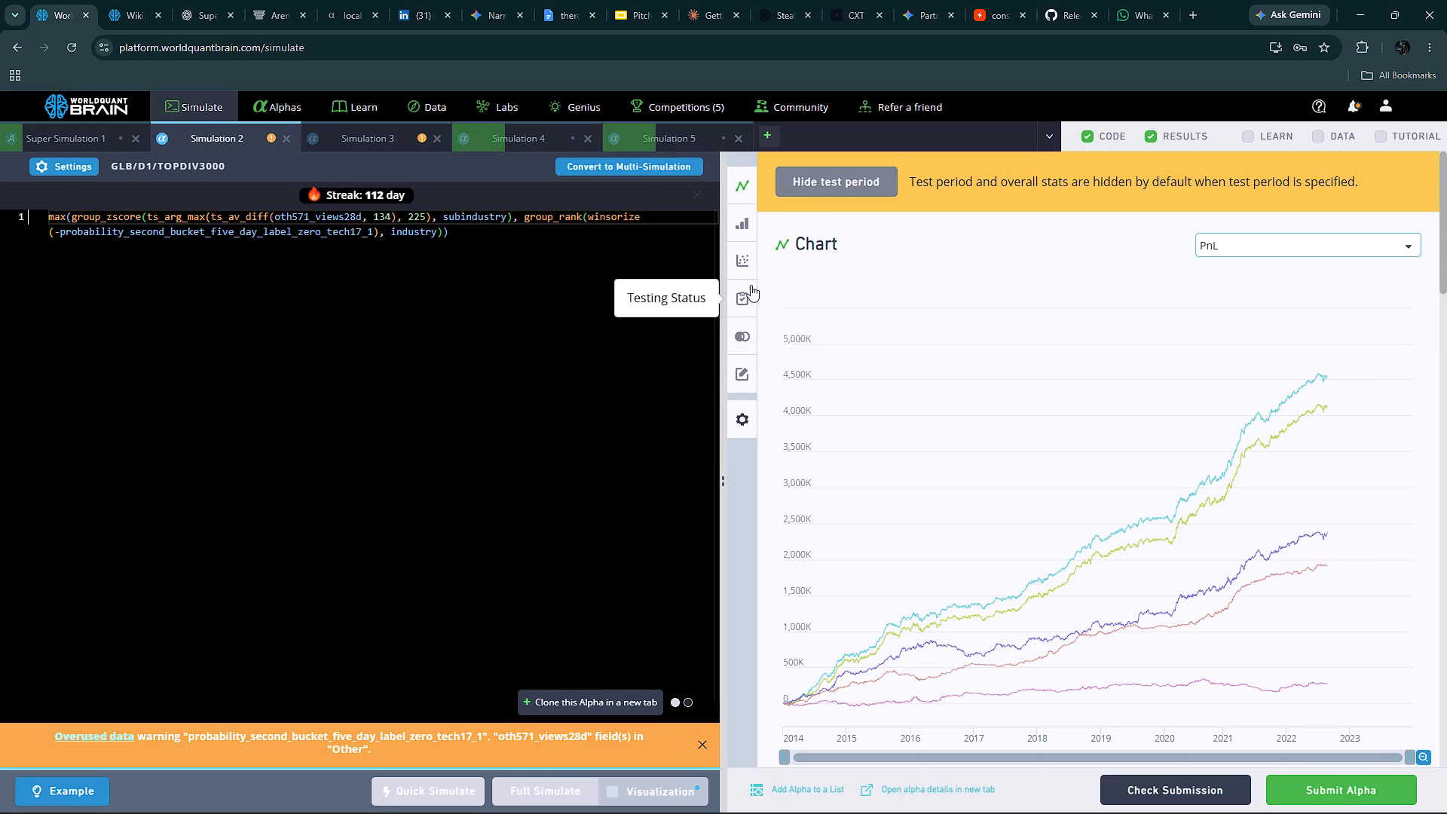
left_click(741, 265)
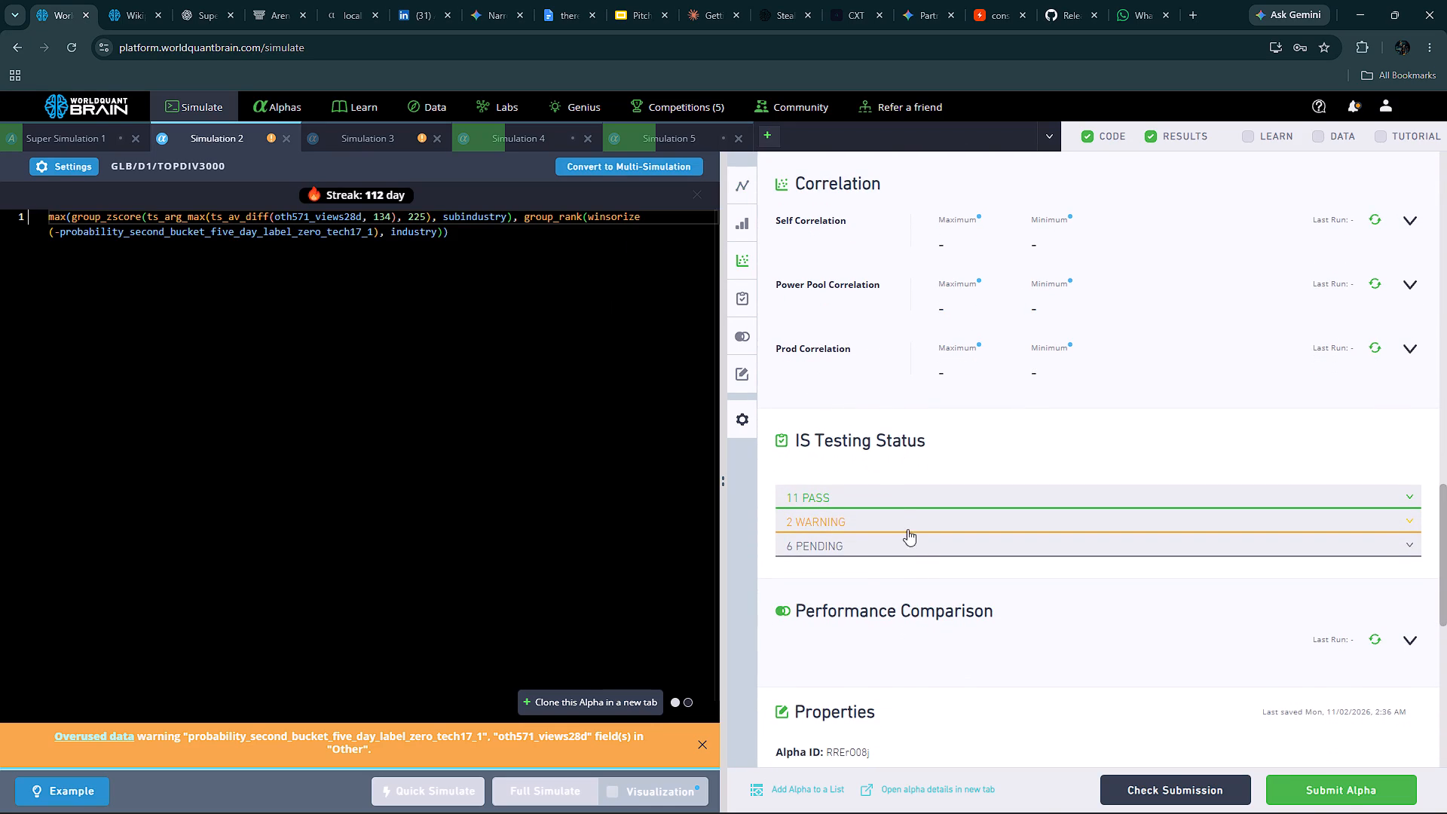
left_click(896, 510)
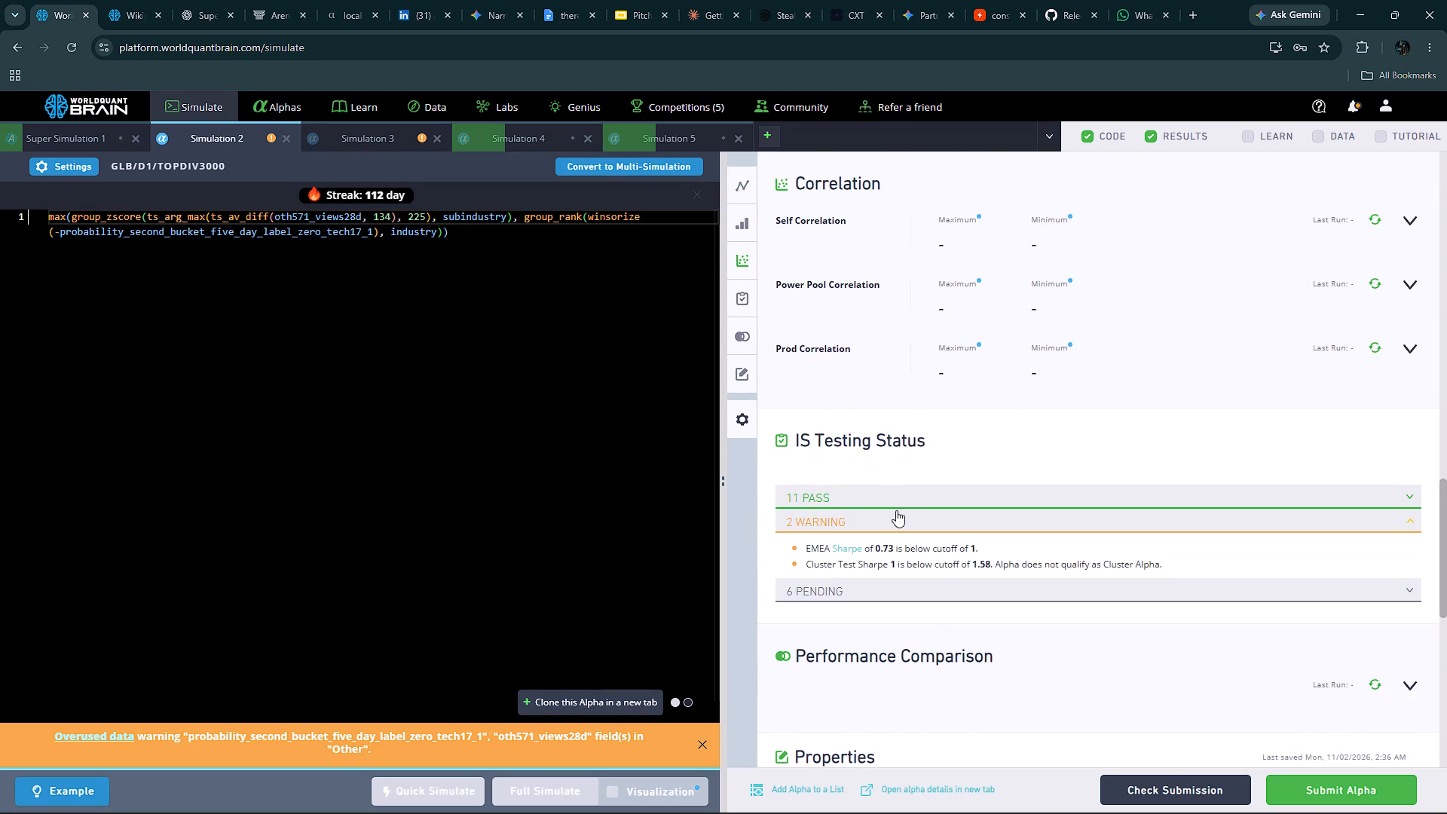
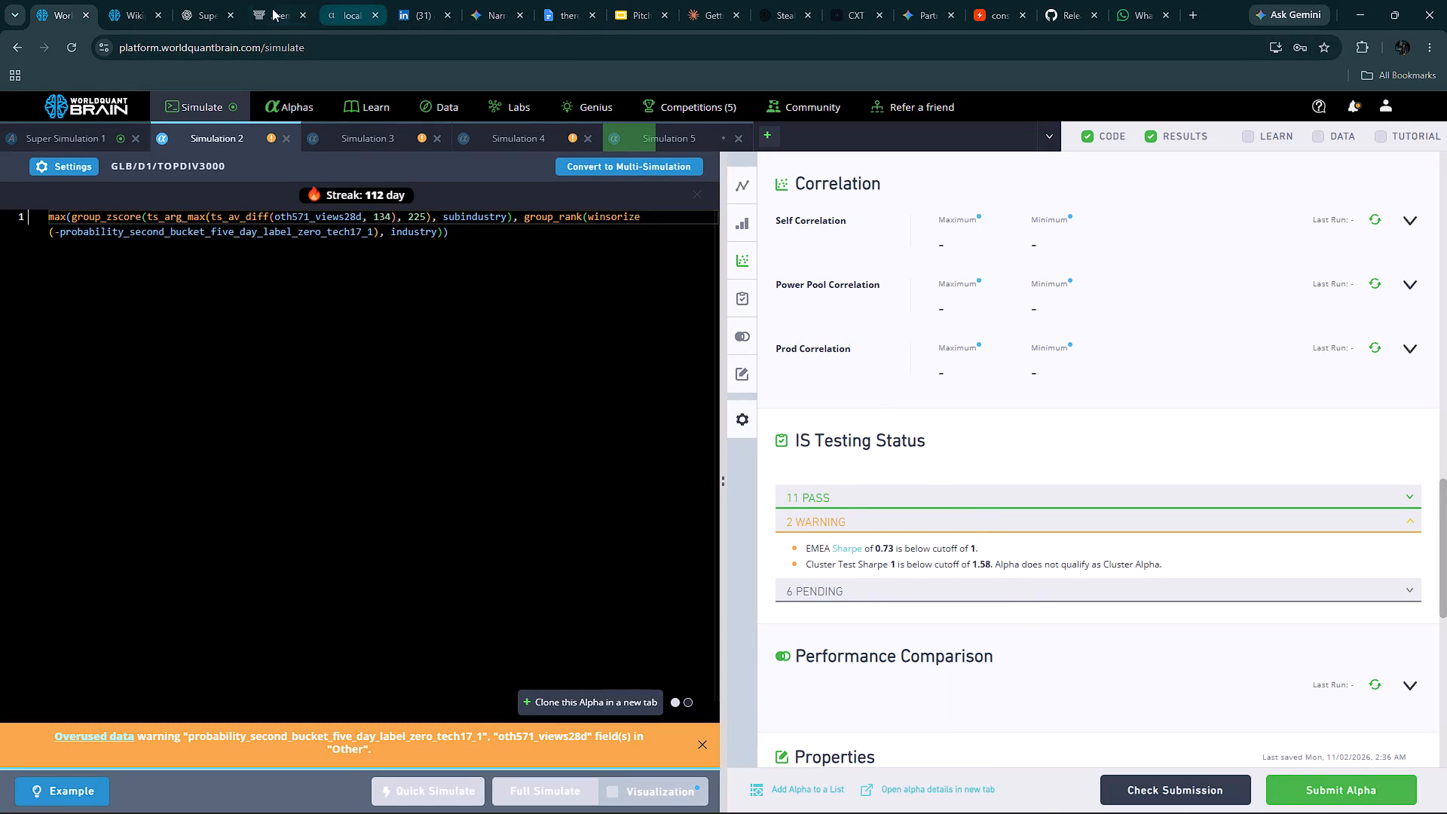
In Simulation 2, replace the field inside ts_av_diff with accounts_payable_deferred from the Fundamental Point in Time Data dataset and run a full simulation.
left_click(127, 0)
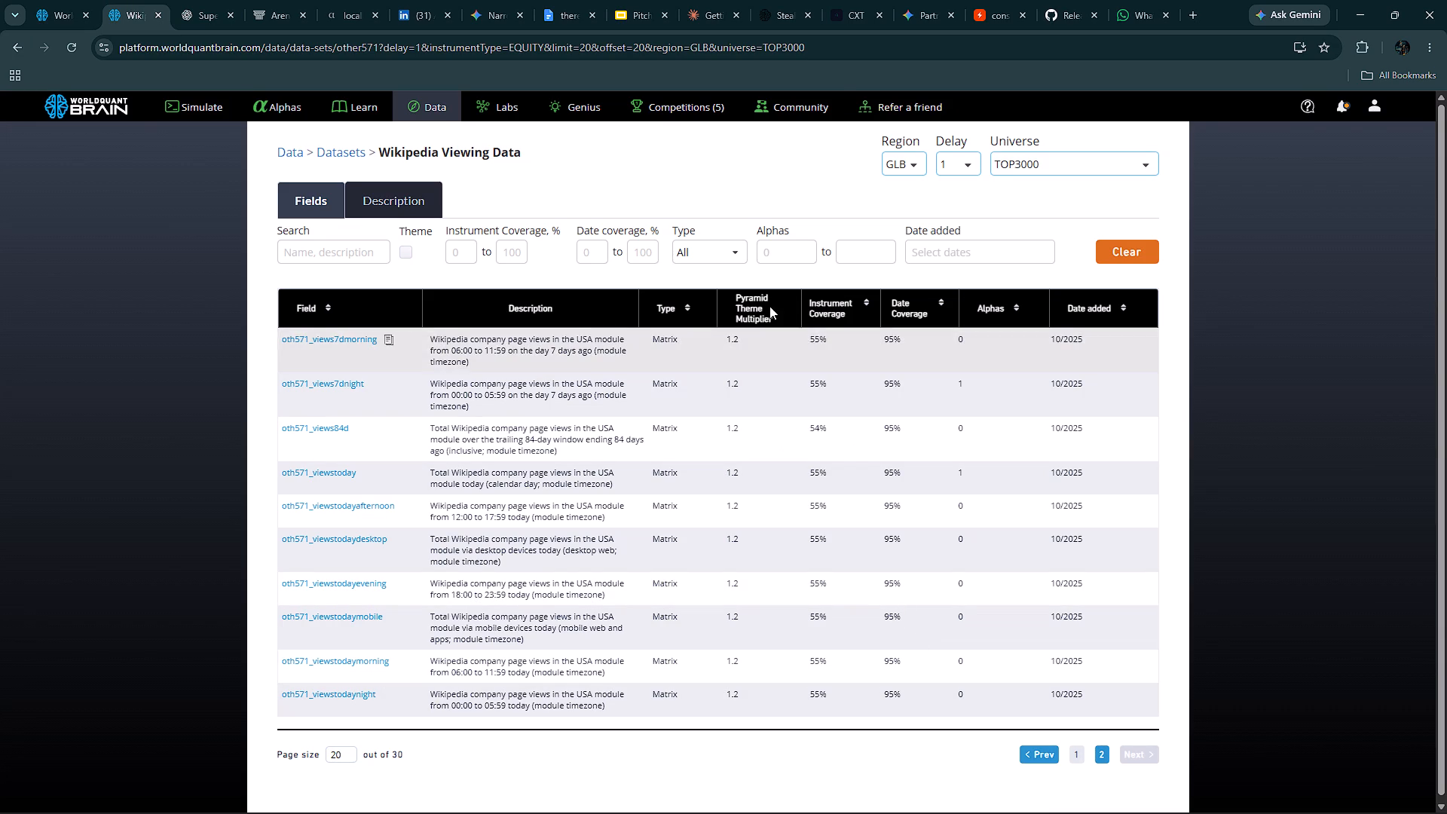
left_click(448, 96)
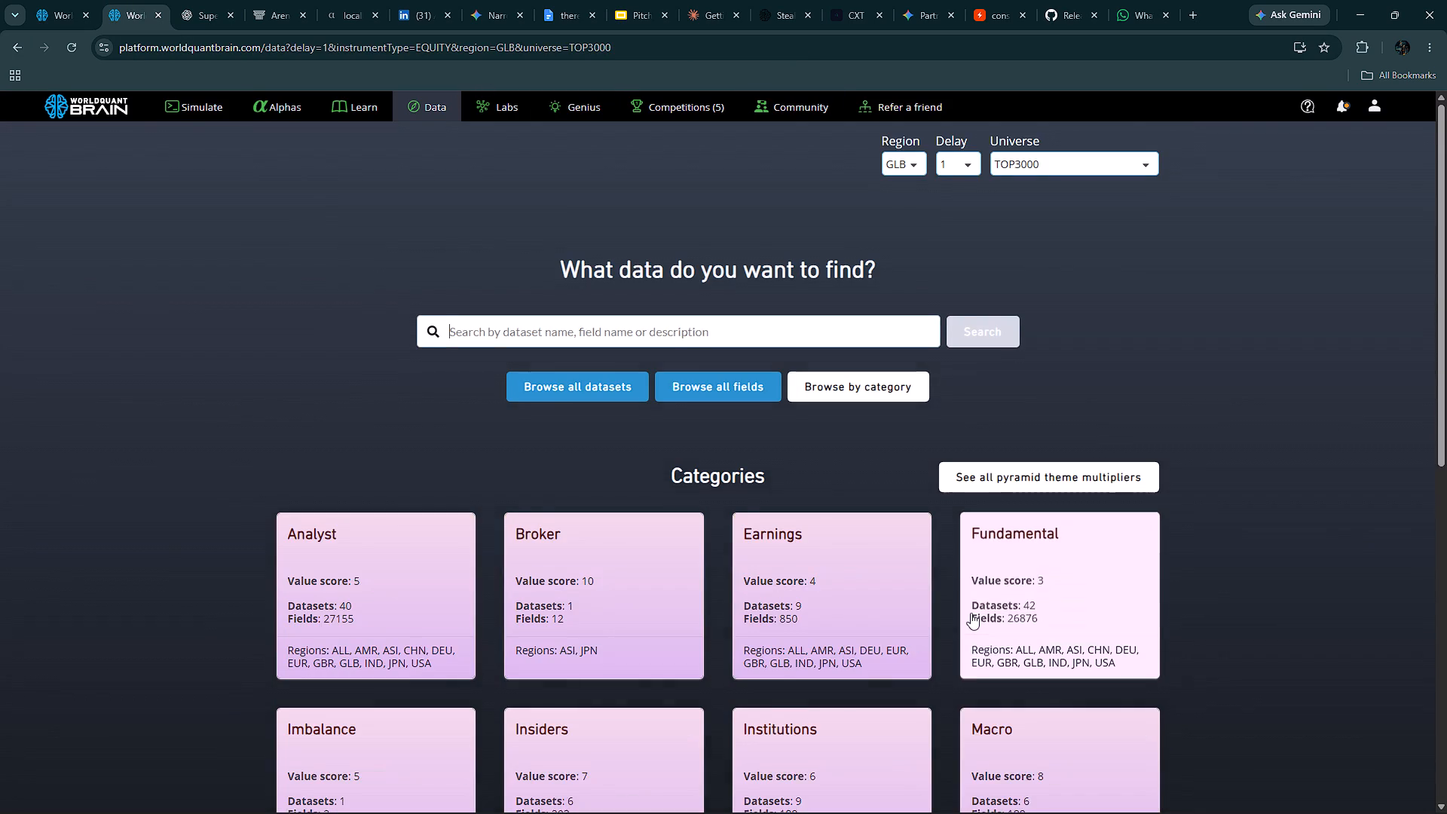
scroll(971, 613, "down", 1)
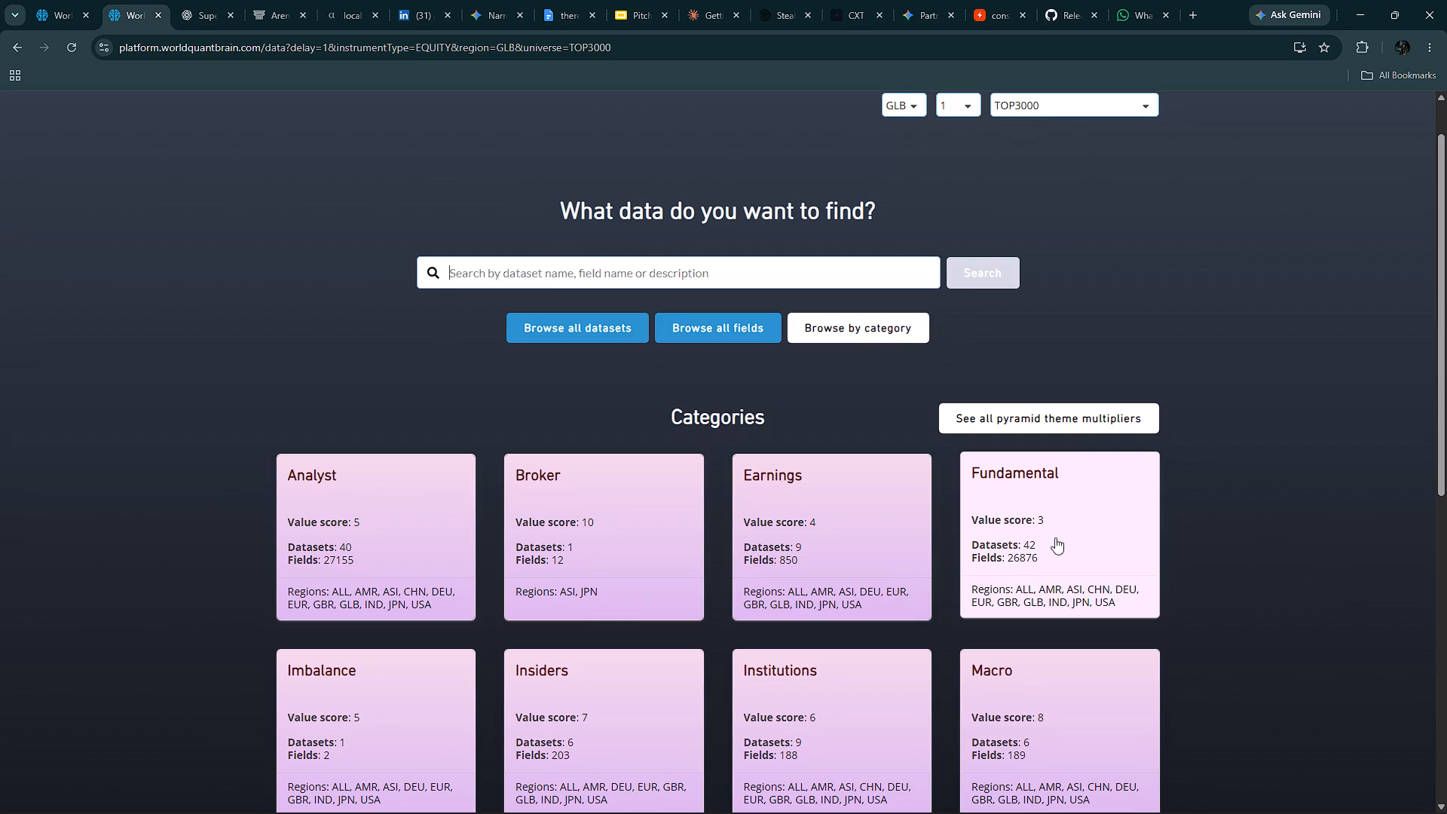
left_click(1048, 527)
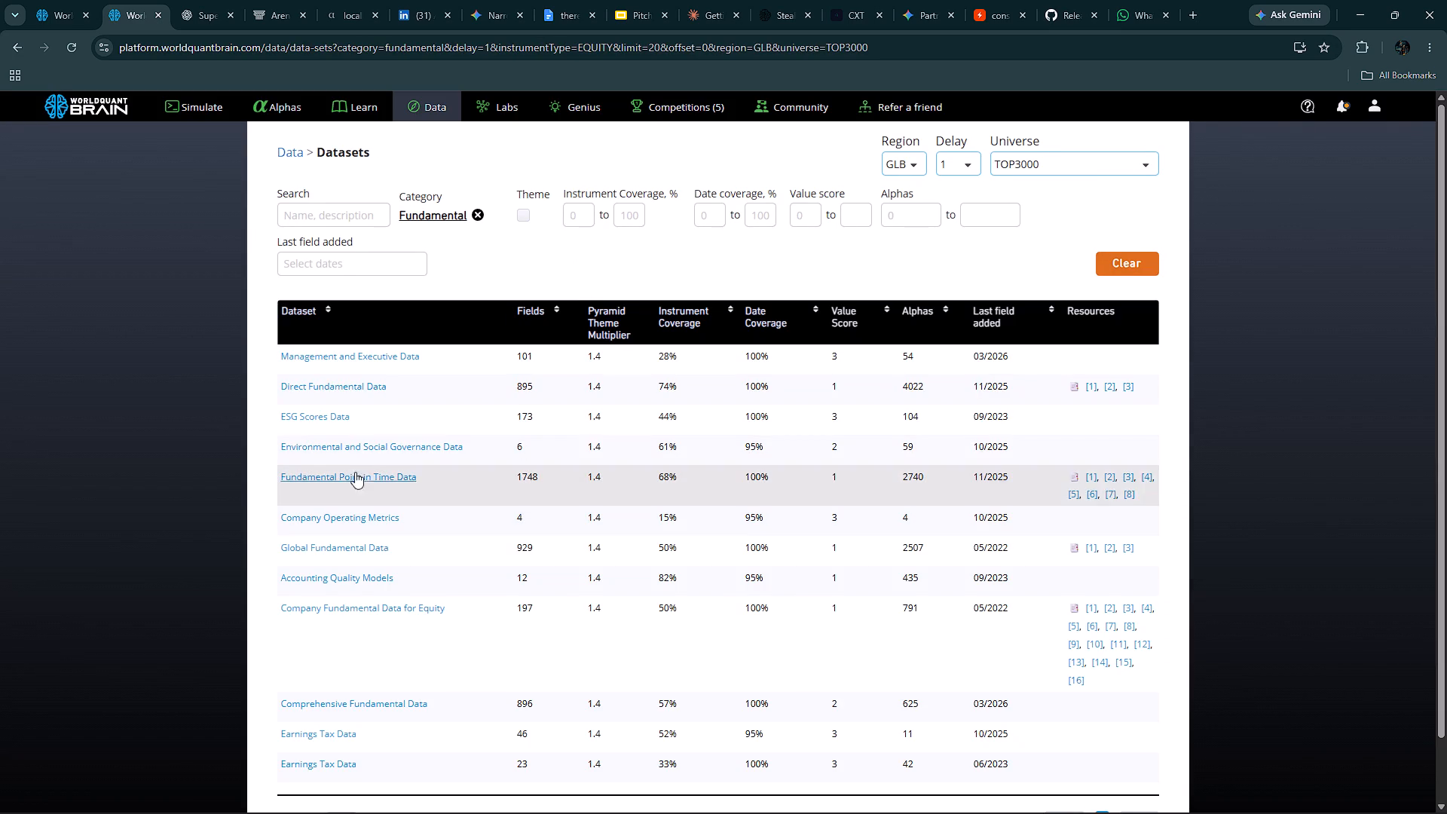
left_click(331, 476)
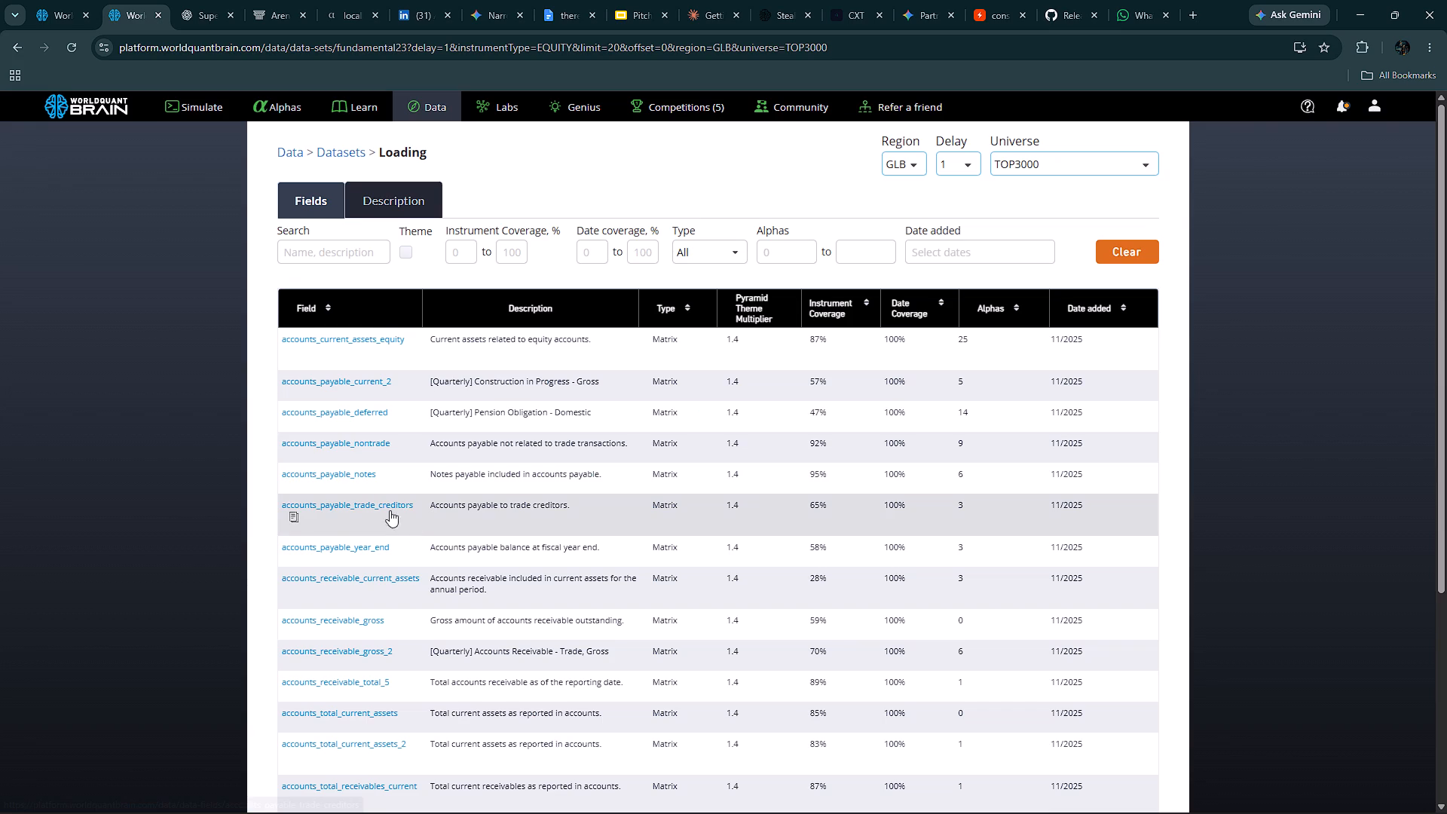
left_click(400, 410)
left_click(50, 0)
double_click(311, 218)
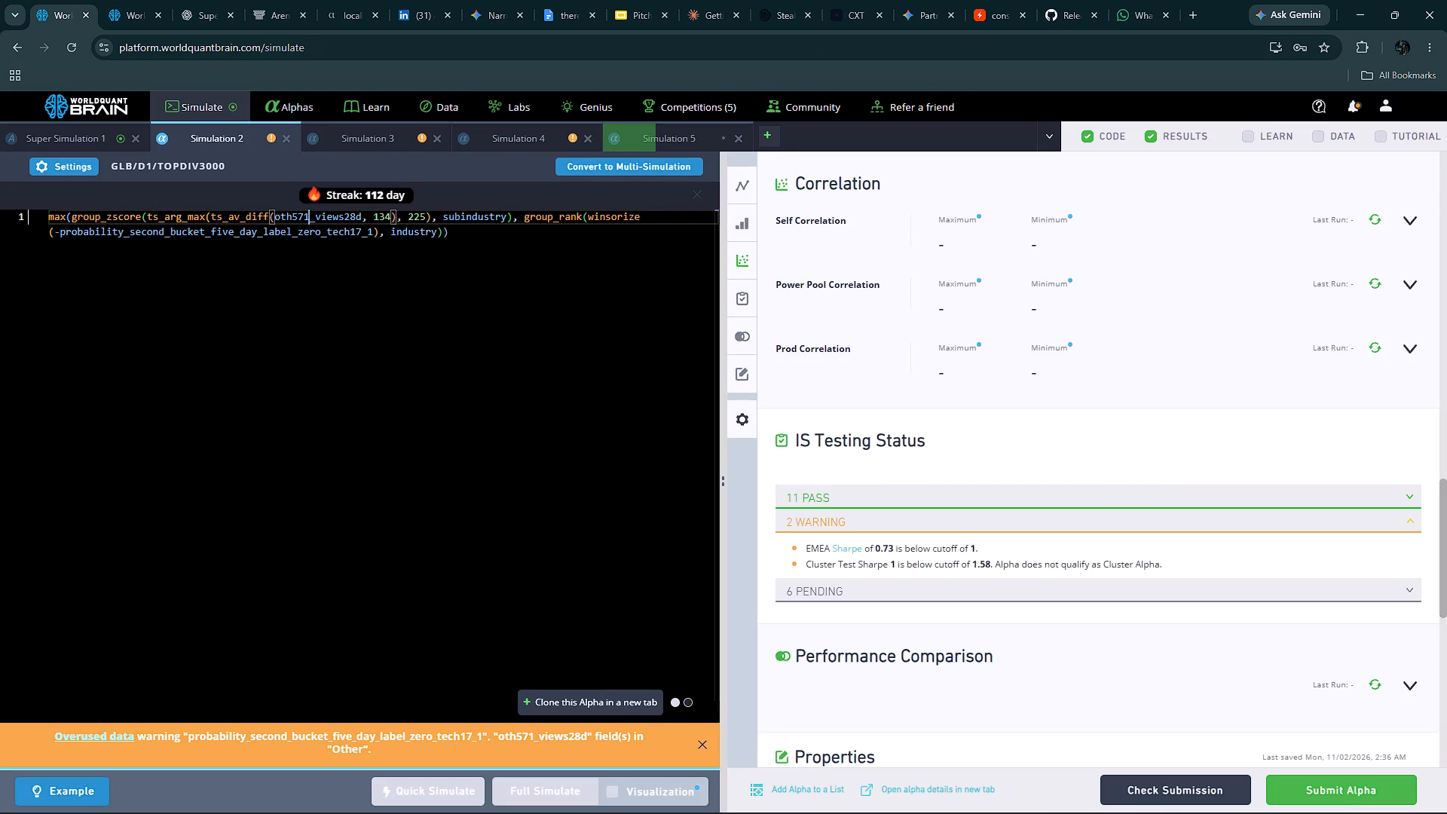
key("ctrl+v")
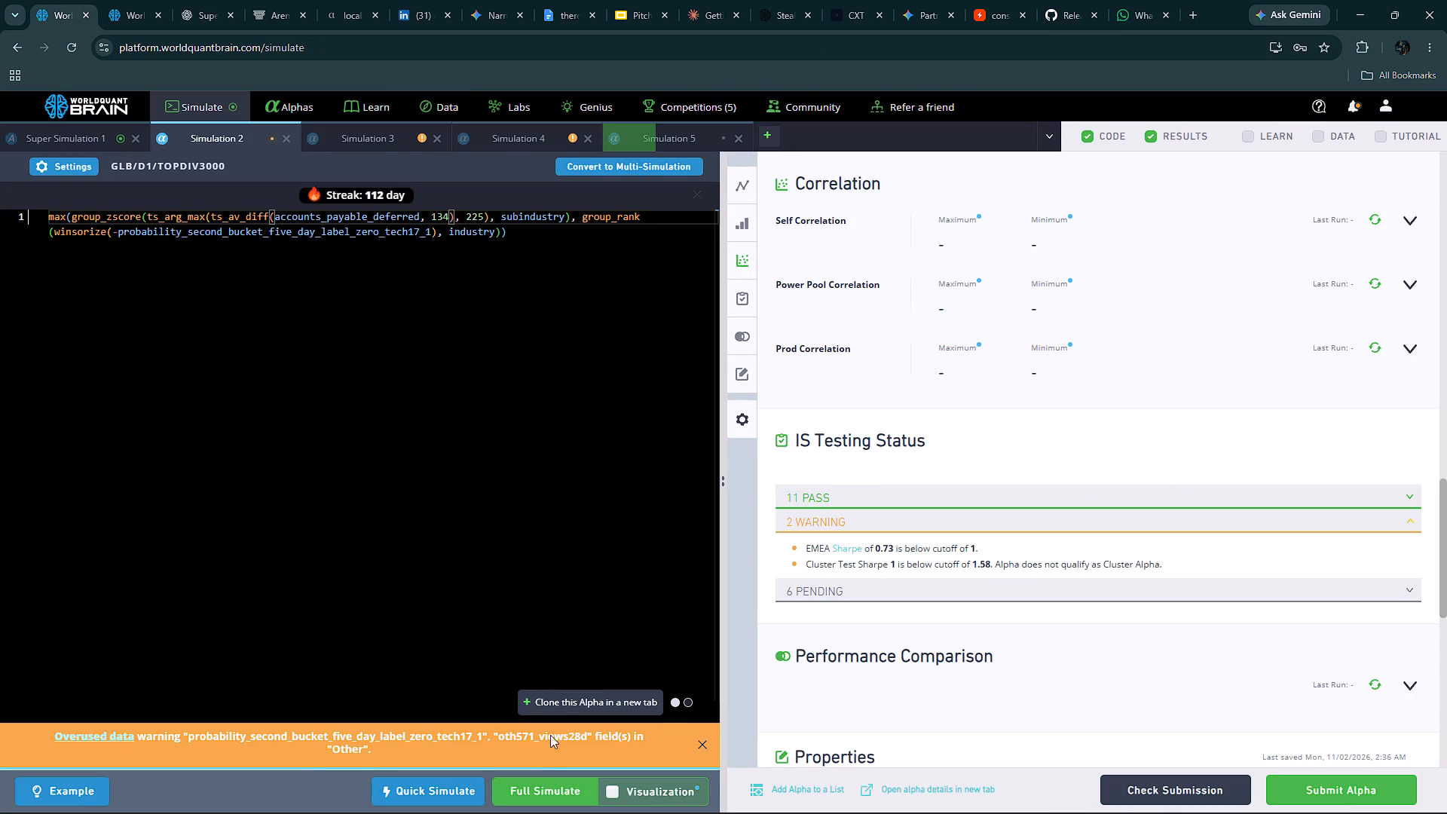
left_click(533, 782)
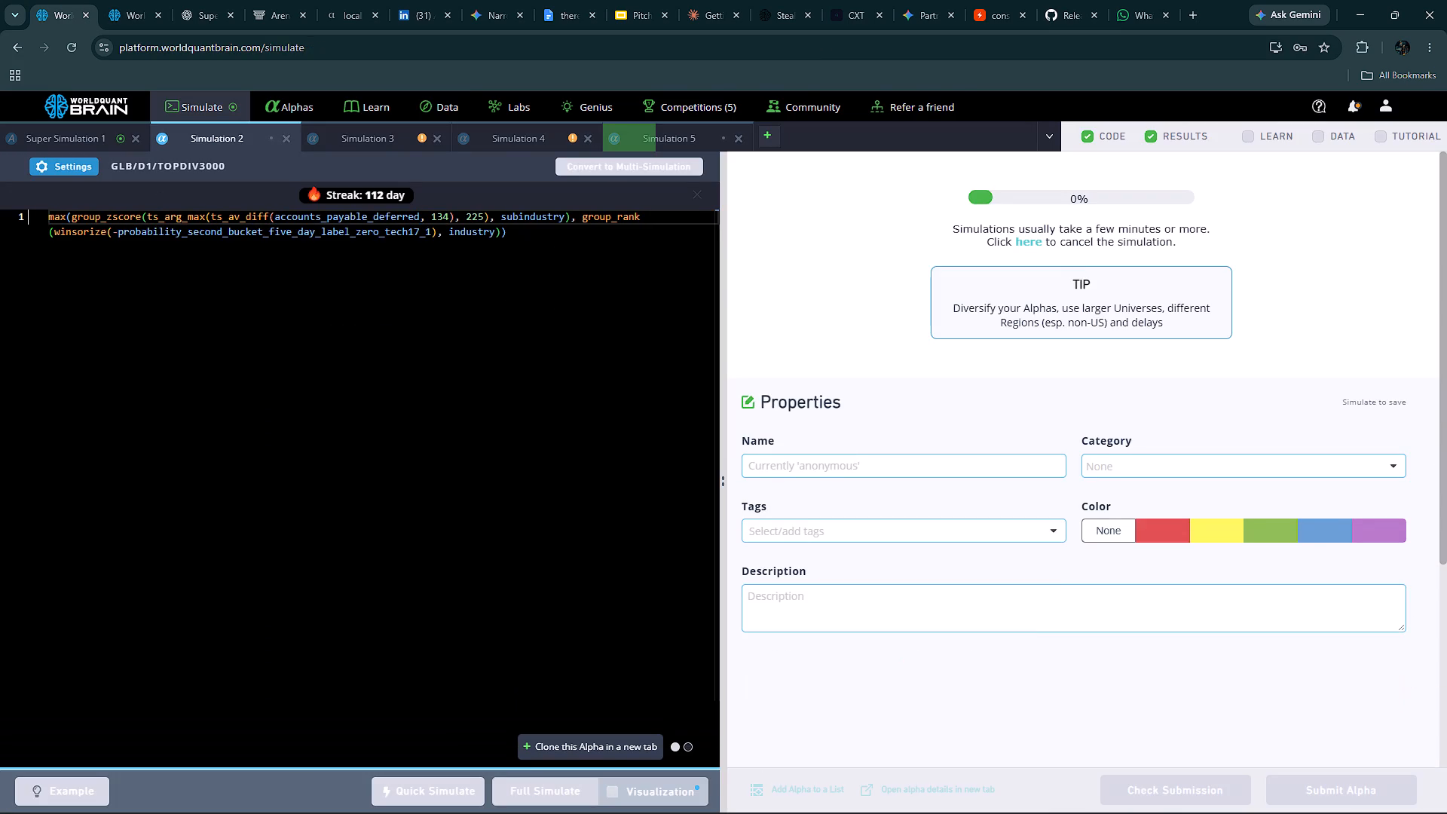
Open Super Simulation 1's new results, reveal the test period and review its Prod Correlation and IS Summary.
left_click(94, 131)
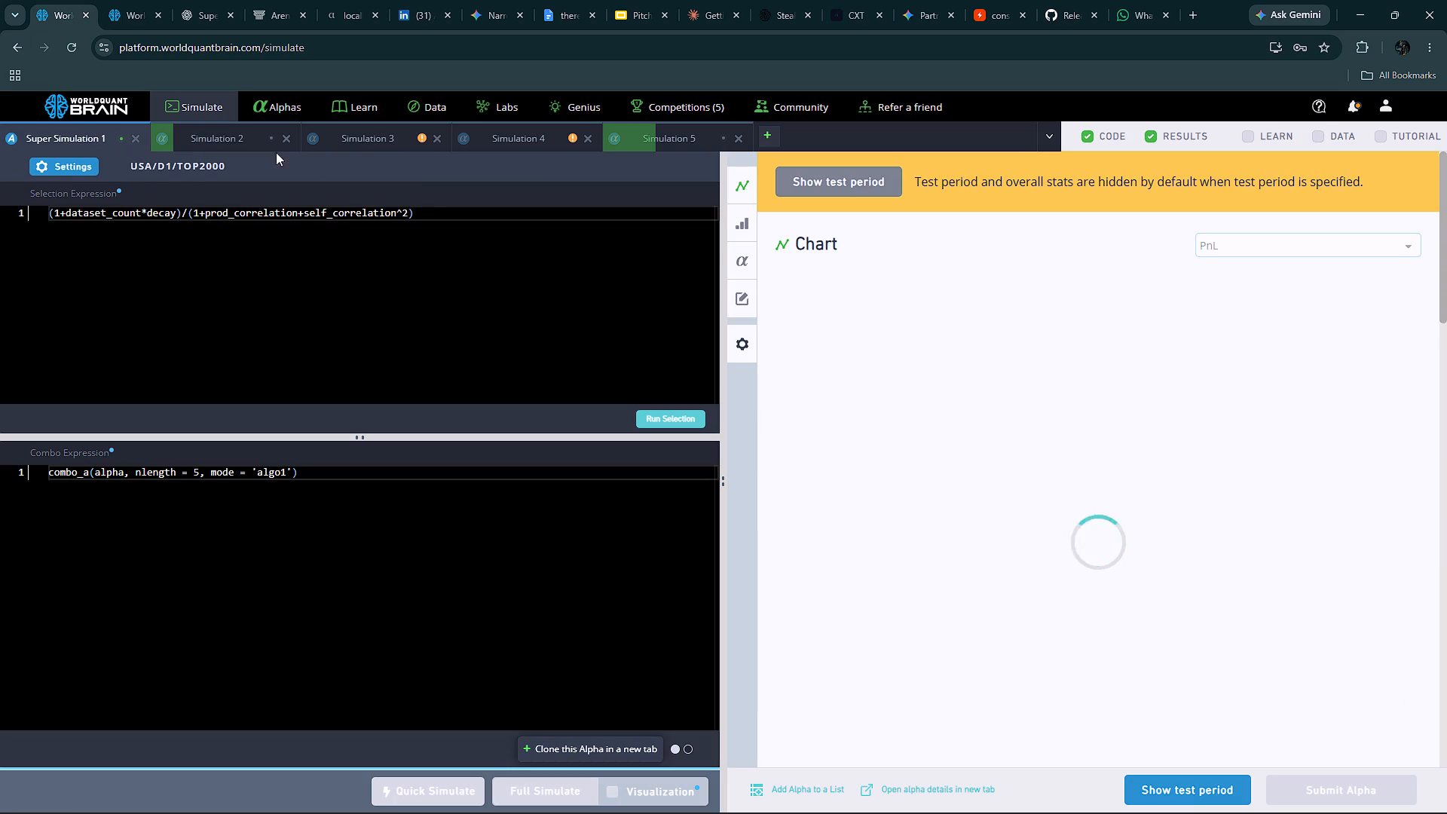
left_click(830, 170)
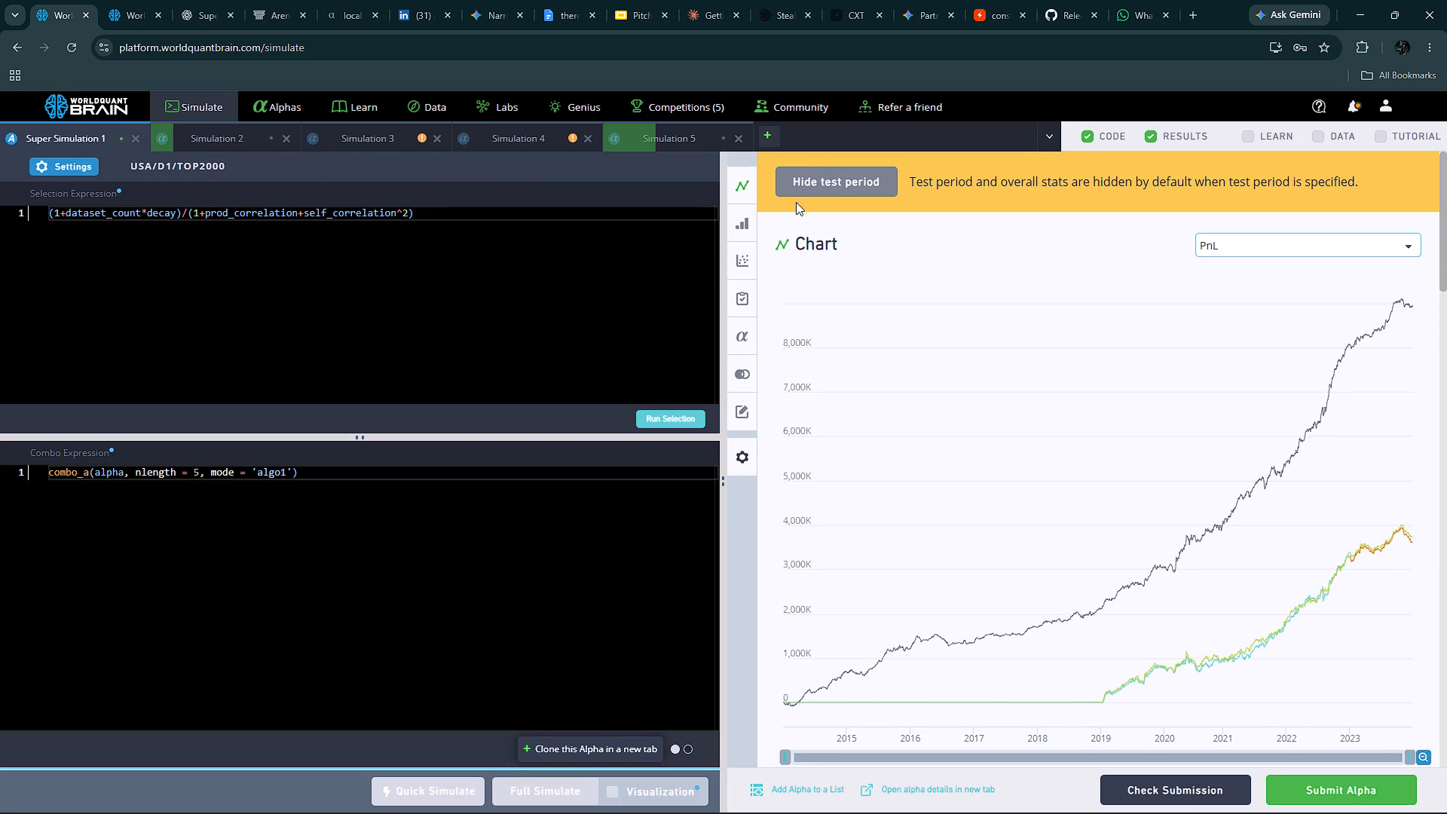
left_click(747, 265)
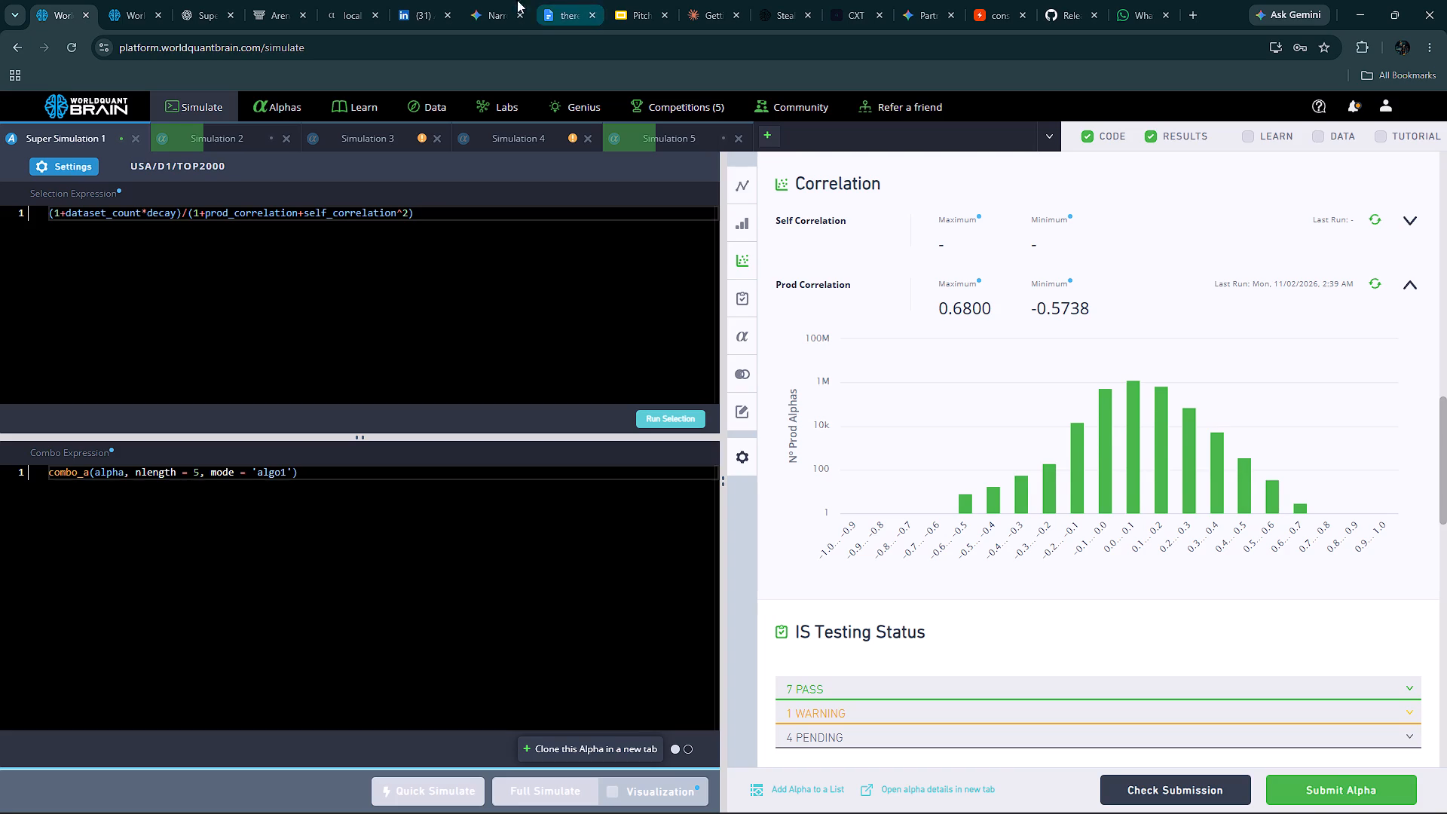
scroll(1173, 309, "up", 5)
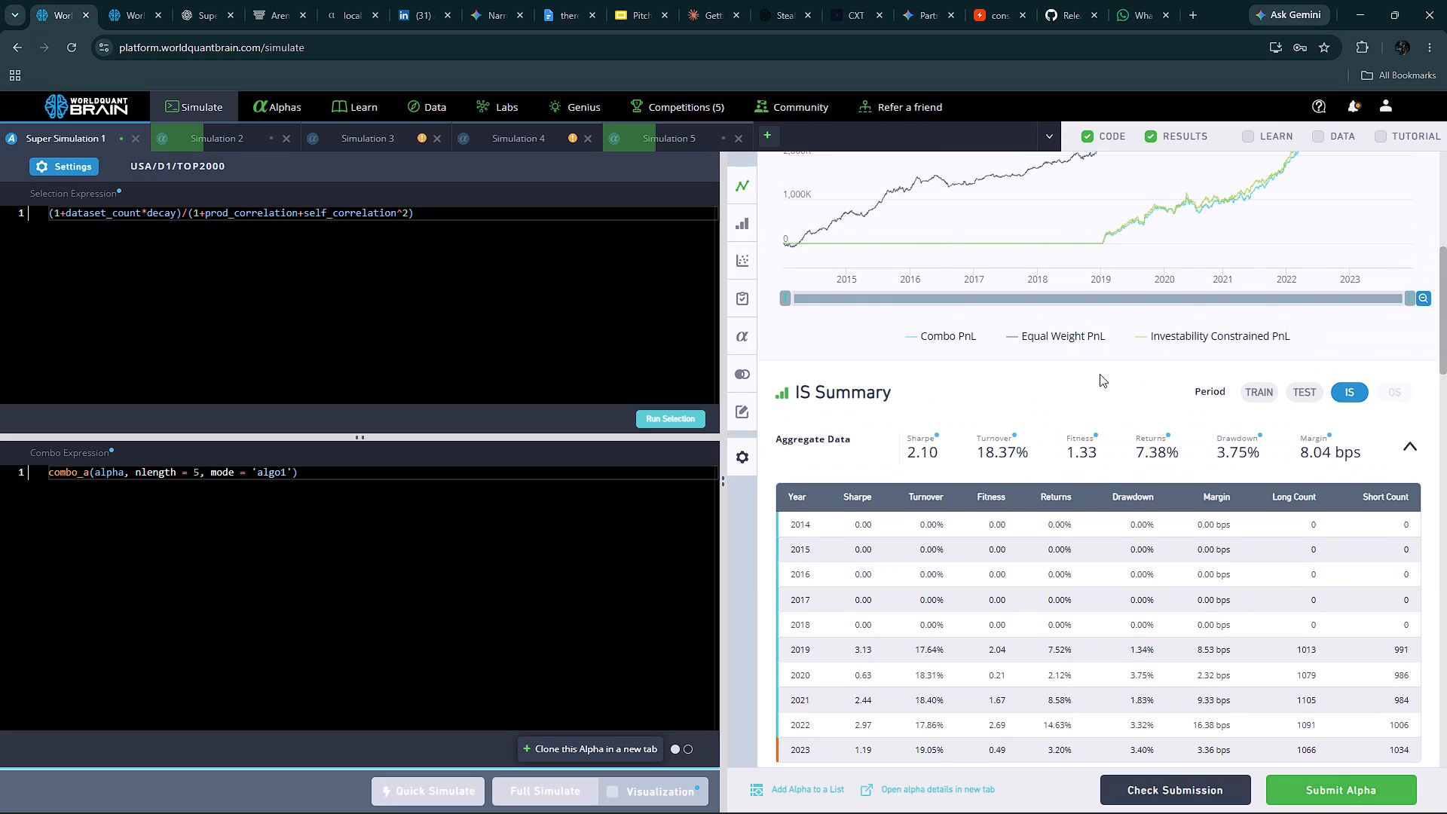
left_click(200, 16)
scroll(546, 387, "up", 5)
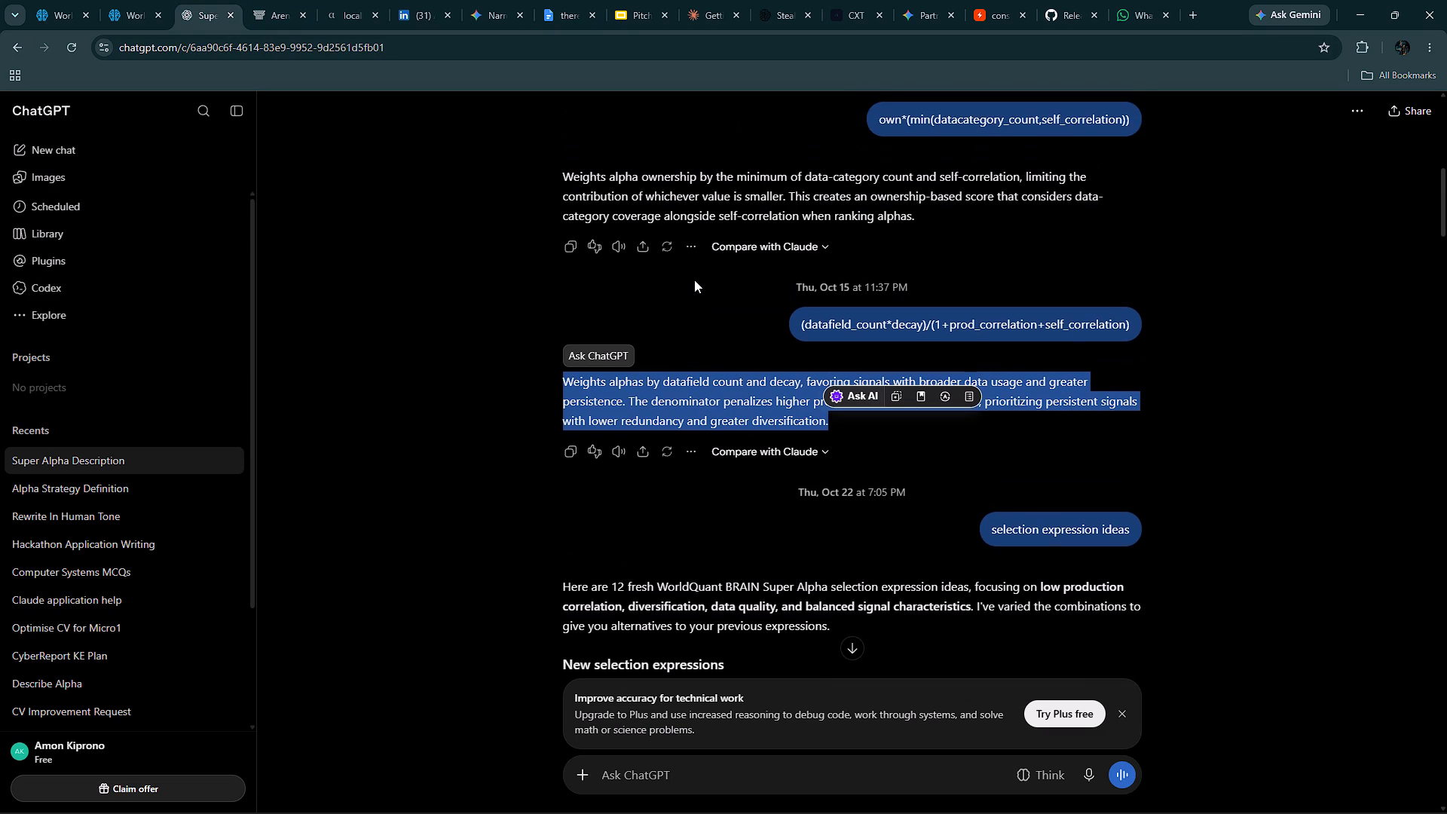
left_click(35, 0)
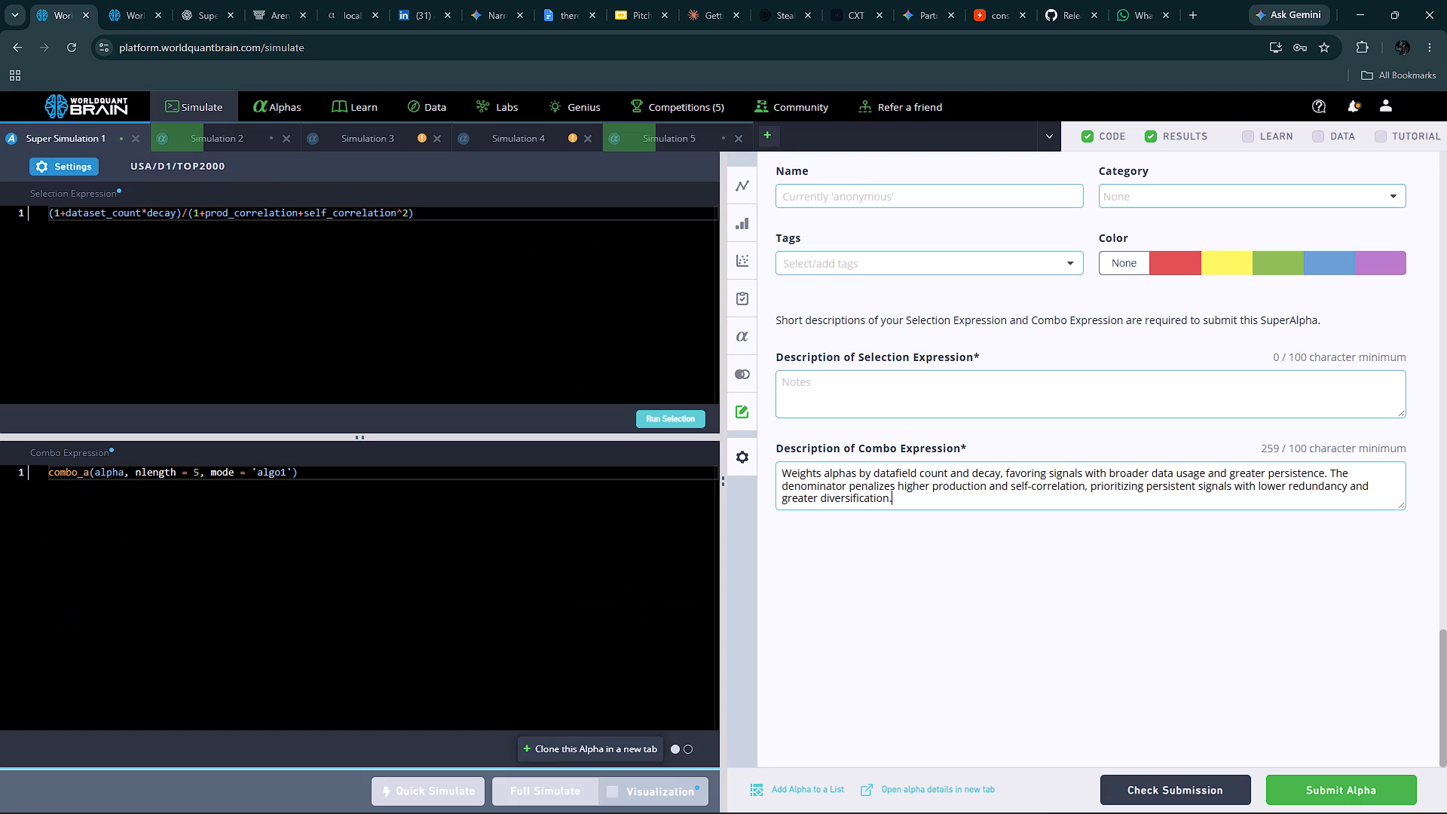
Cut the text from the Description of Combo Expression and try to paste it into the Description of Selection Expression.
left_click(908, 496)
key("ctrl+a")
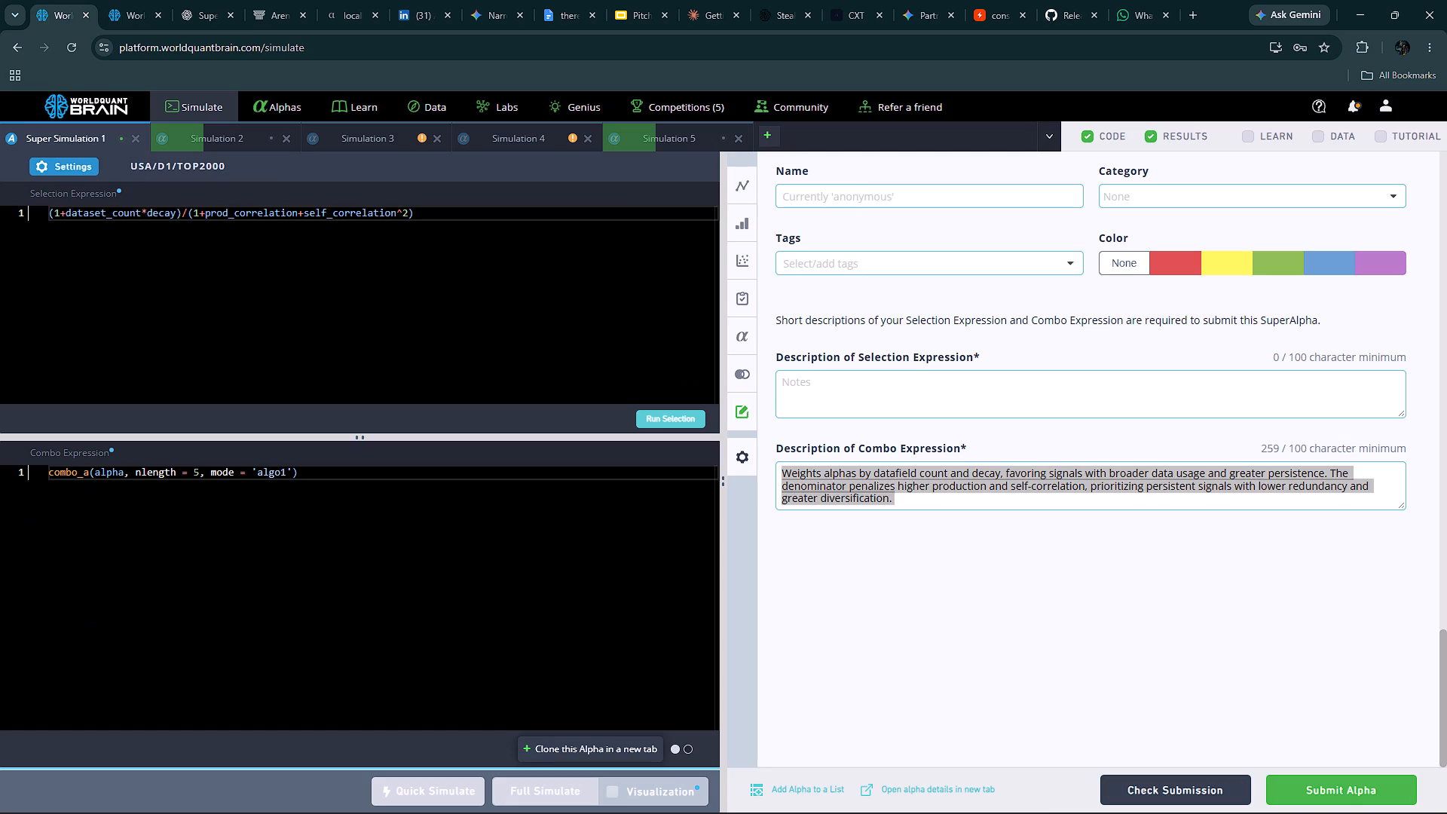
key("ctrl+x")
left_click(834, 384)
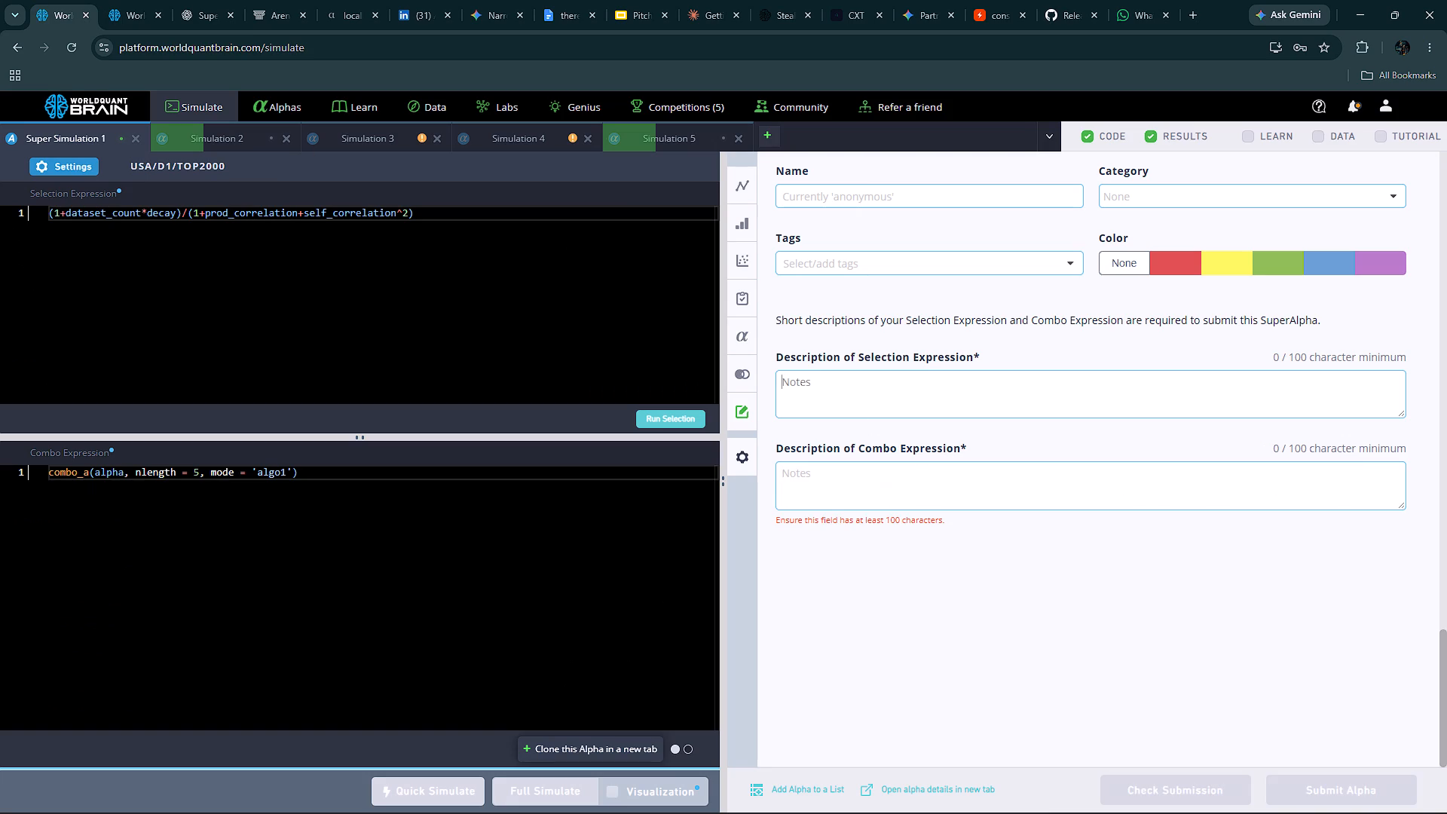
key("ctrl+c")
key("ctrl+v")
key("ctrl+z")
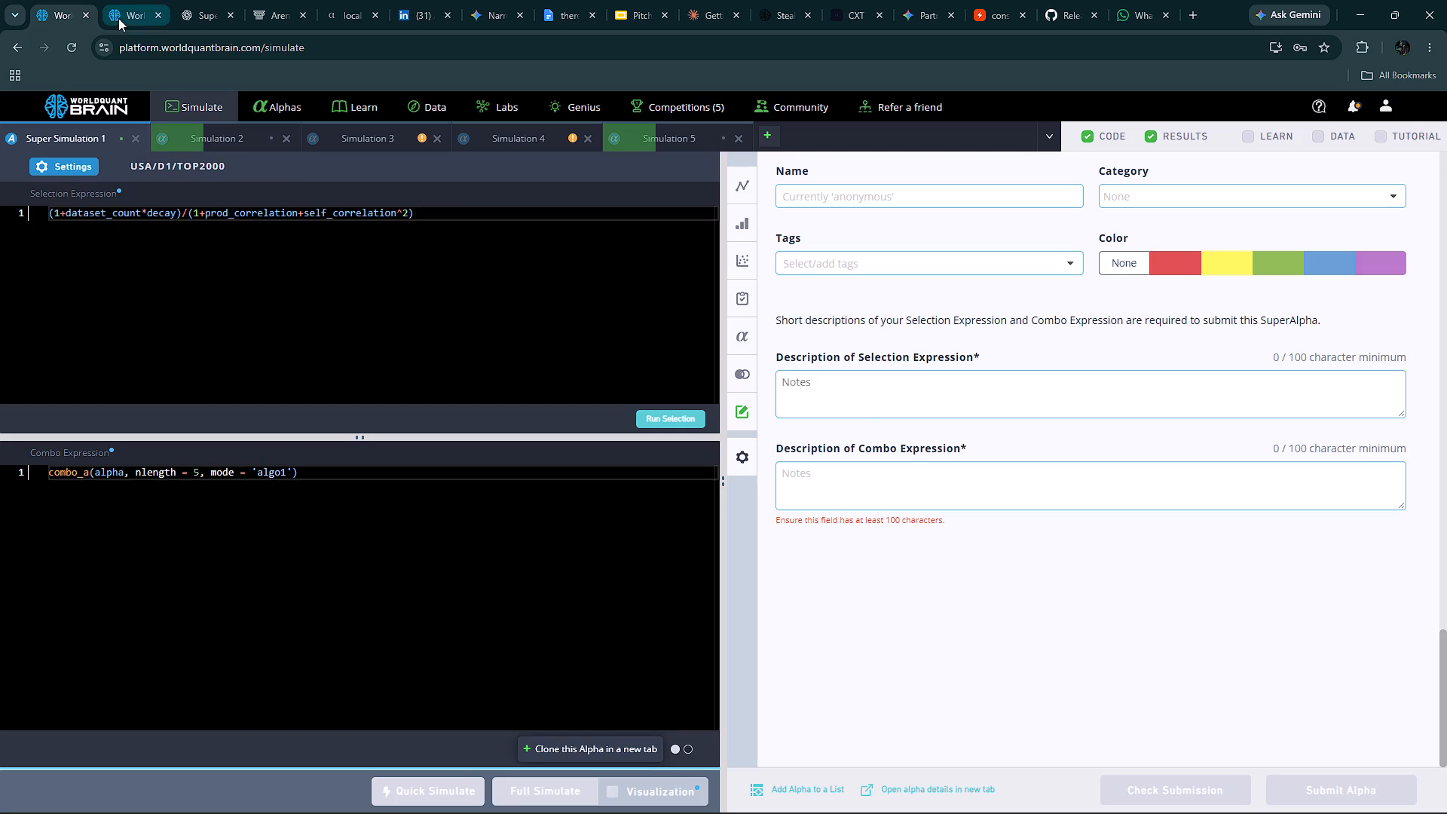
Copy the selected datafield-count and decay description from ChatGPT again and paste it into Super Simulation 1's Description of Selection Expression.
left_click(136, 0)
left_click(199, 2)
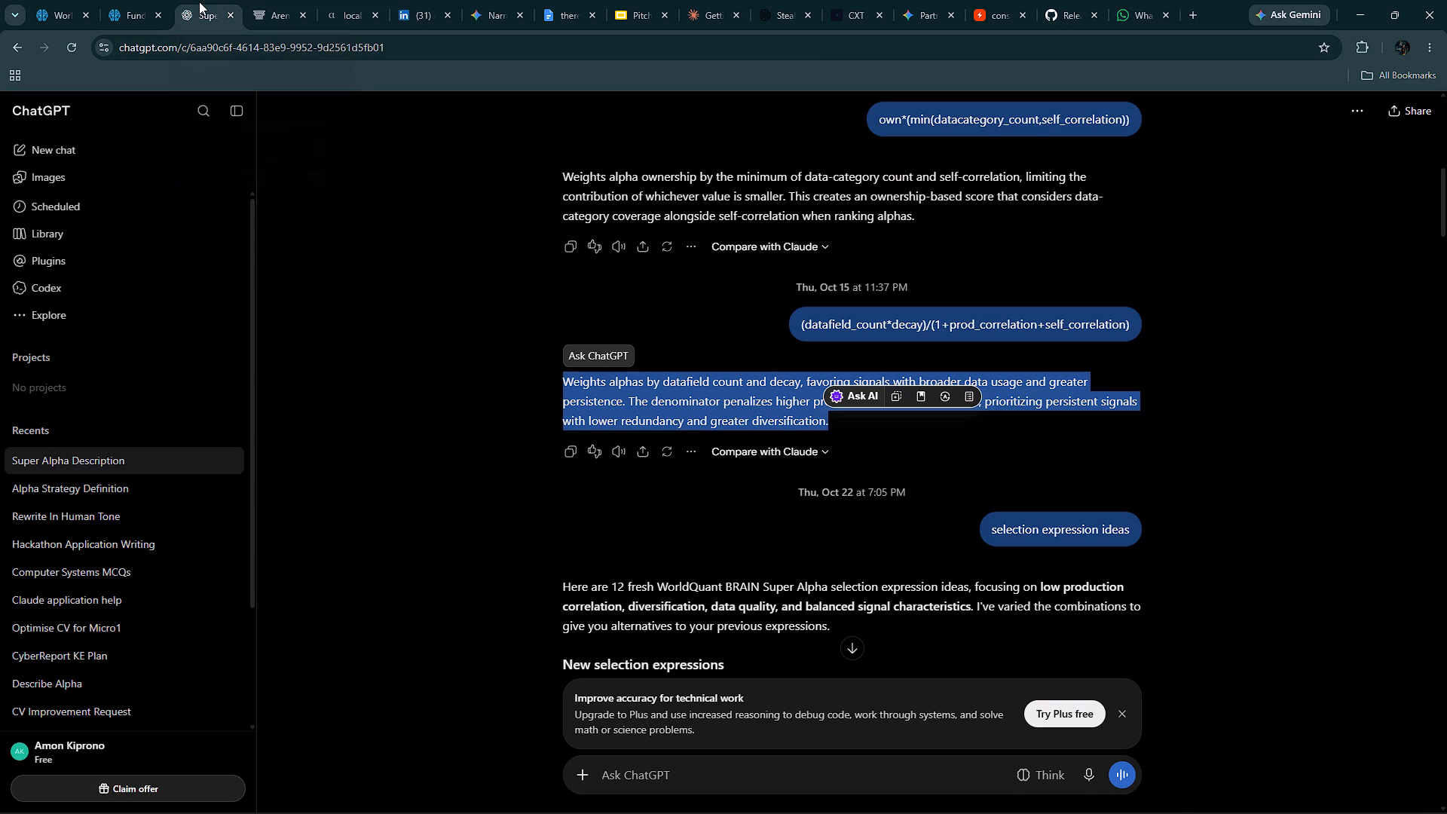
key("ctrl+c")
left_click(50, 0)
left_click(818, 403)
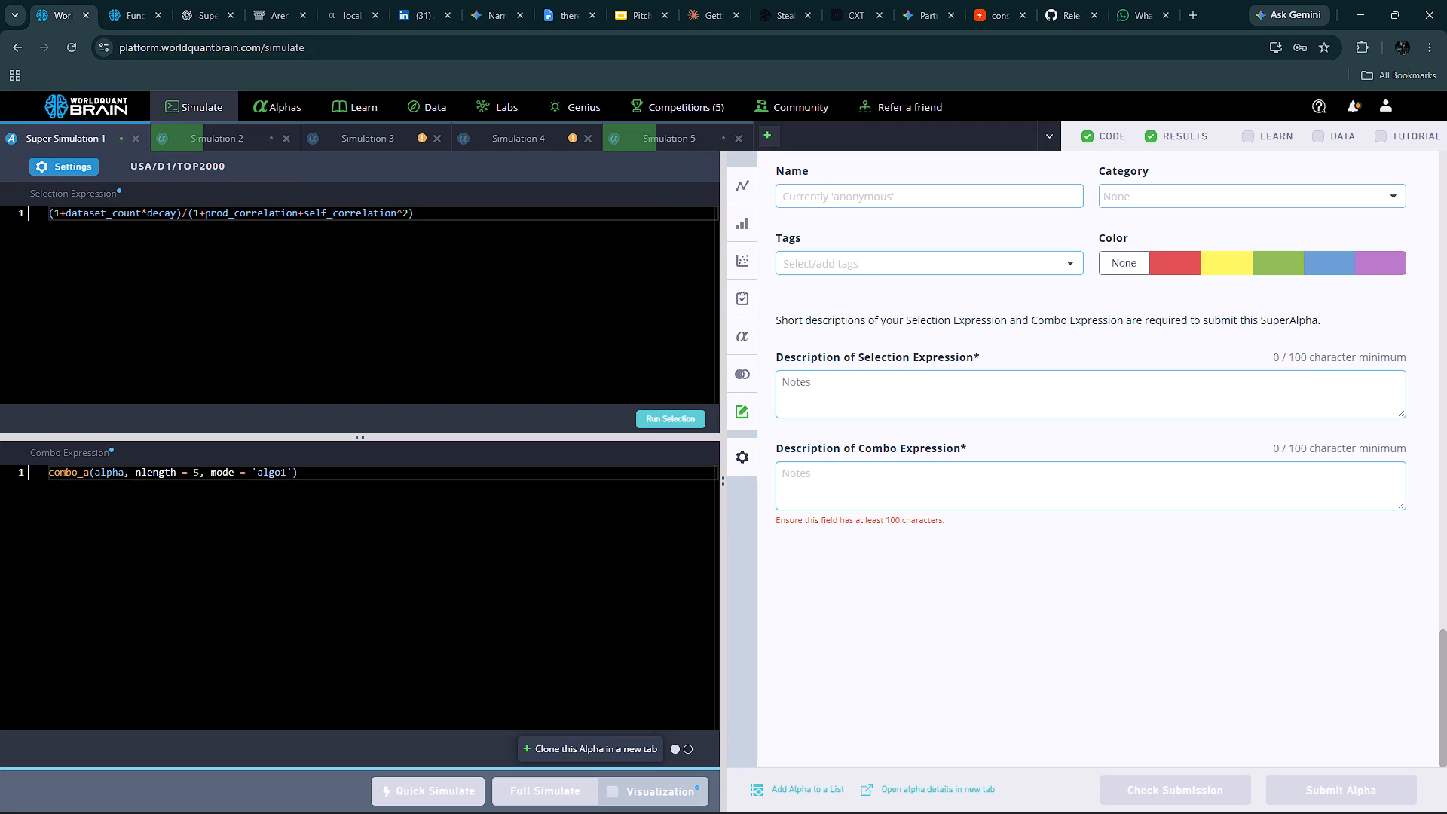
key("ctrl+v")
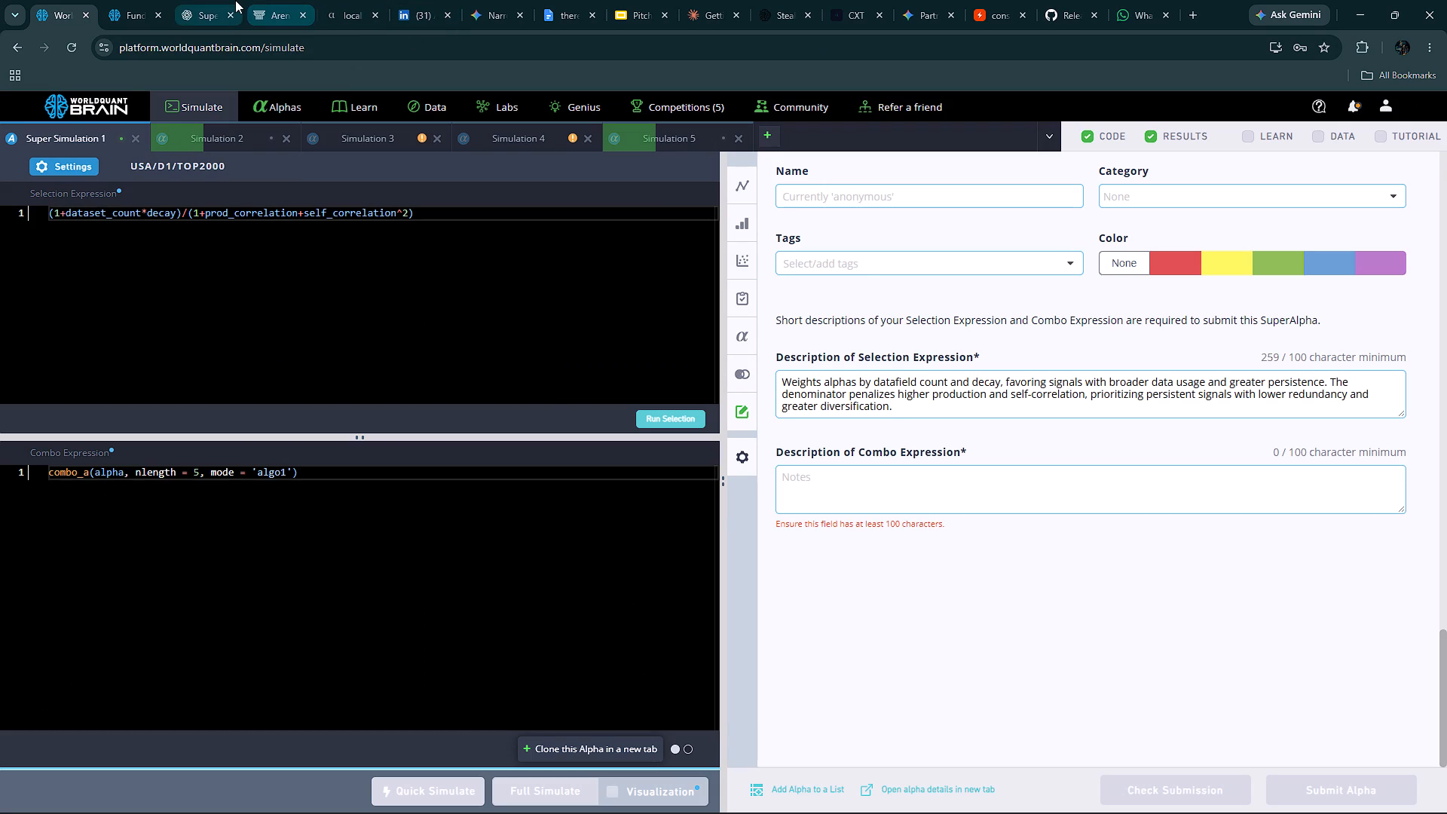
Copy ChatGPT's description of combo_a(alpha, nlength = 10, mode = 'algo1') and paste it into Super Simulation 1's Description of Combo Expression.
left_click(188, 8)
left_click(206, 22)
scroll(635, 355, "up", 1)
scroll(235, 0, "up", 2)
left_click_drag(557, 250, 603, 277)
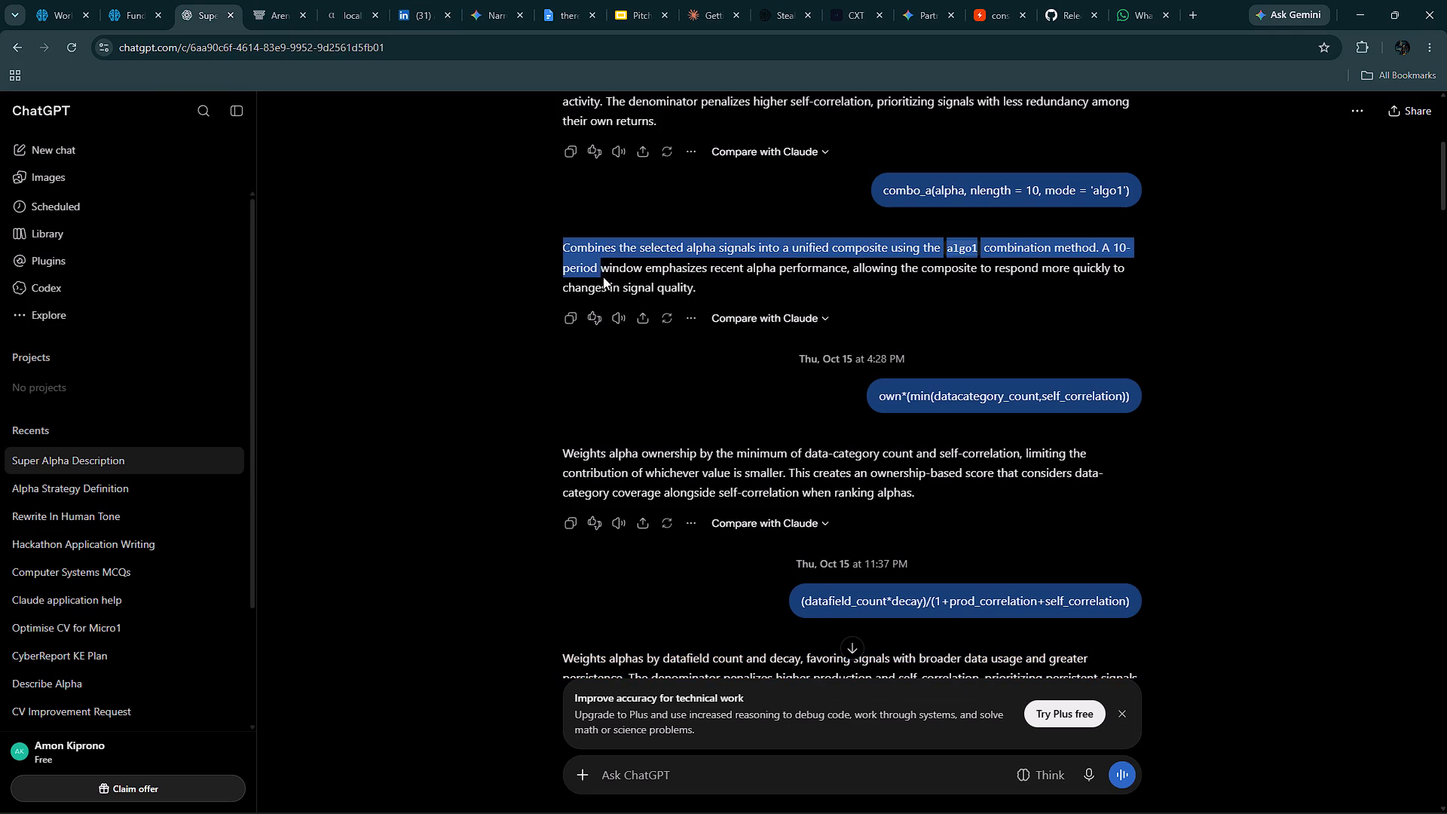
left_click_drag(603, 277, 713, 291)
key("ctrl+c")
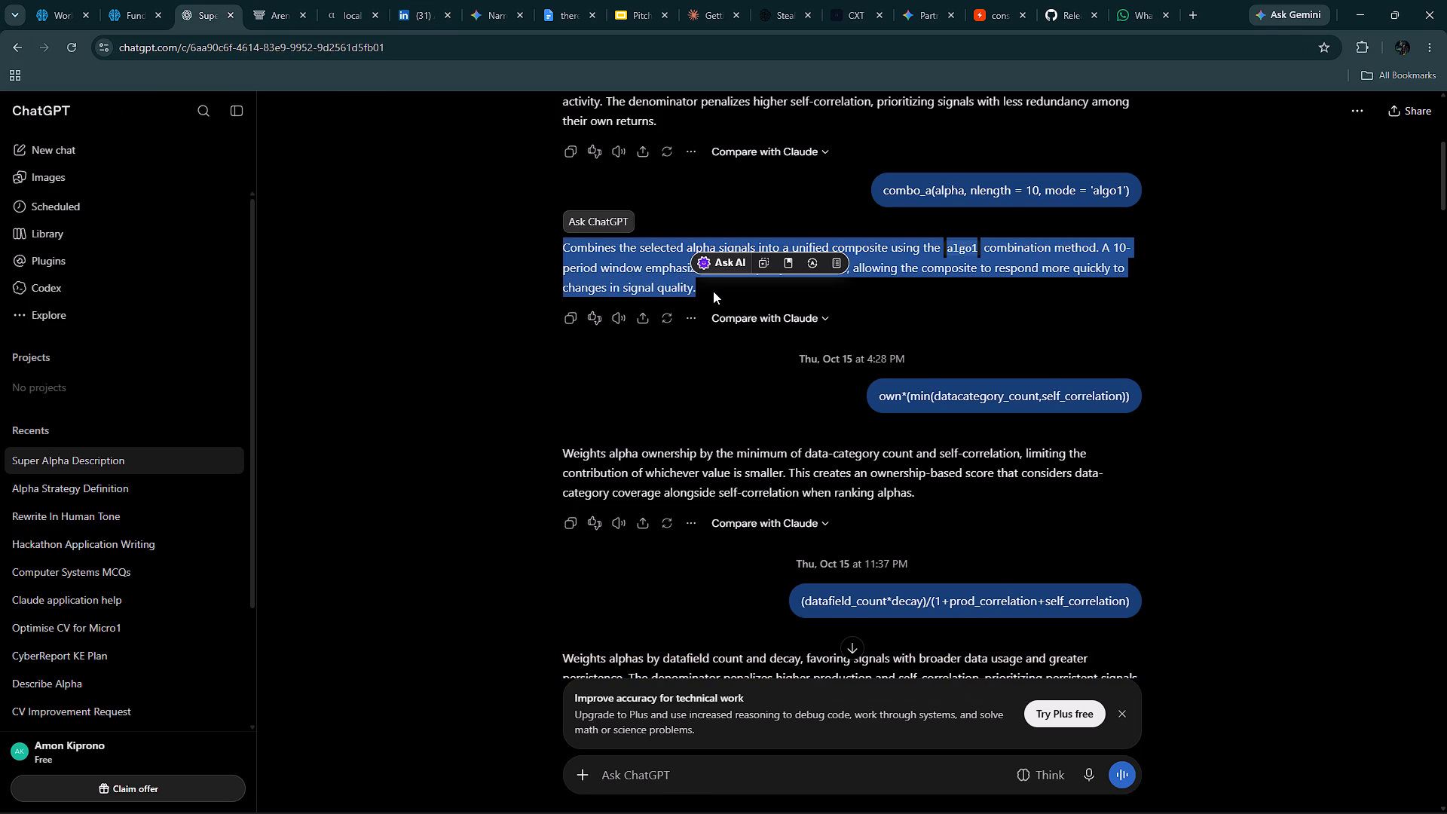
left_click(48, 0)
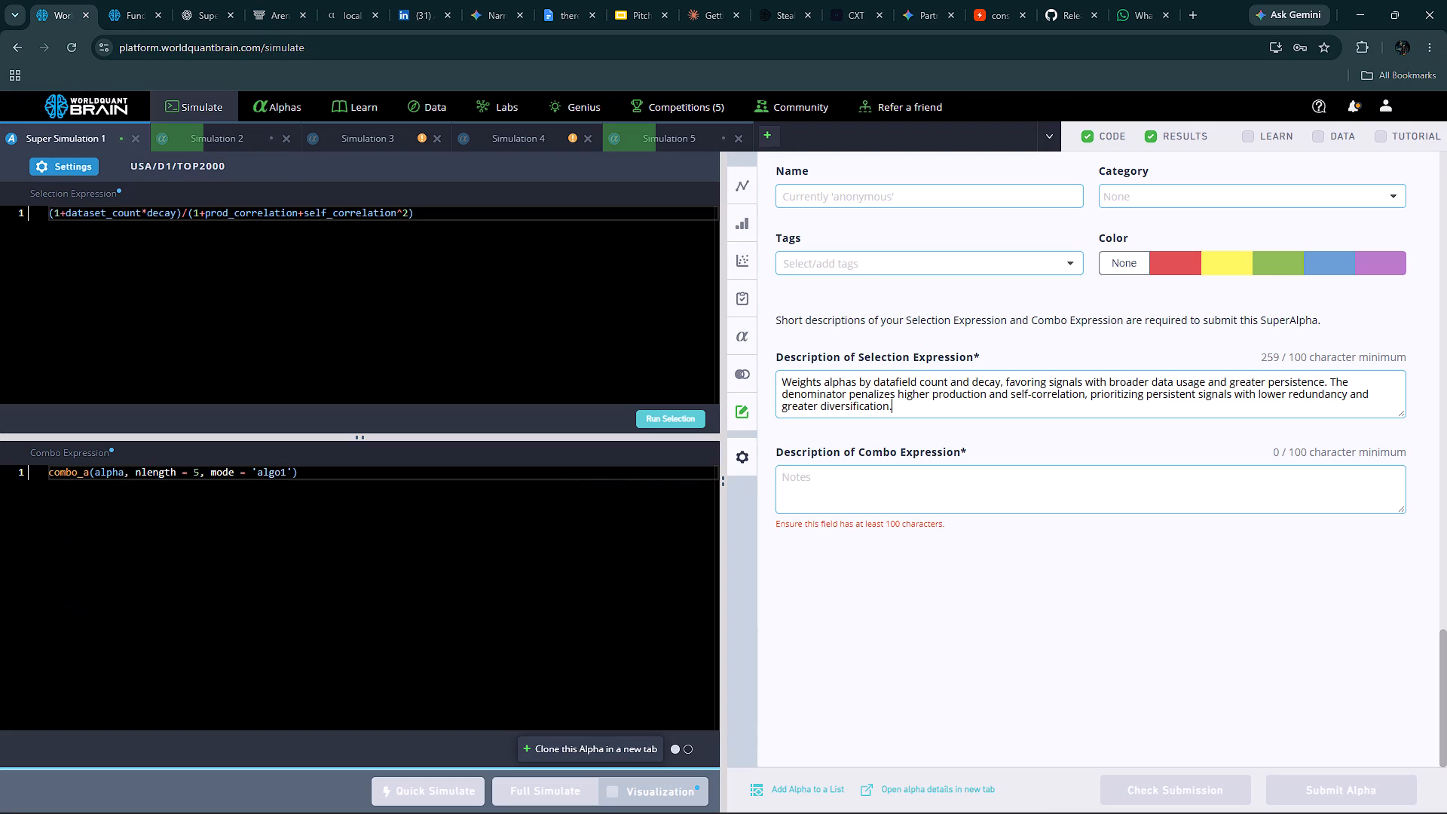
left_click(831, 488)
key("ctrl+v")
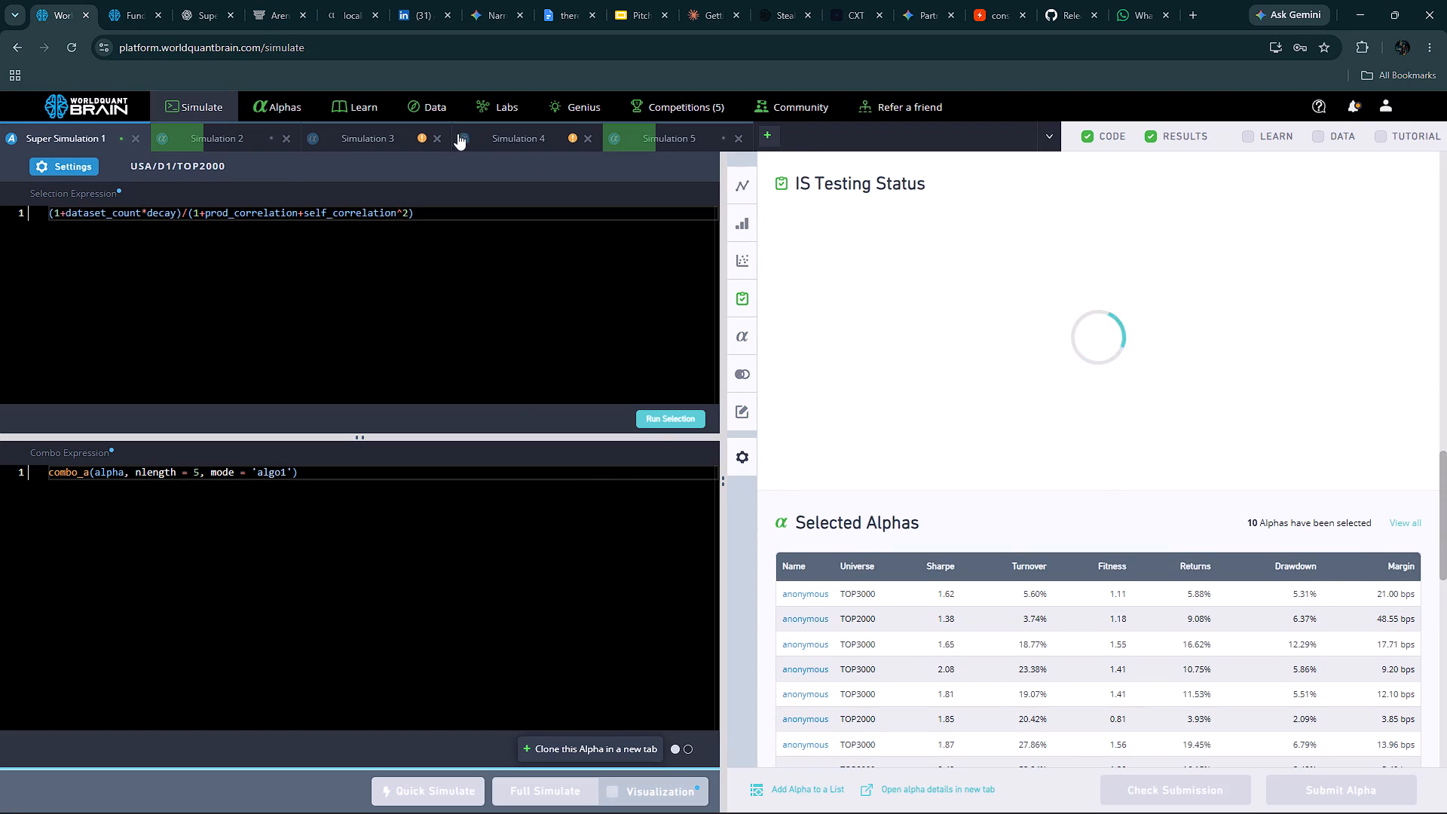
Reveal Simulation 3's test period and examine the warnings in its IS Testing Status.
left_click(392, 132)
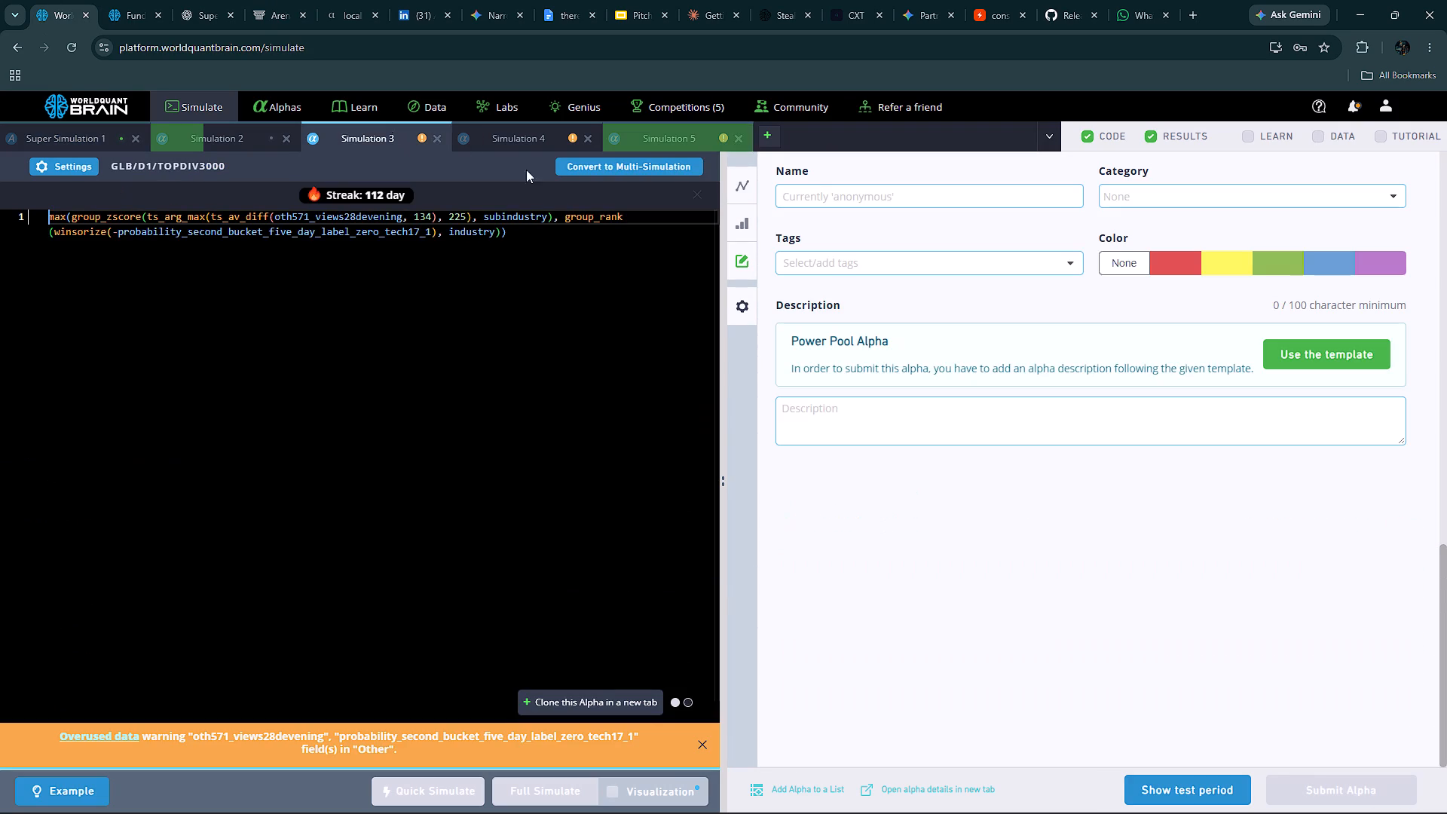
left_click(1174, 782)
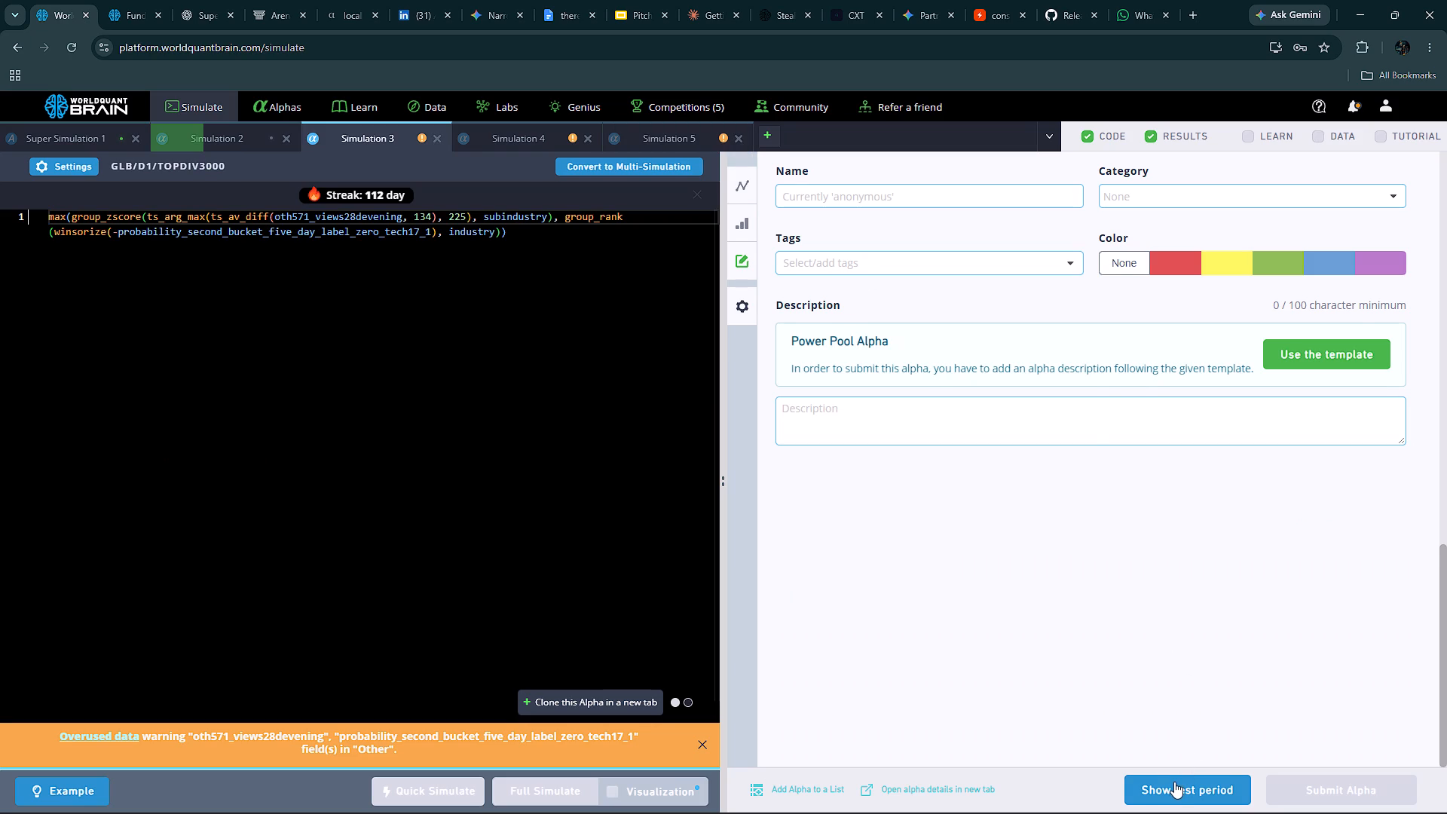
scroll(1109, 685, "up", 2)
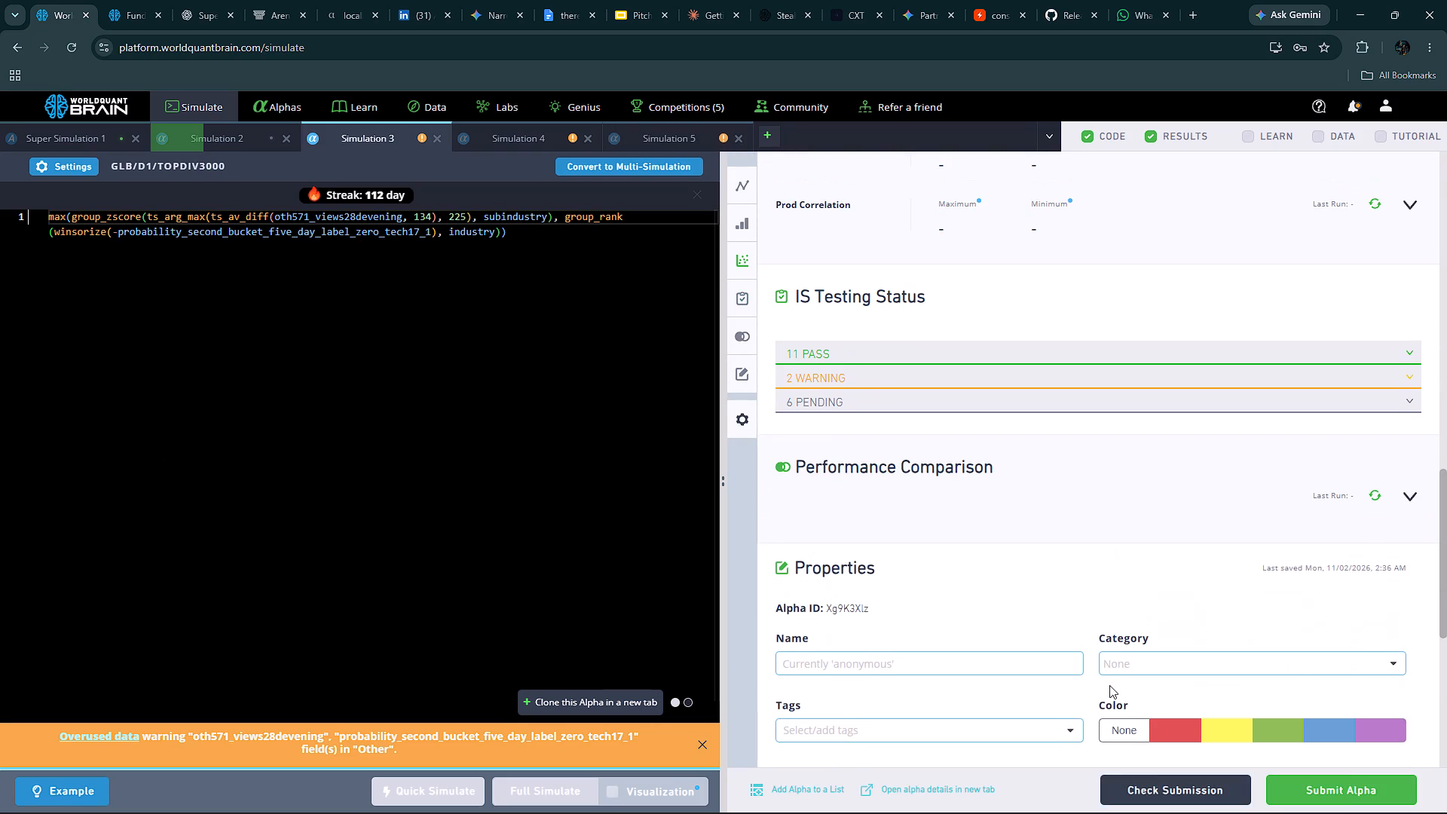
left_click(839, 379)
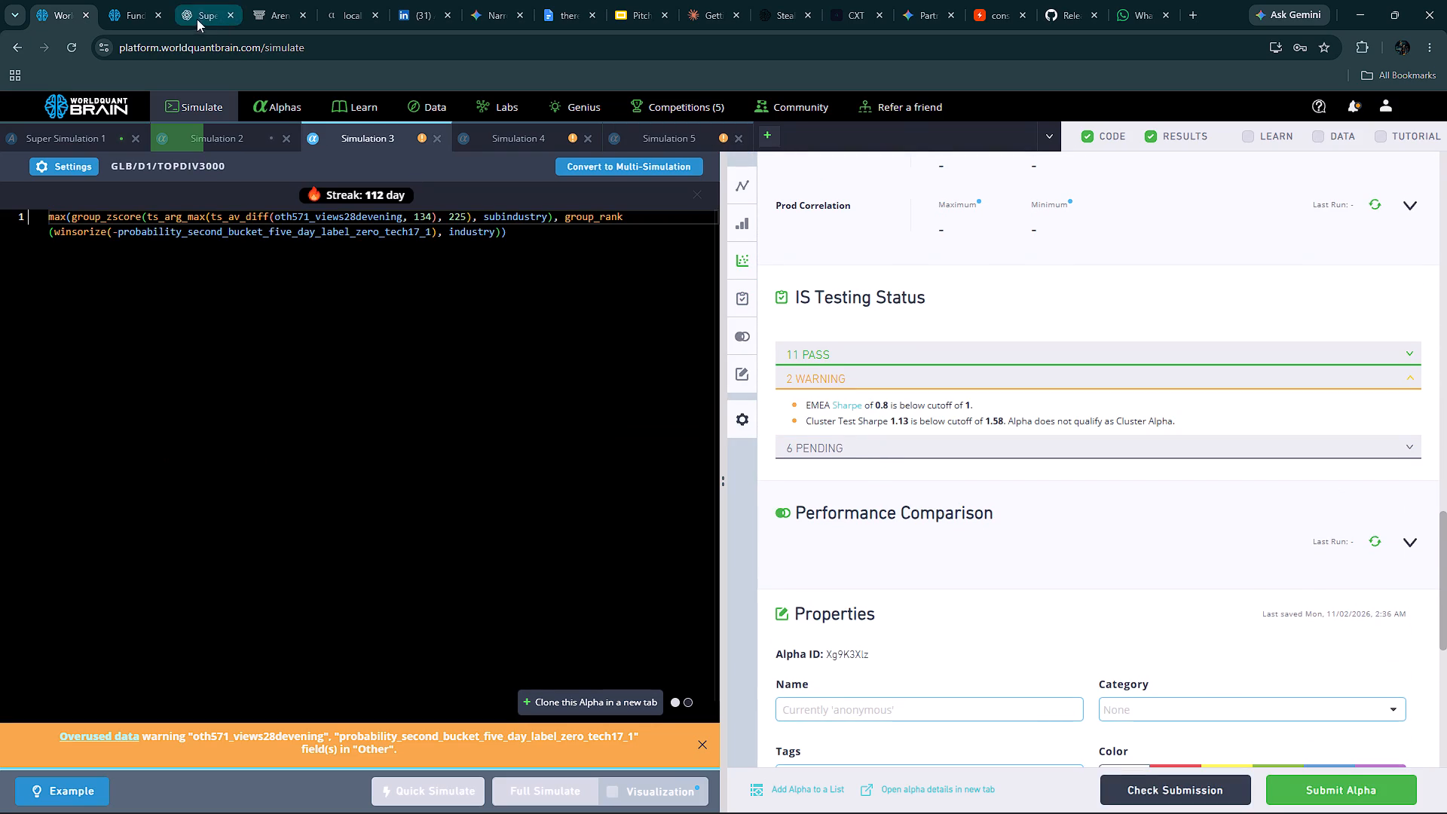
Replace oth571_views28devening in Simulation 3 with accrued_interest_income copied from the Fundamental Point in Time Data fields, and run a full simulation.
left_click(145, 14)
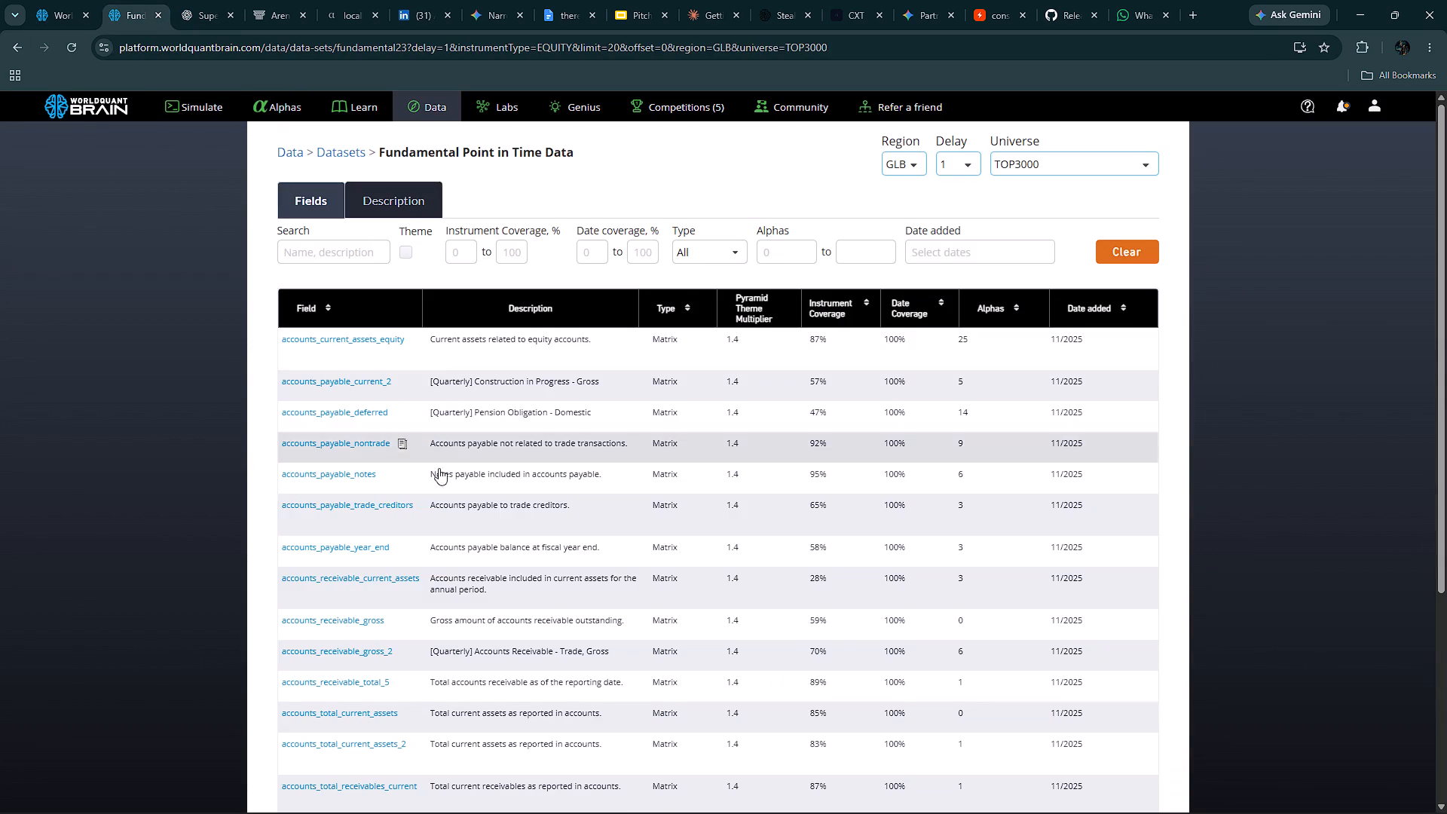
scroll(447, 516, "down", 4)
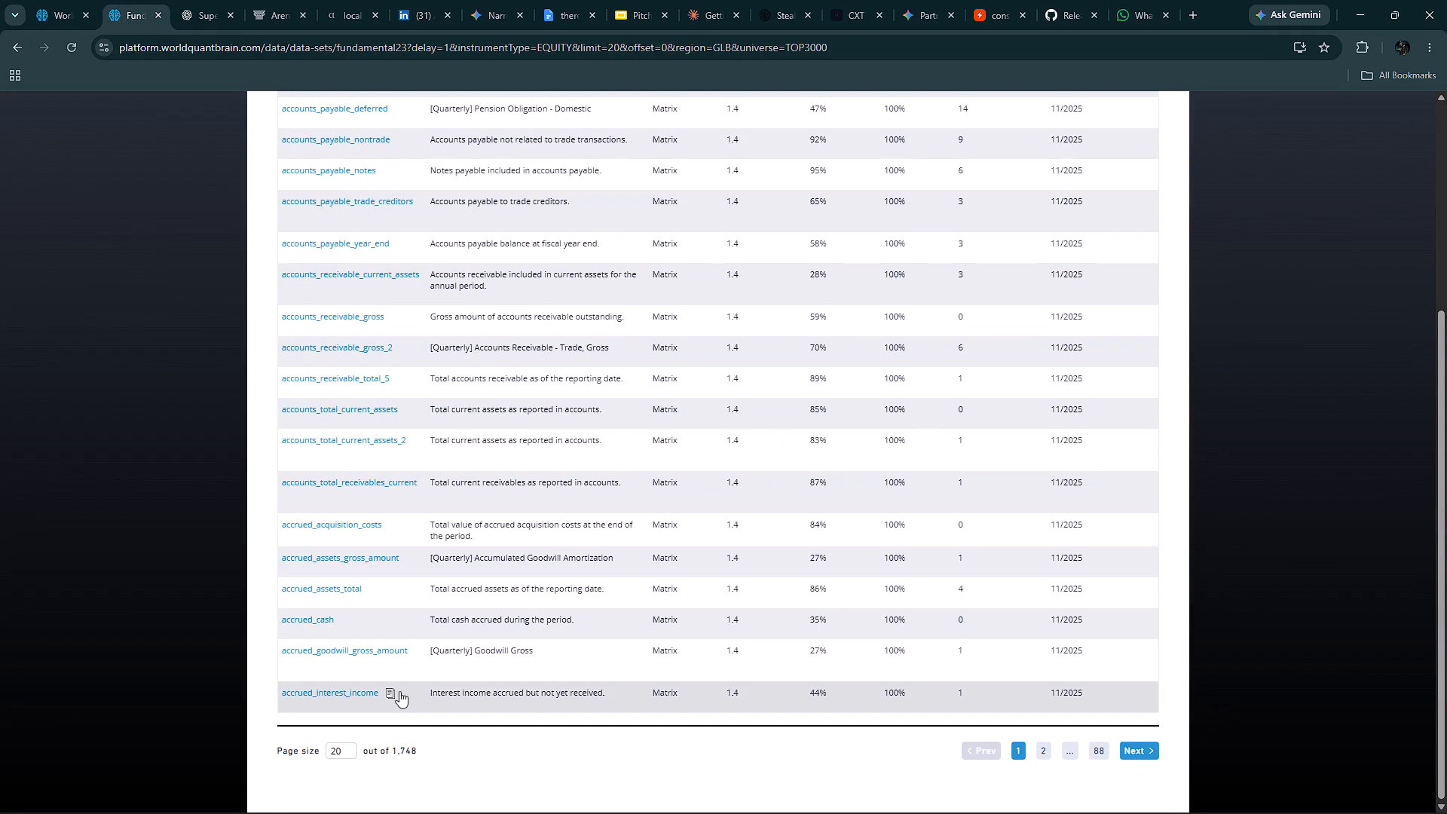
left_click(391, 691)
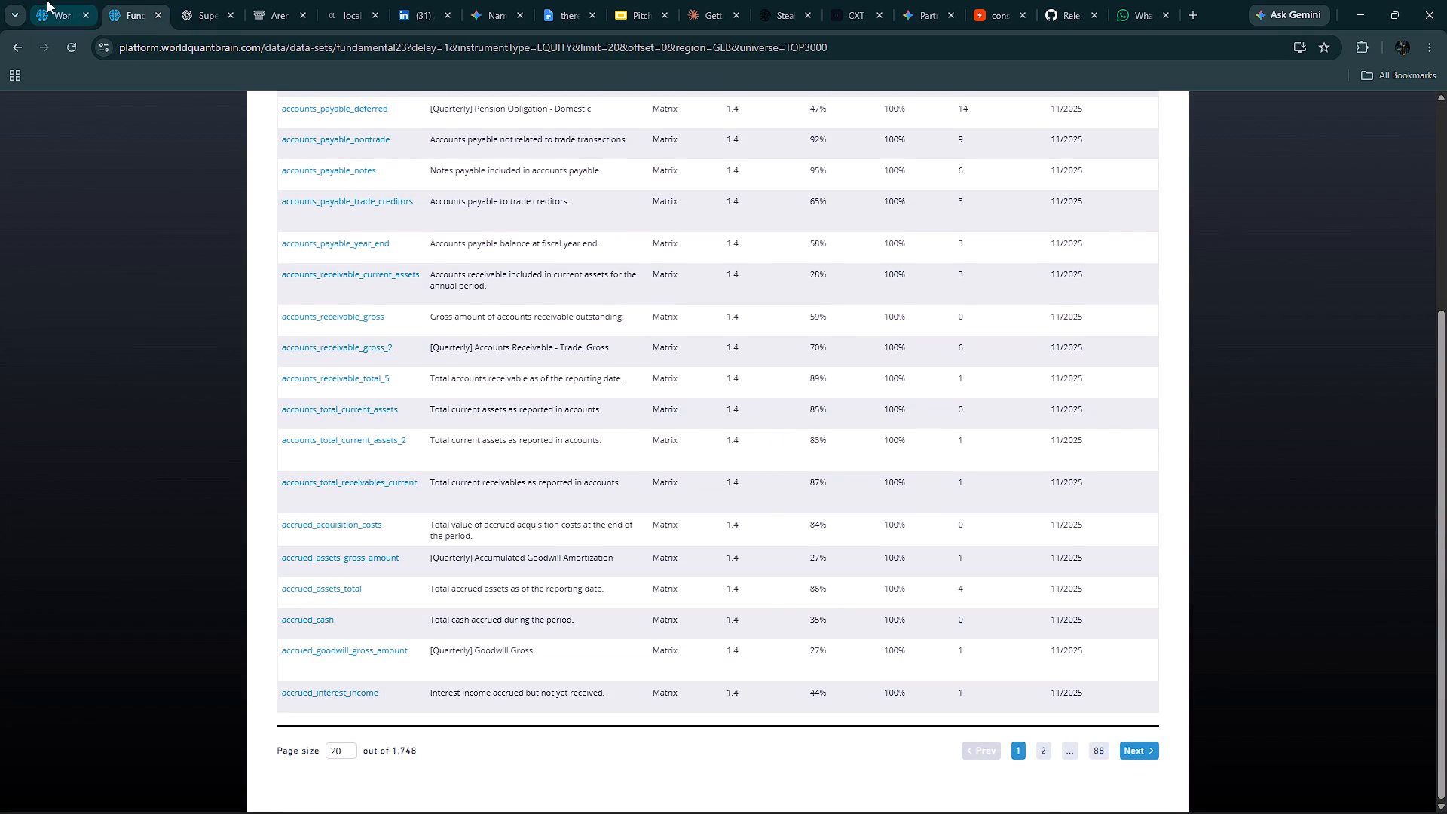
left_click(47, 0)
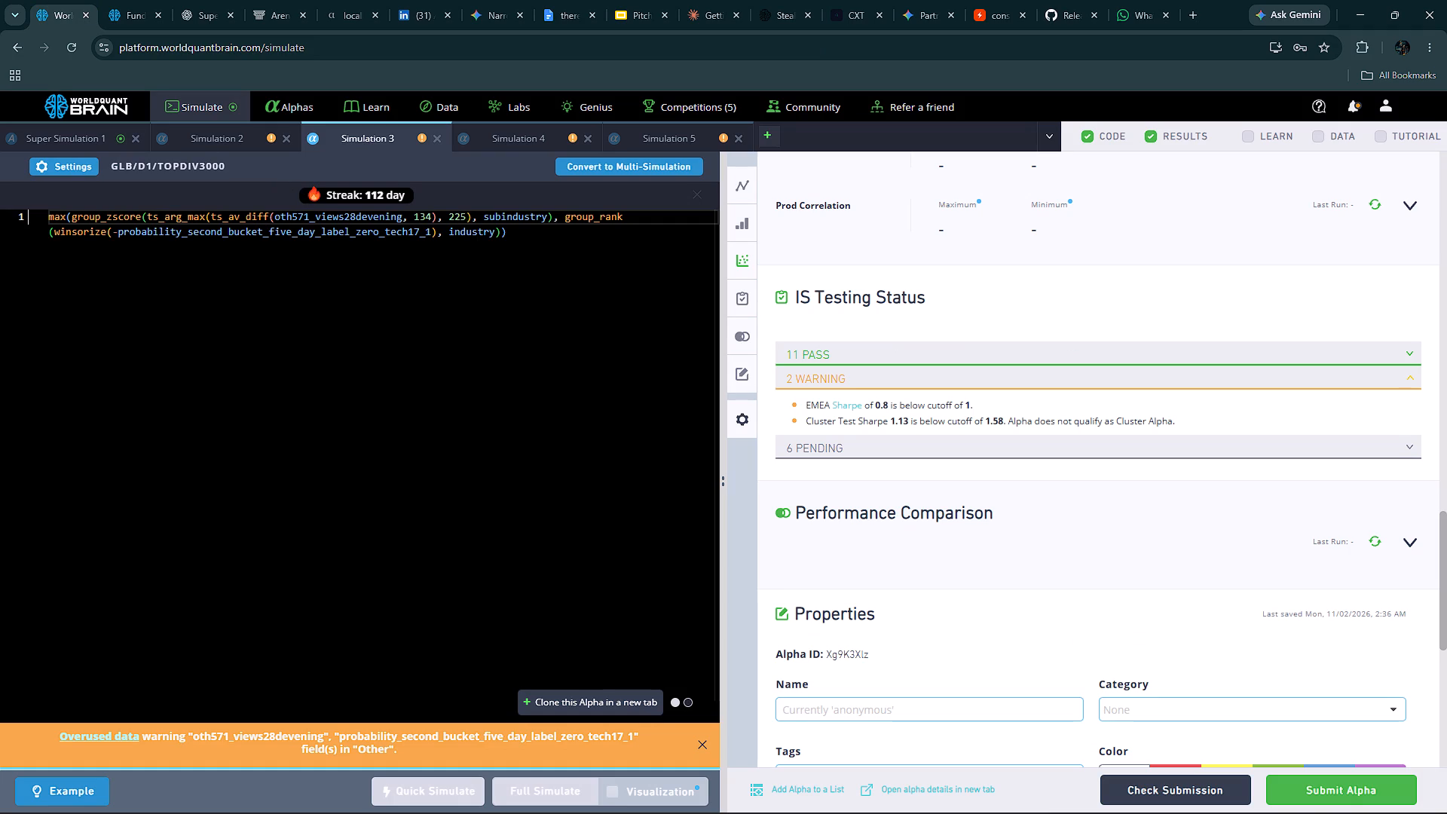
double_click(304, 213)
key("ctrl+v")
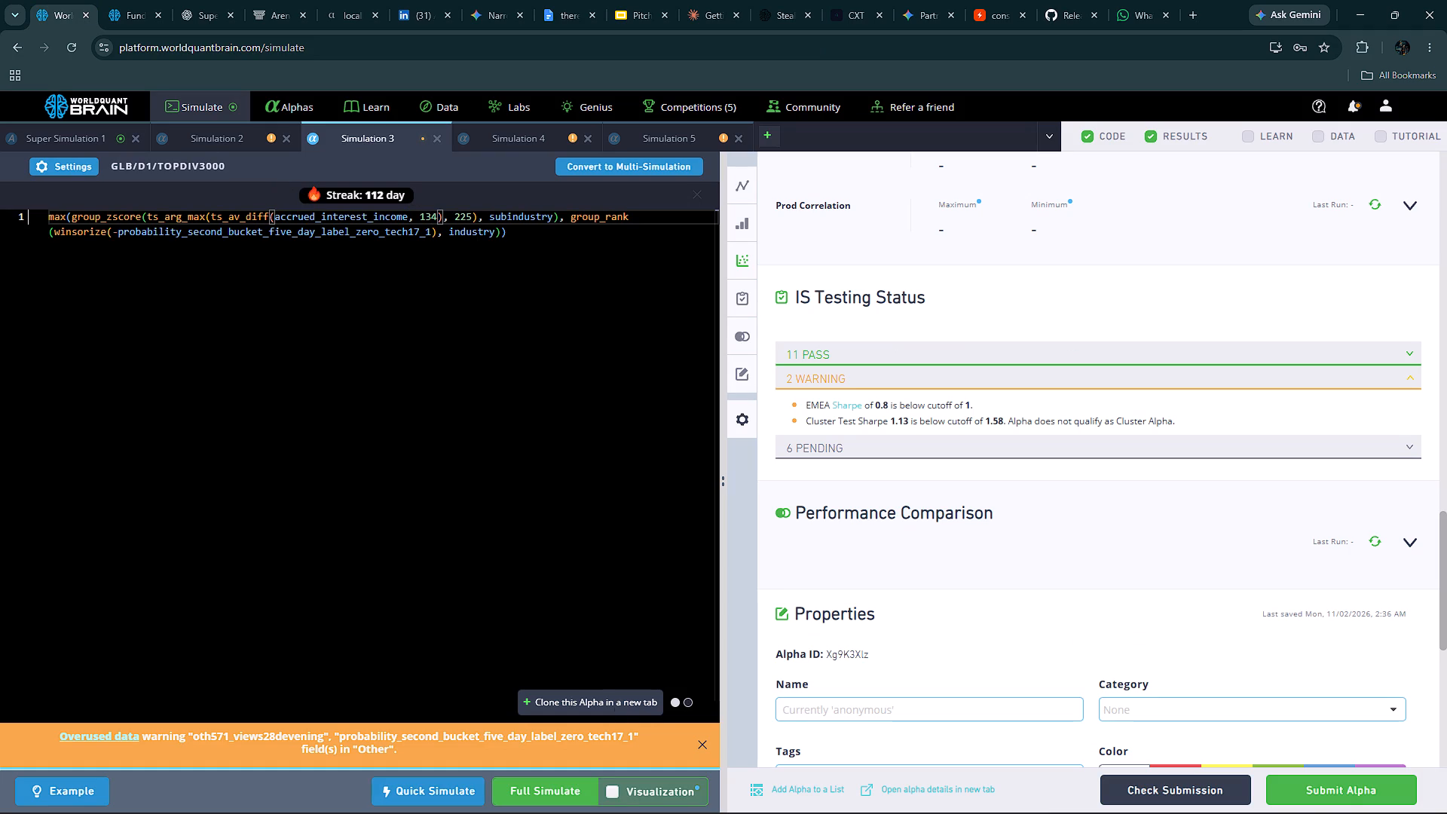
left_click(543, 783)
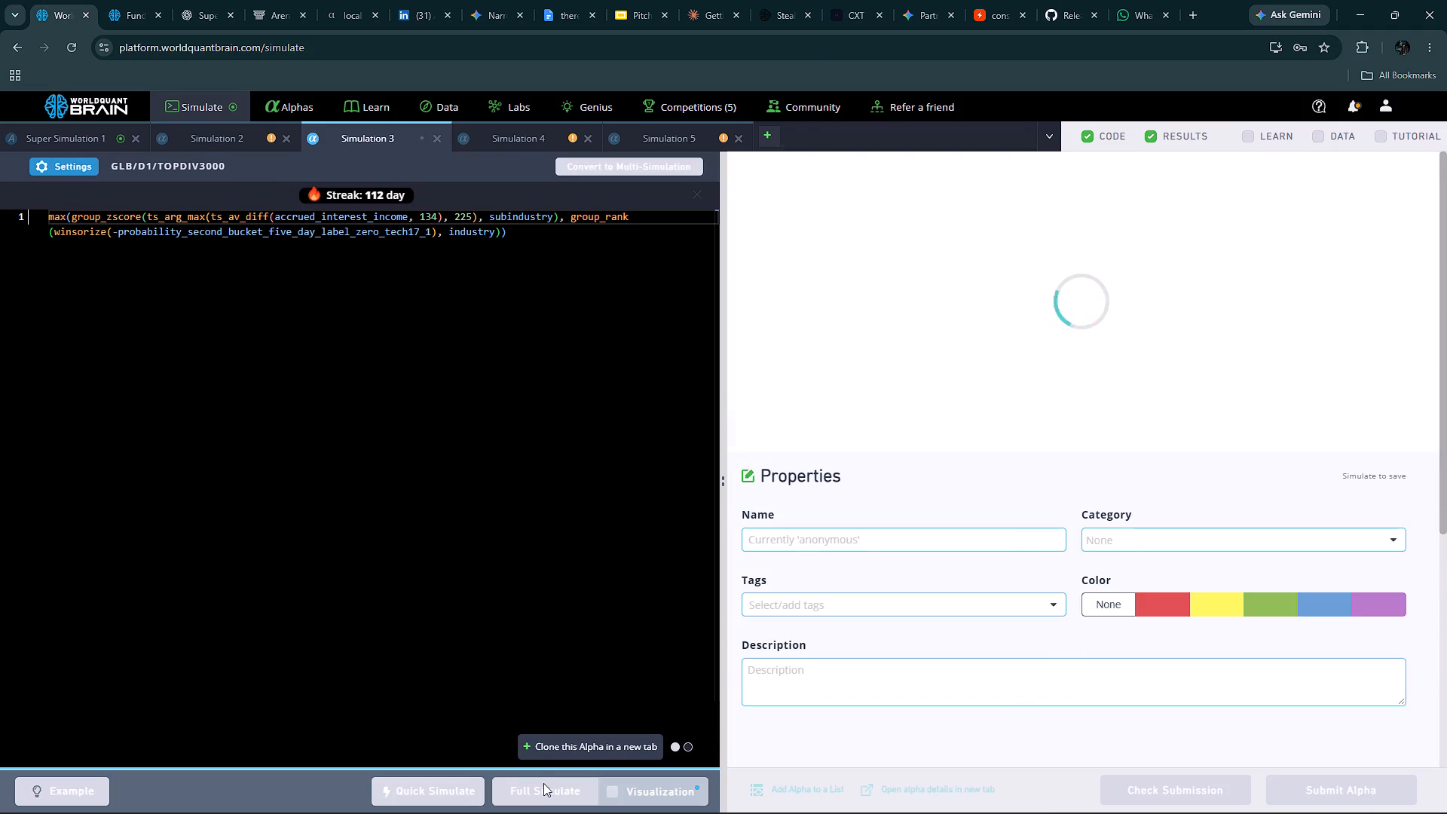
Open Super Simulation 1 and close it.
left_click(95, 136)
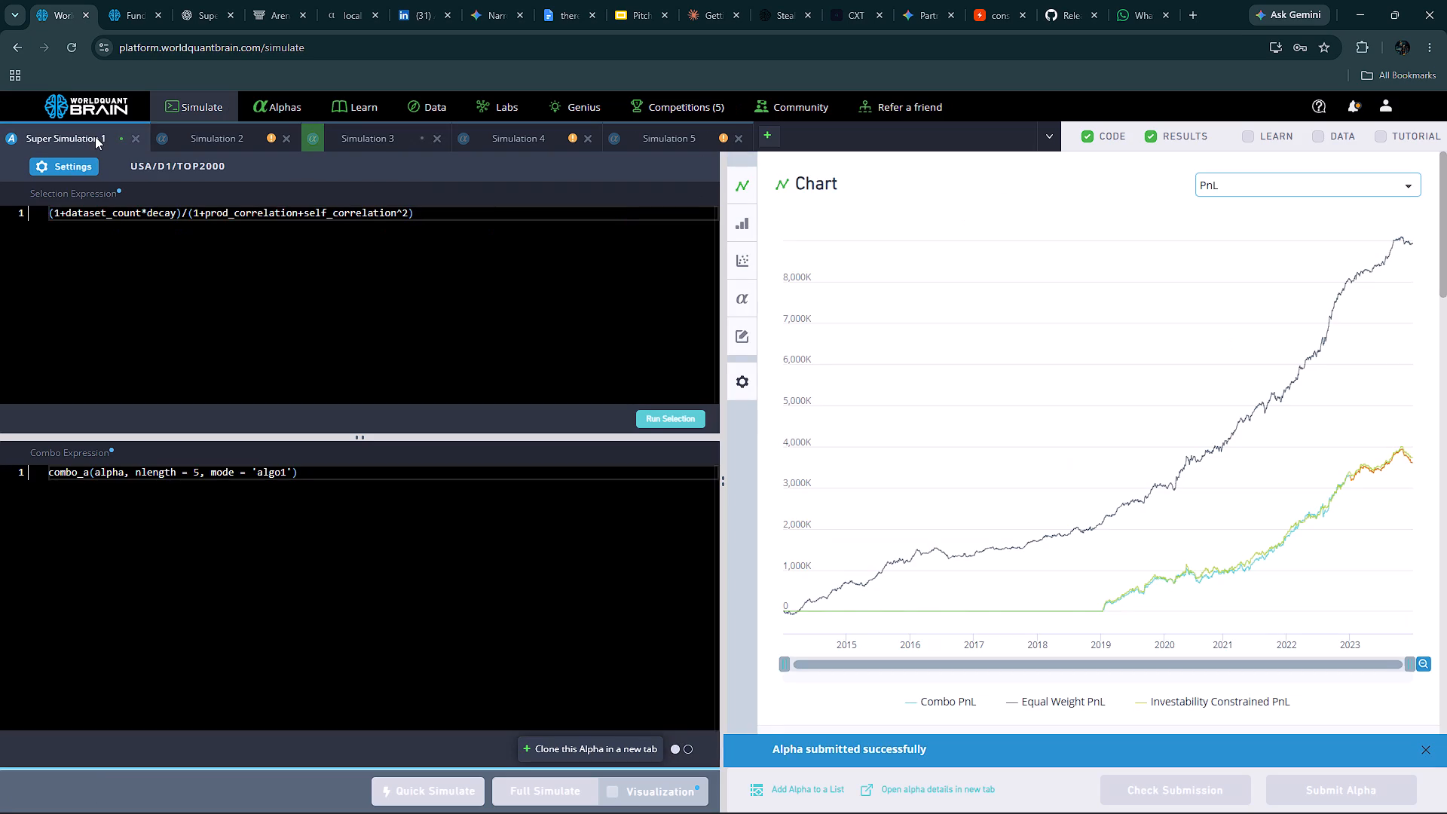
left_click(133, 136)
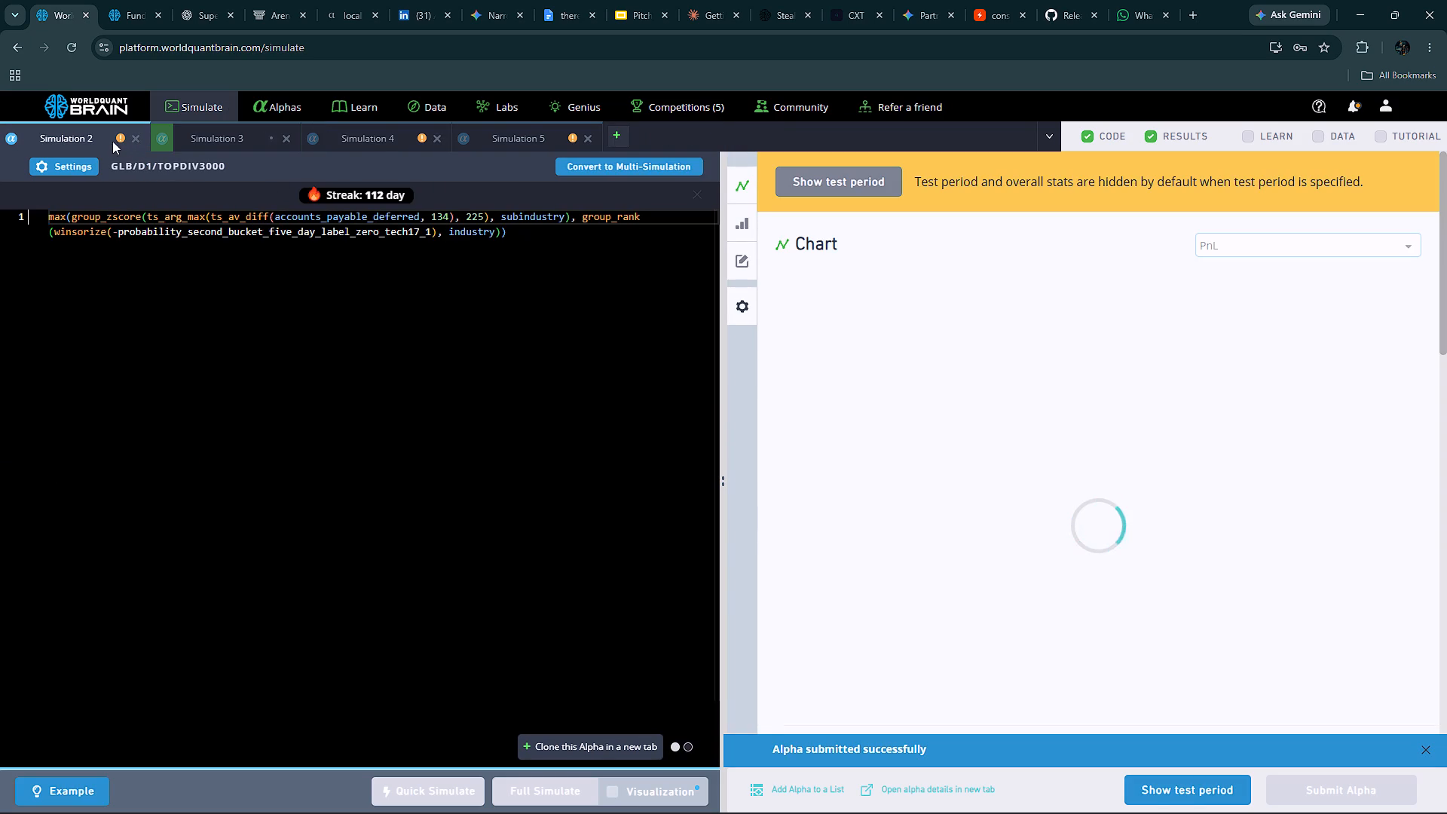
Reveal Simulation 2's test period, examine its IS testing warning, and run its Prod Correlation check.
left_click(858, 184)
left_click(743, 265)
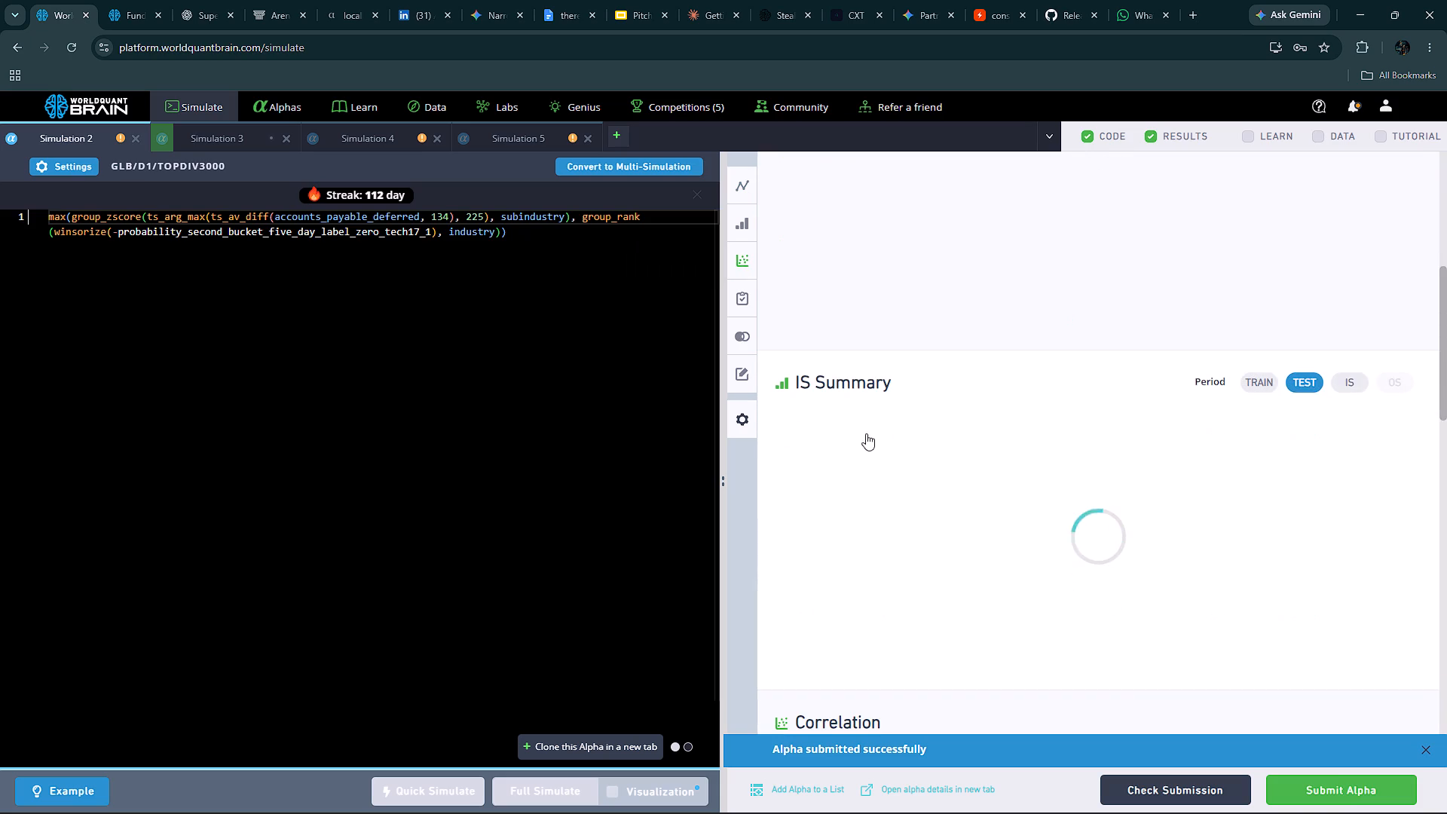
left_click(942, 515)
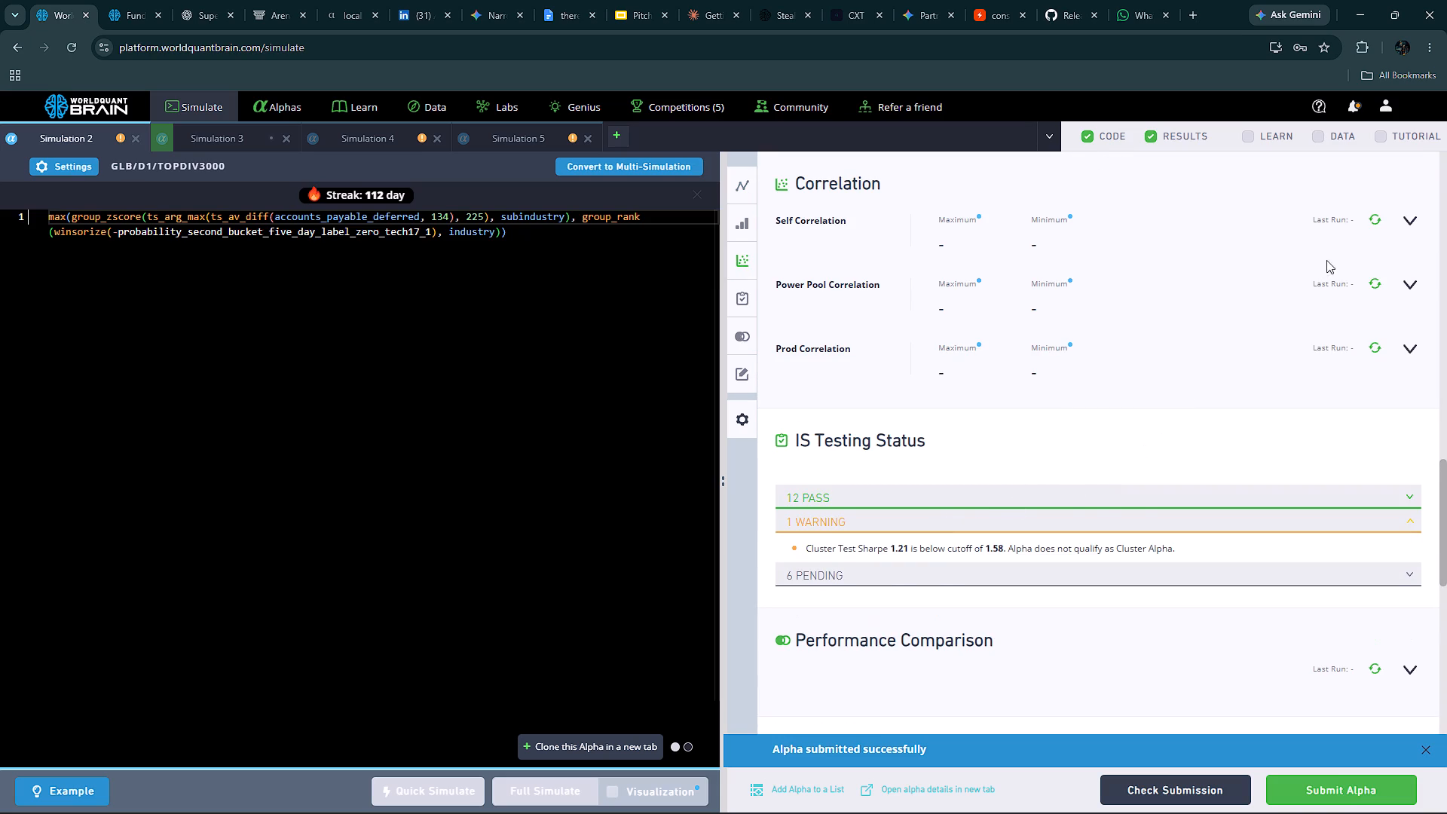
left_click(1413, 347)
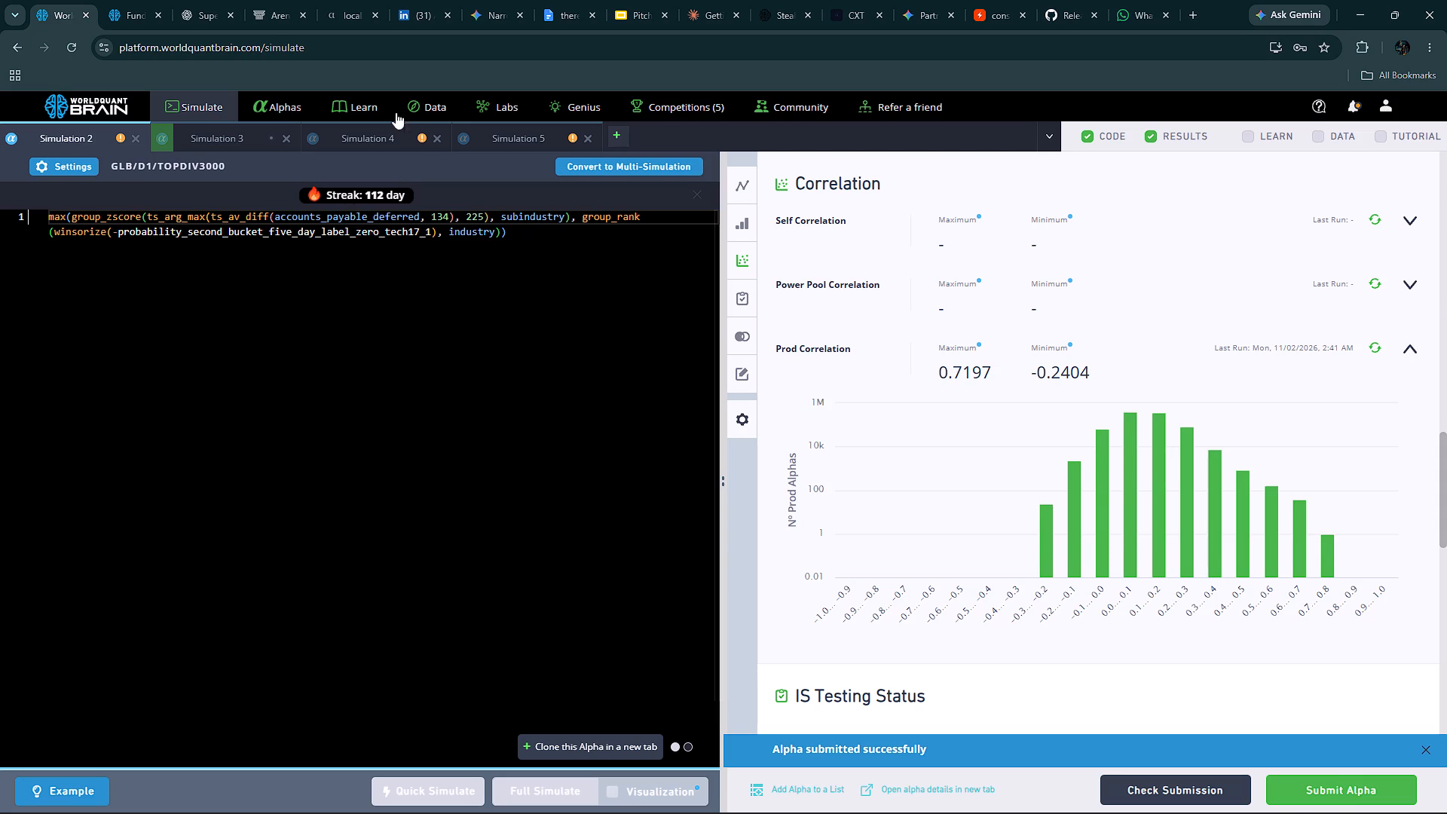
Replace accounts_payable_deferred in Simulation 2 with accounts_payable_year_end copied from the dataset's field list, and run a full simulation.
left_click(129, 0)
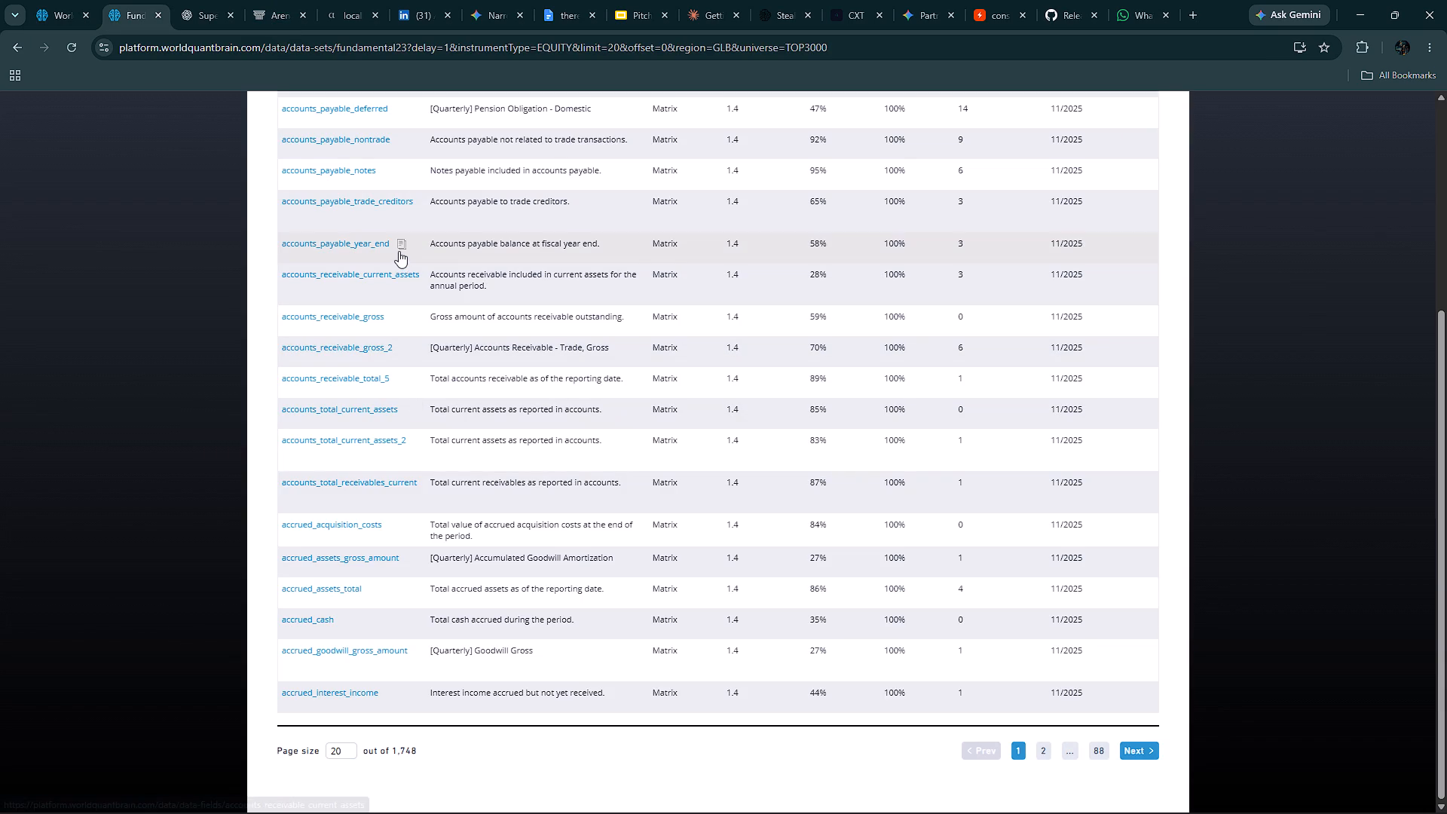
left_click(399, 251)
left_click_drag(41, 0, 237, 223)
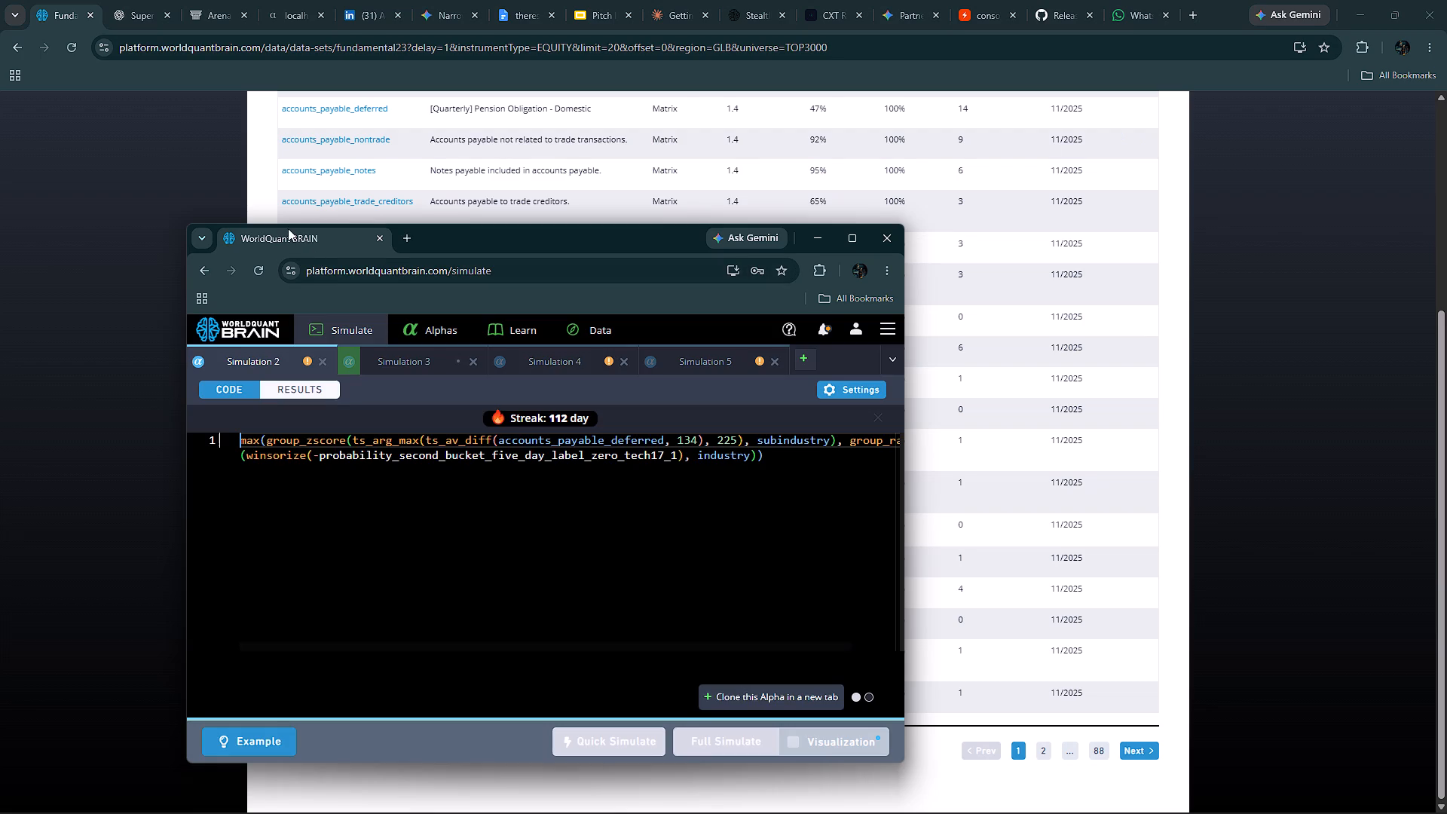
left_click_drag(274, 235, 42, 4)
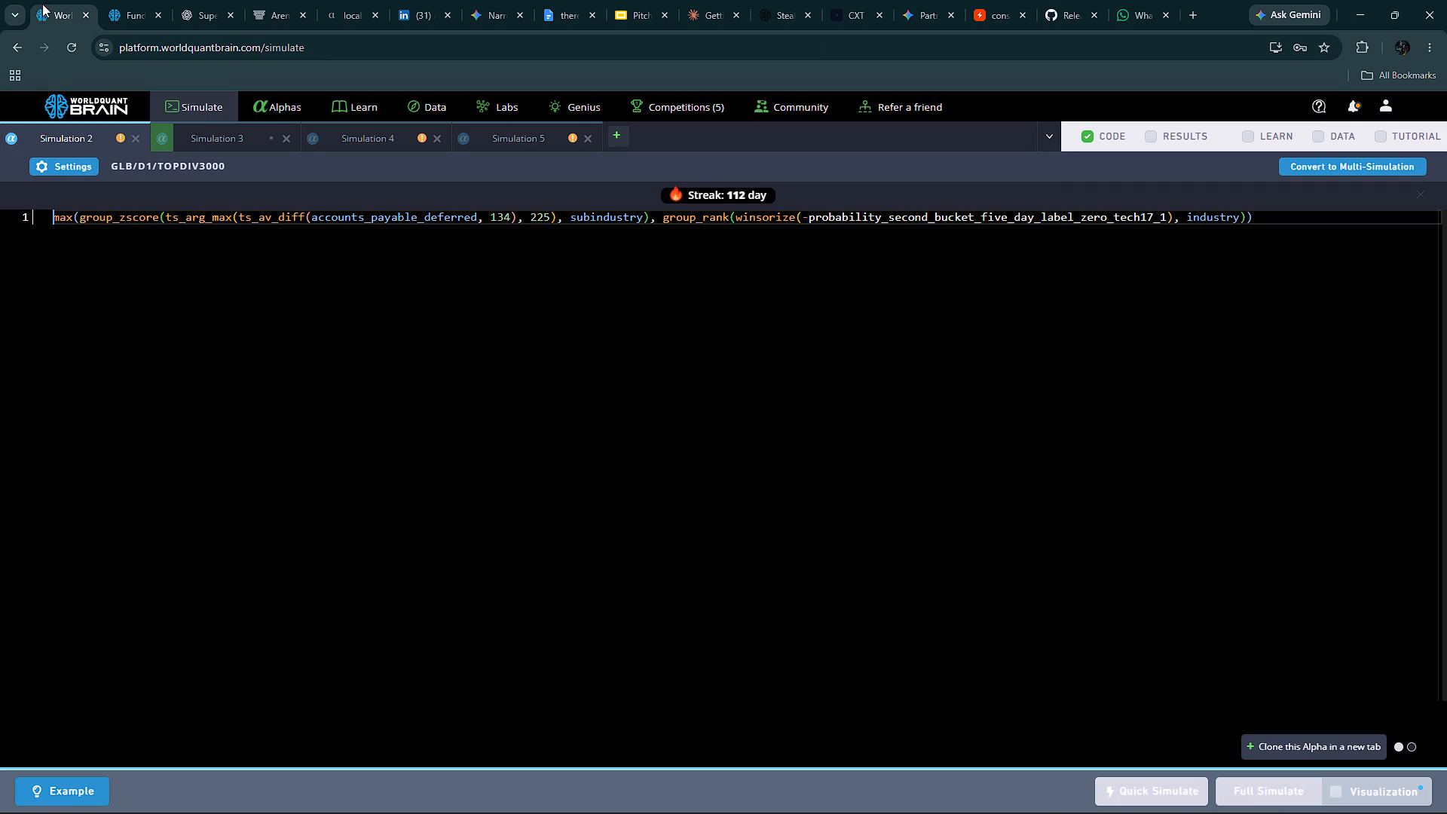
left_click_drag(42, 4, 43, 4)
double_click(358, 222)
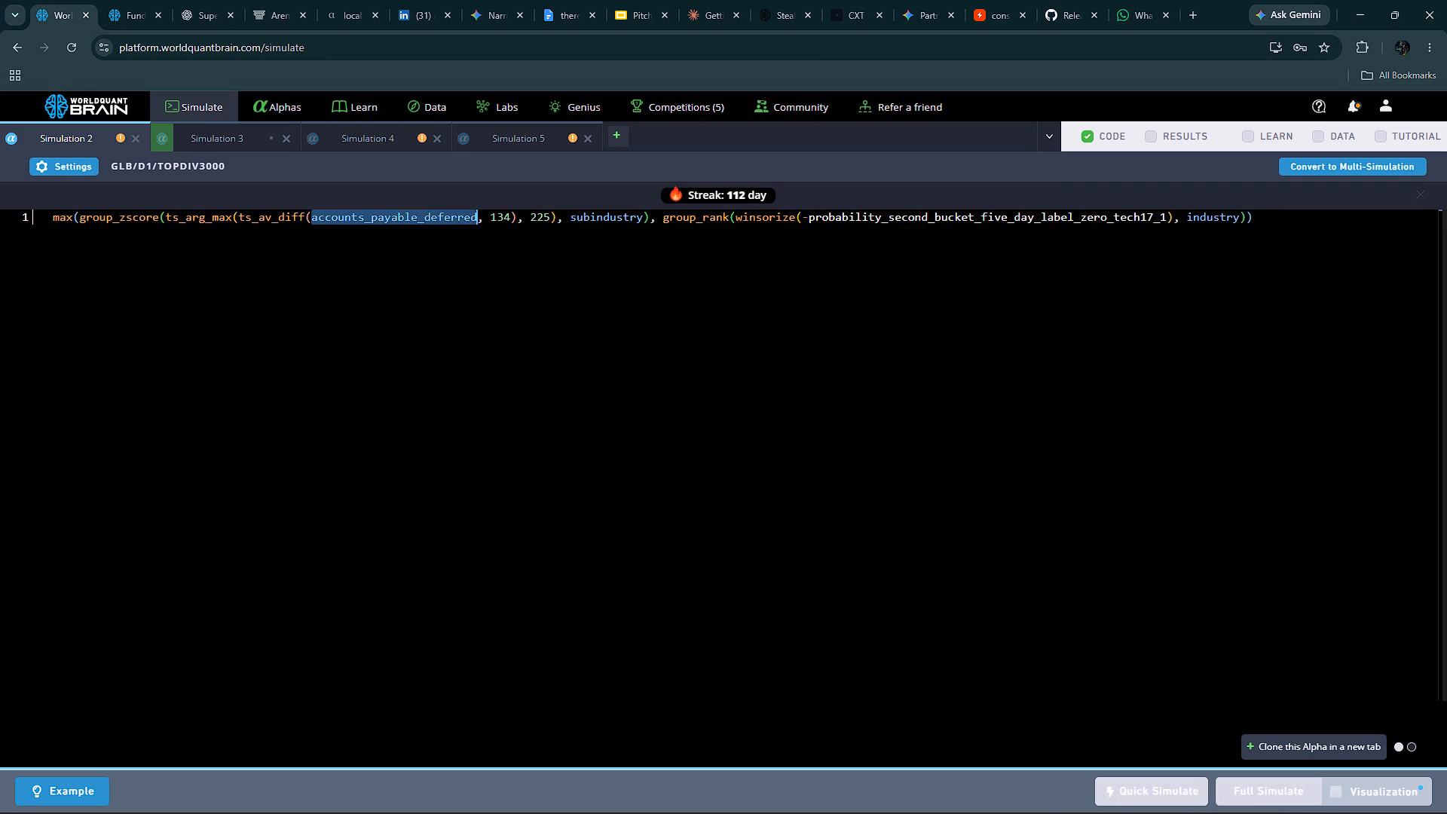
key("ctrl+v")
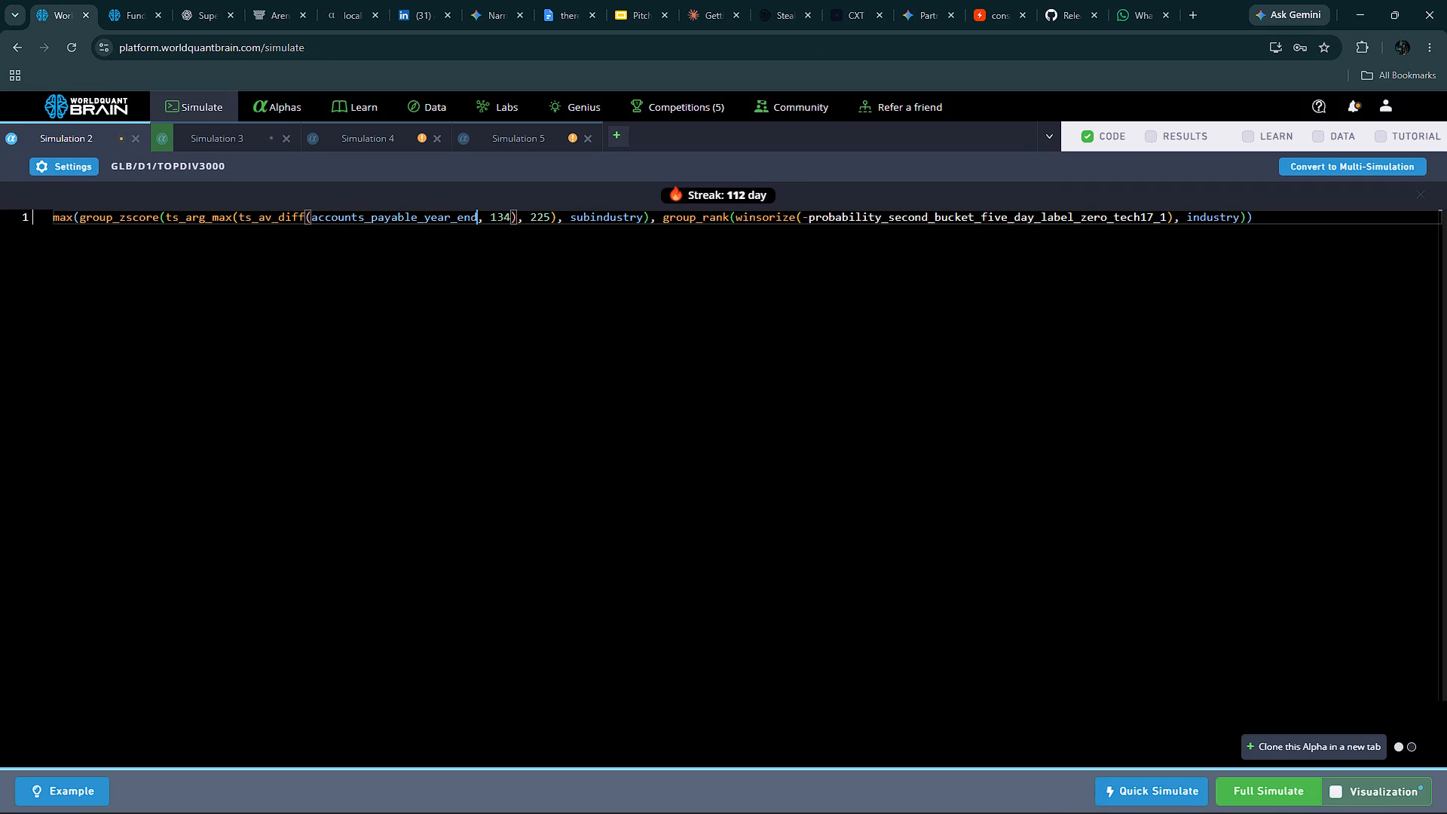
left_click(1235, 788)
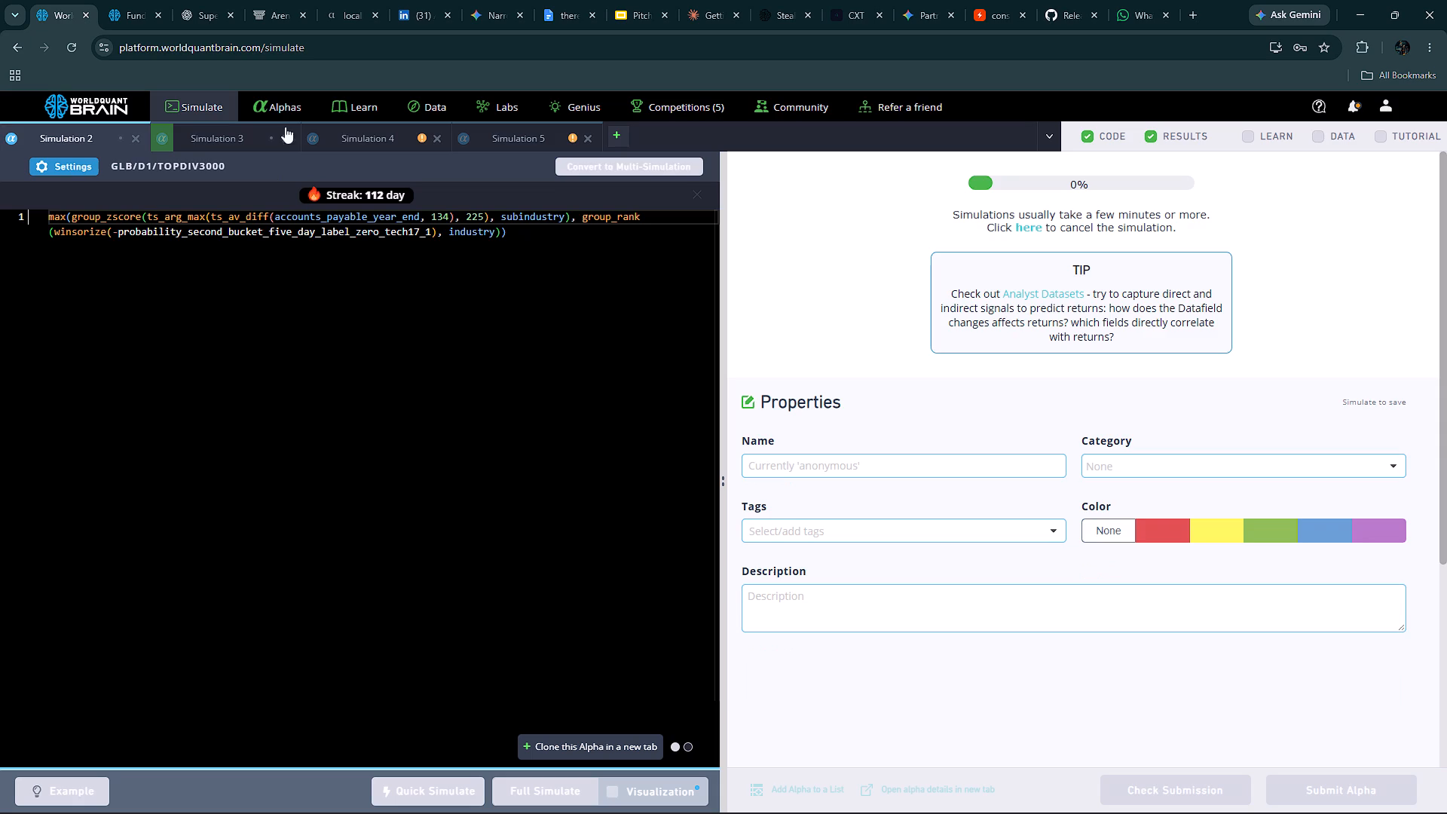
Show Simulation 4's results with the test period revealed and examine its IS testing warnings.
left_click(374, 136)
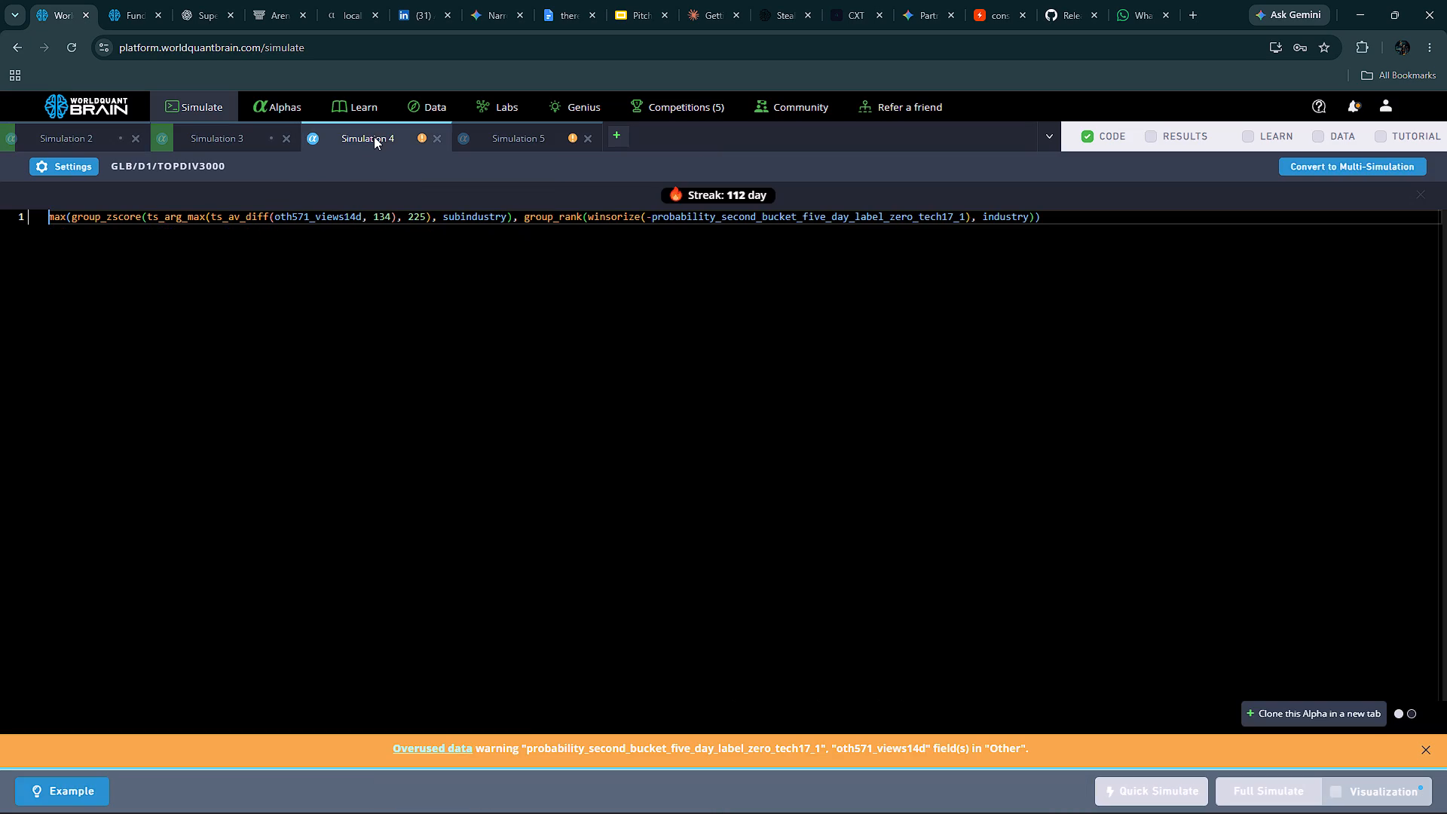
left_click(1145, 134)
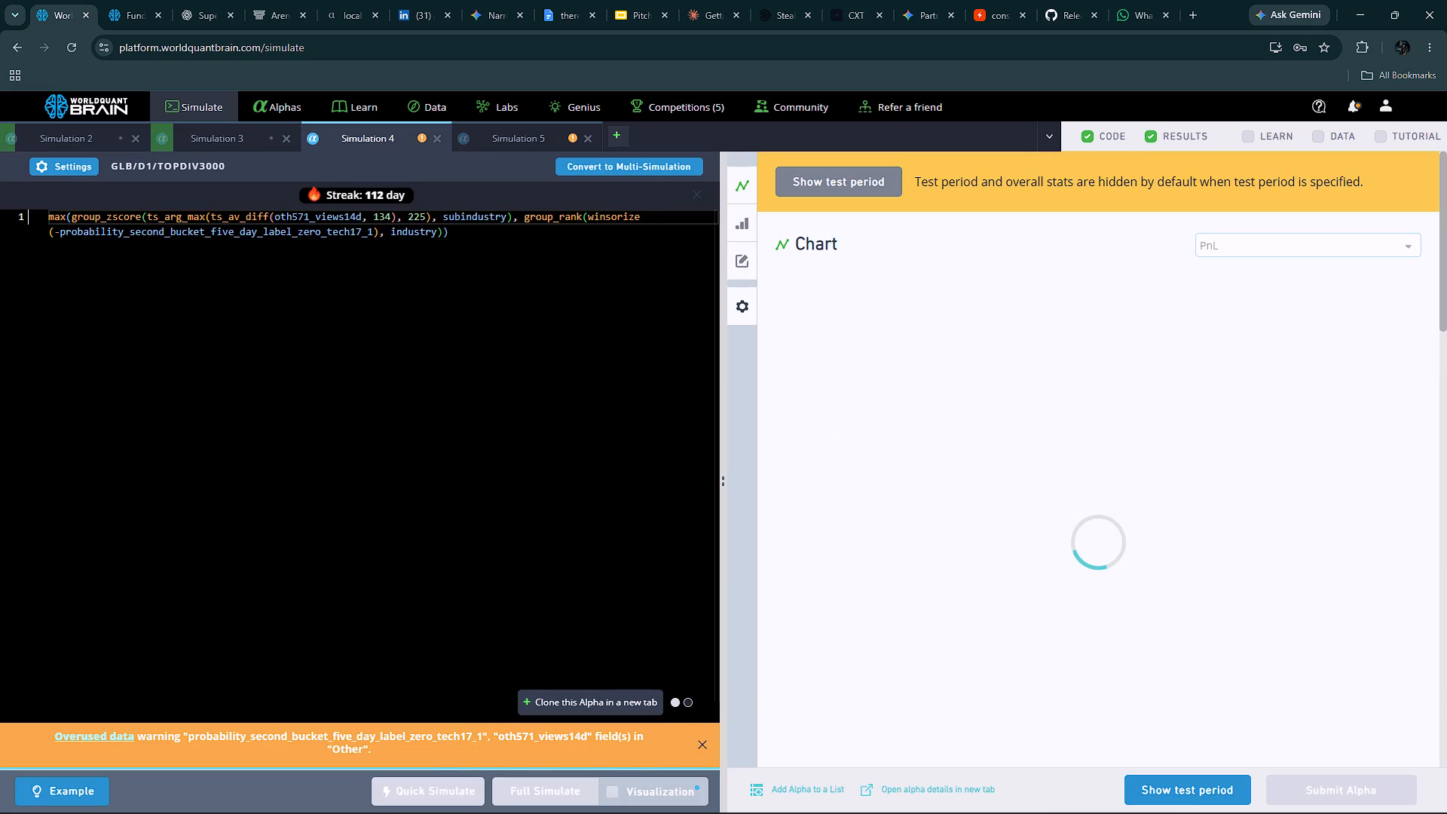
left_click(823, 179)
left_click(742, 262)
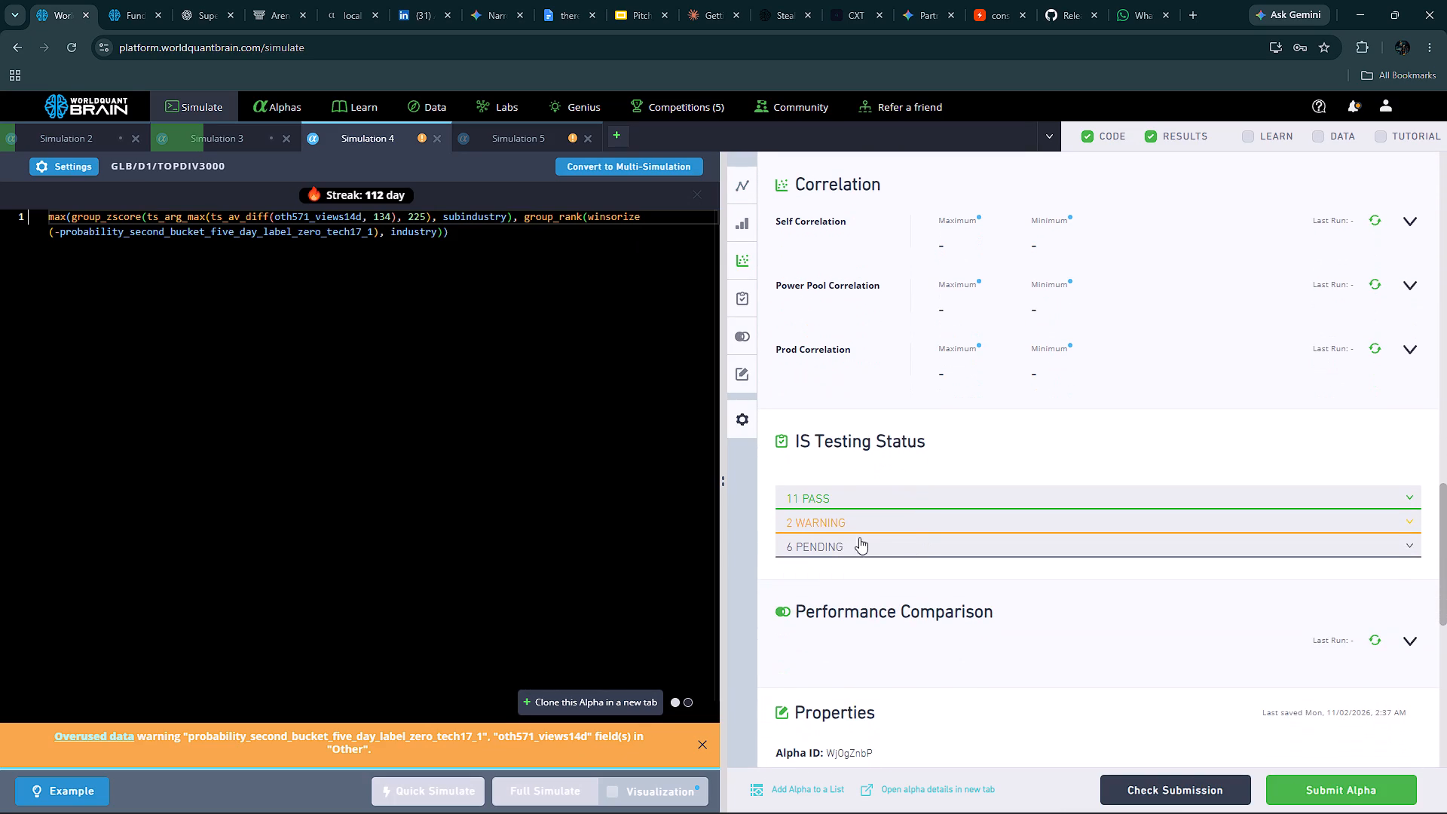
left_click(837, 522)
left_click(837, 522)
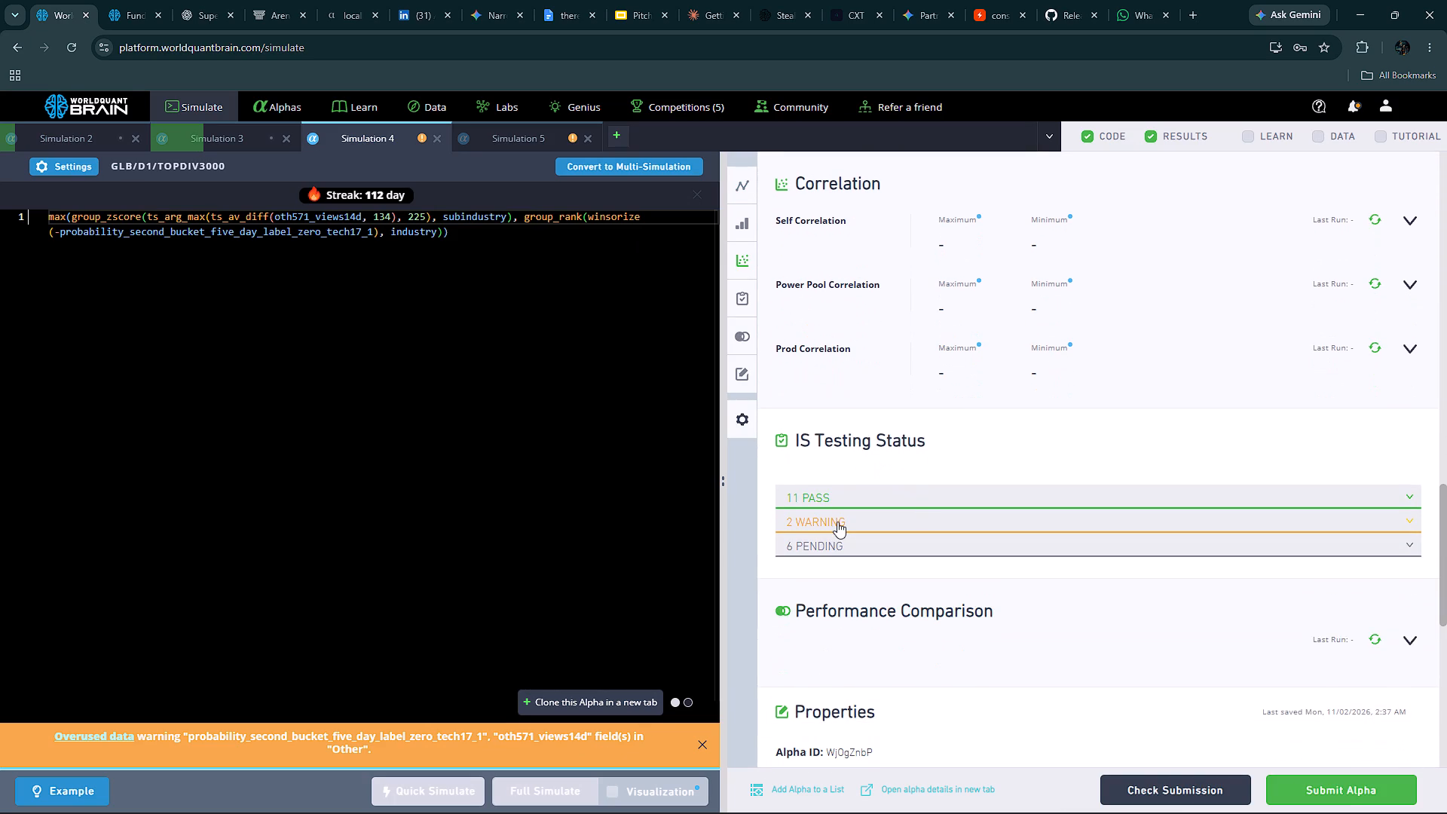
left_click(837, 522)
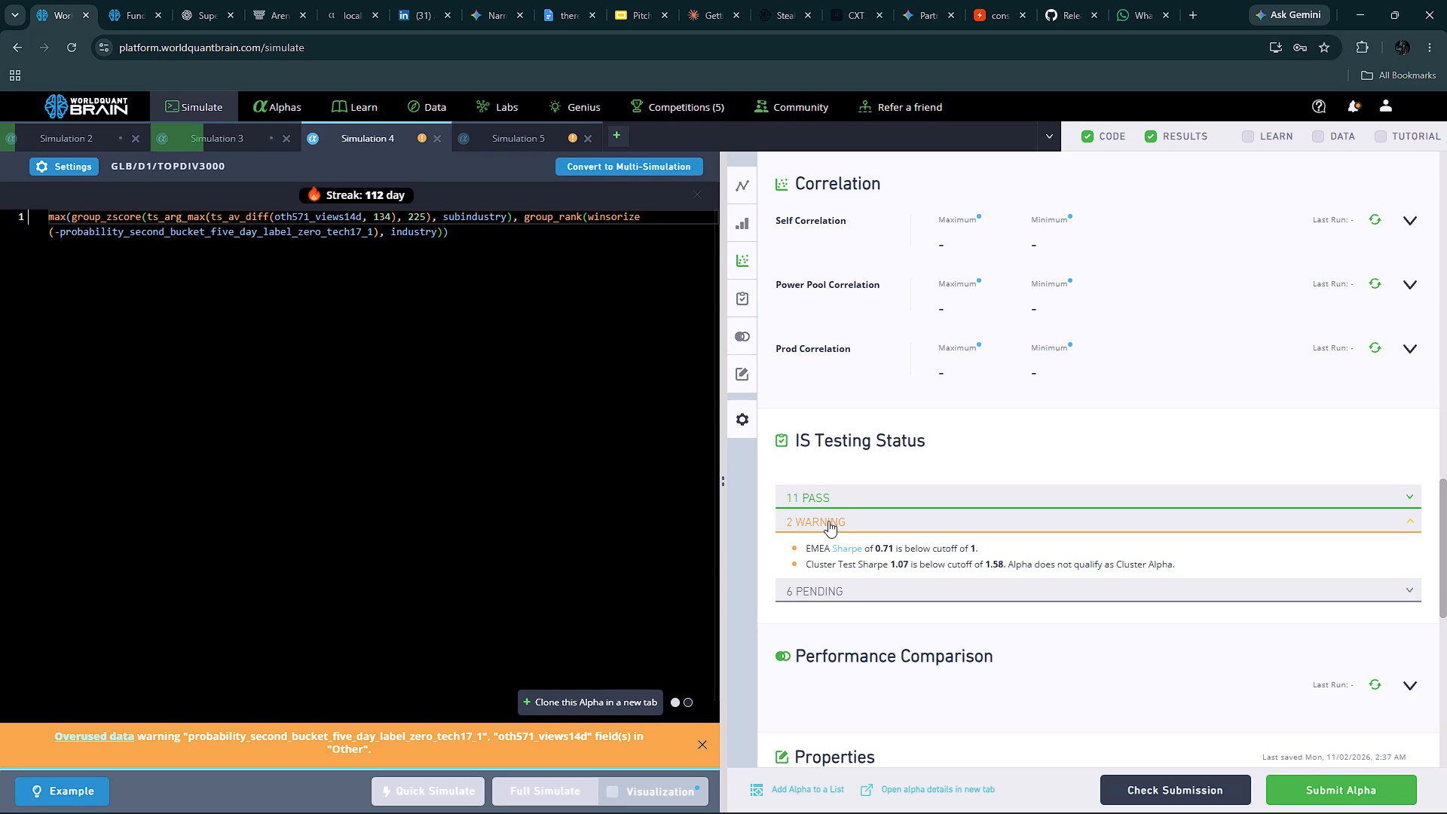
Replace oth571_views14d in Simulation 4 with accounts_payable_notes copied from the Fundamental Point in Time Data fields, and run a full simulation.
left_click(122, 10)
scroll(363, 374, "down", 1)
scroll(363, 374, "up", 5)
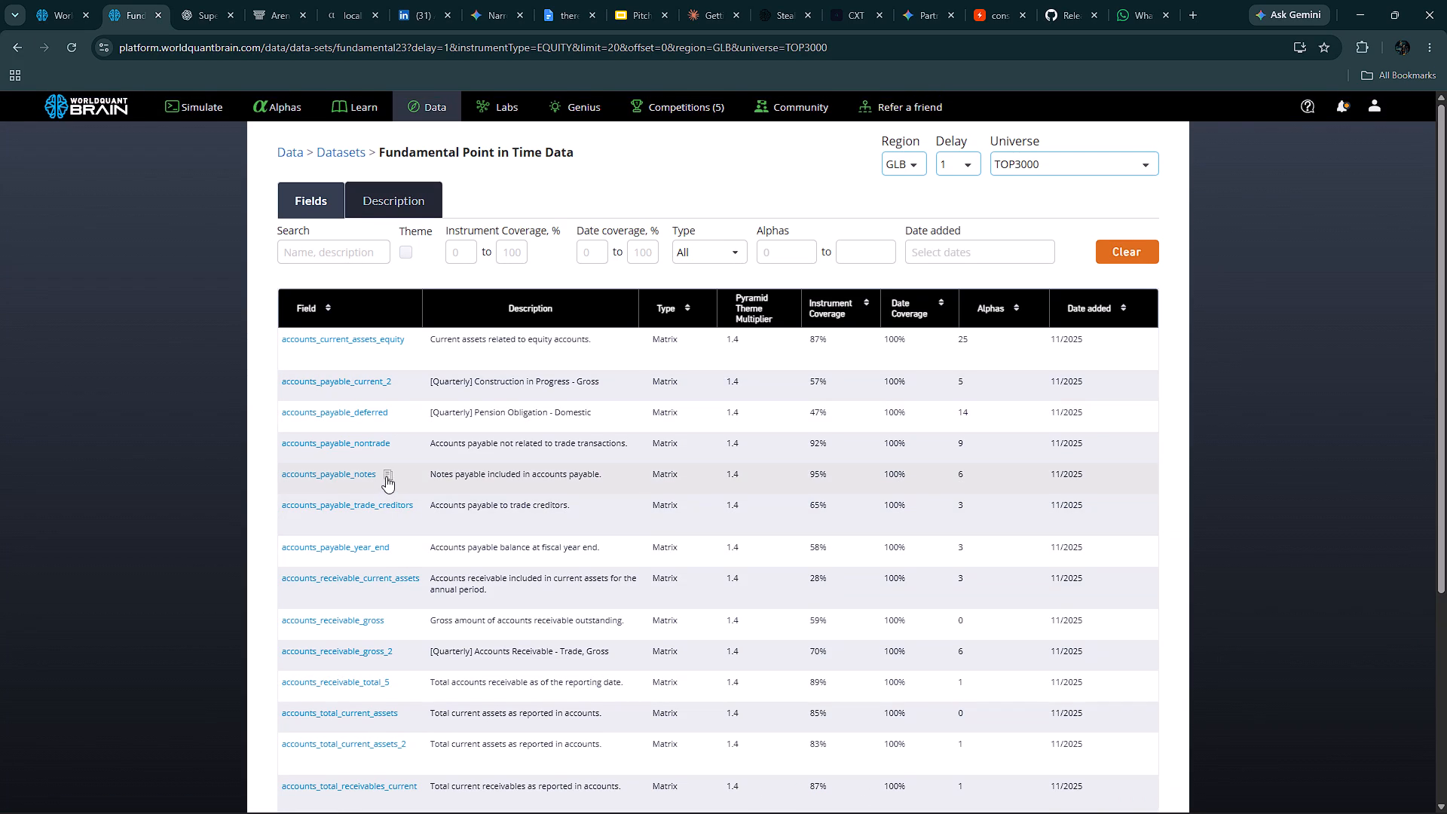
left_click(386, 476)
left_click(47, 1)
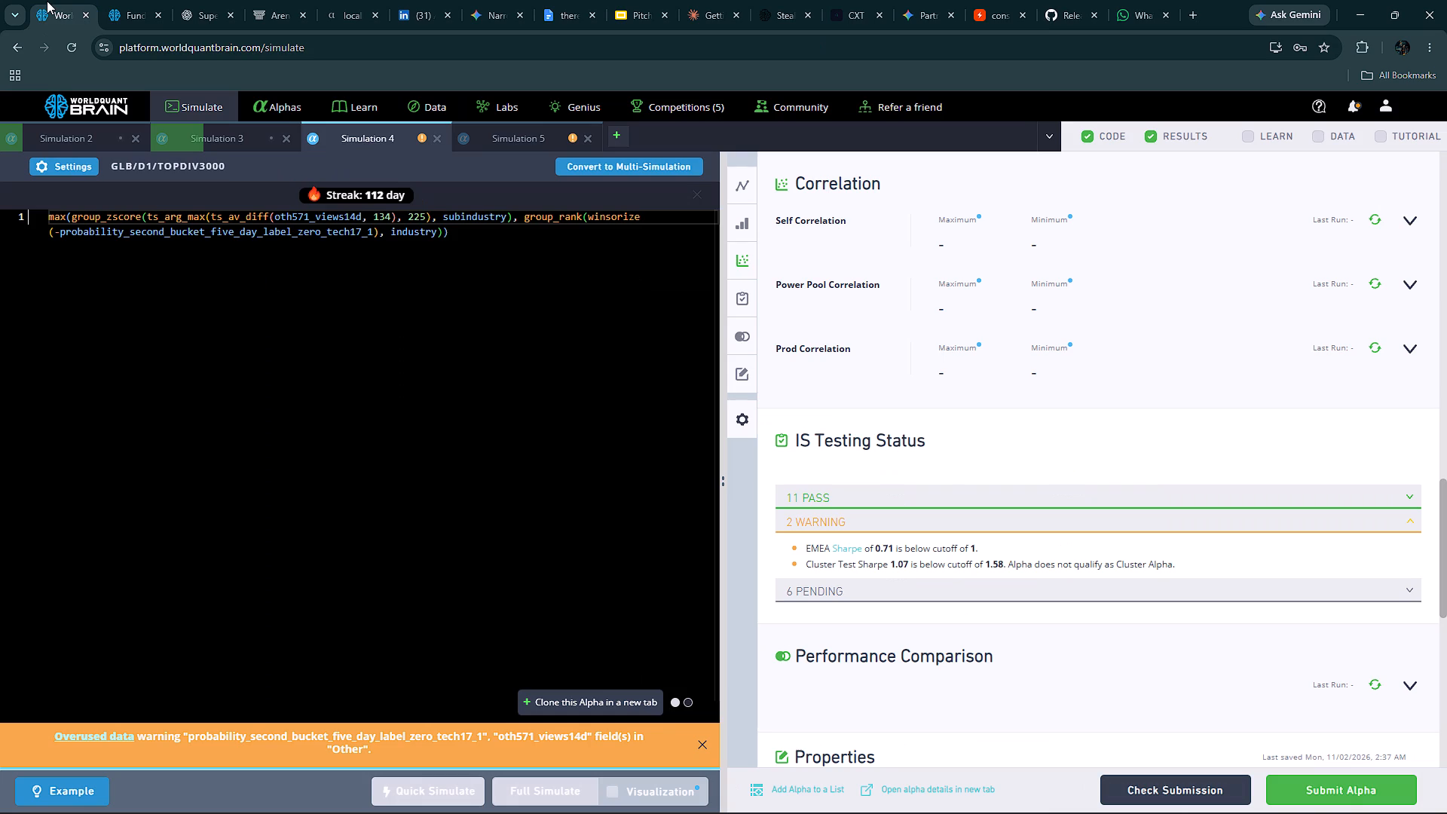
double_click(307, 211)
key("ctrl+v")
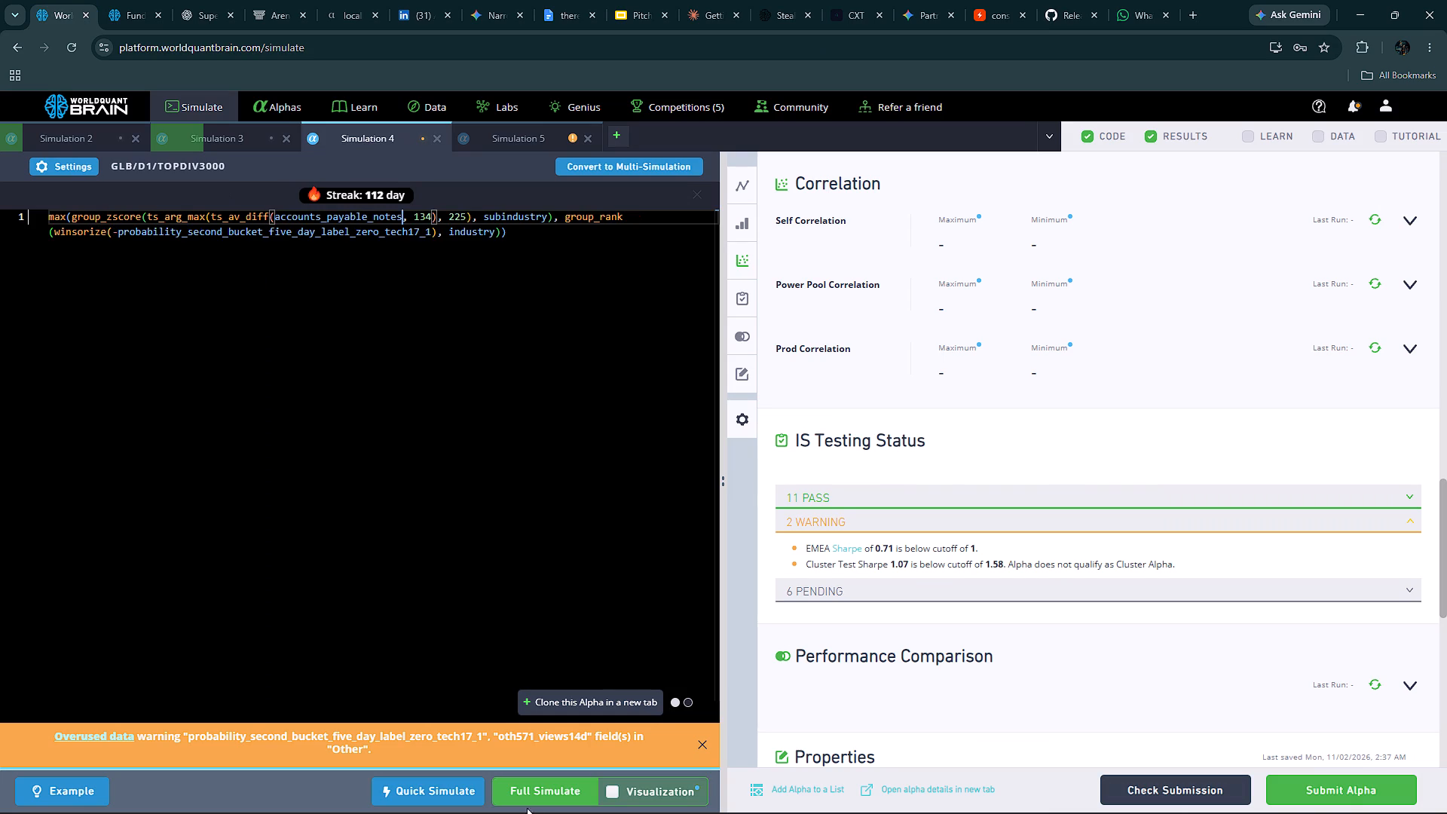
left_click(552, 788)
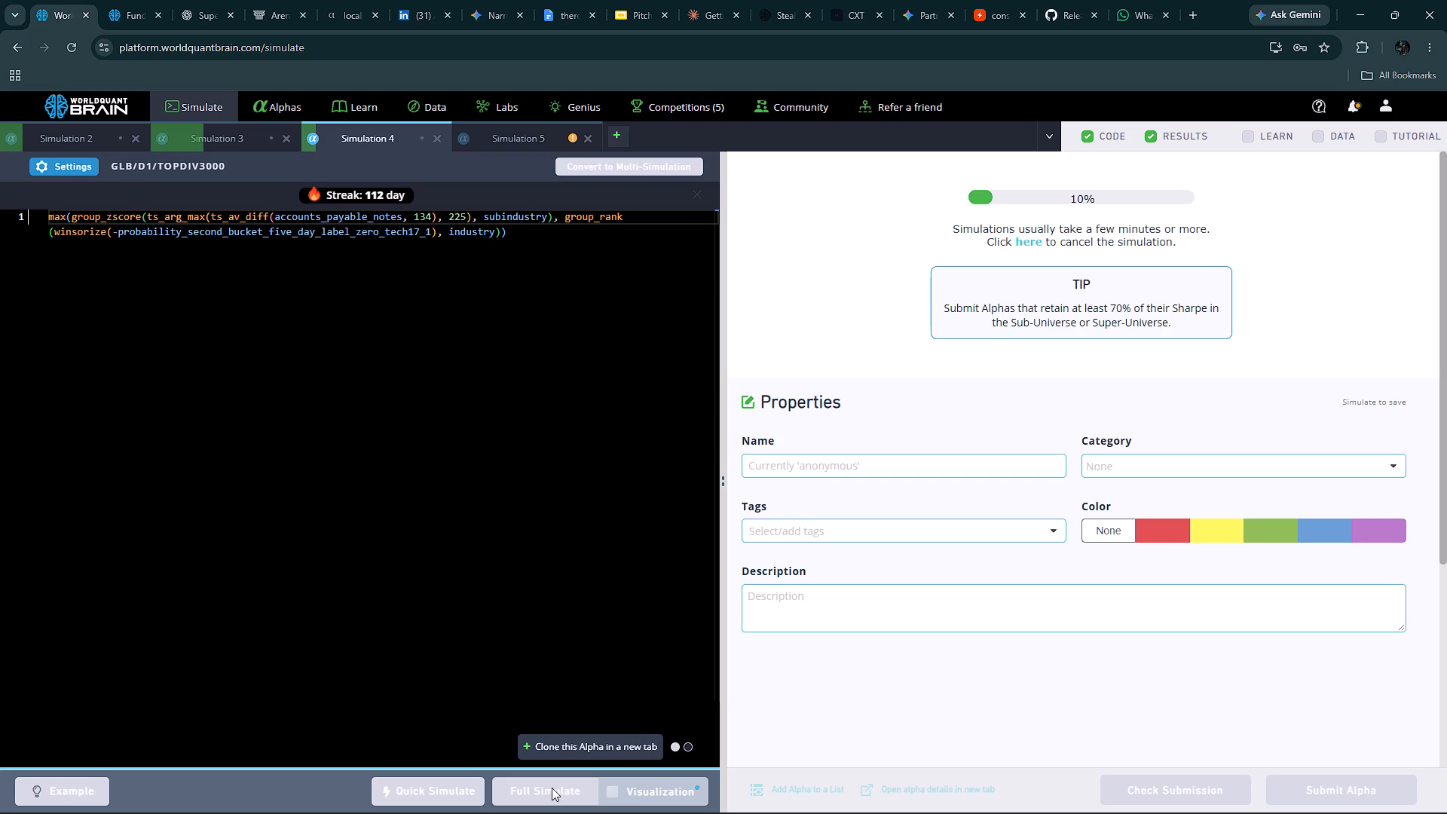
Show Simulation 5's results with the test period revealed and examine its IS testing warnings.
left_click(512, 135)
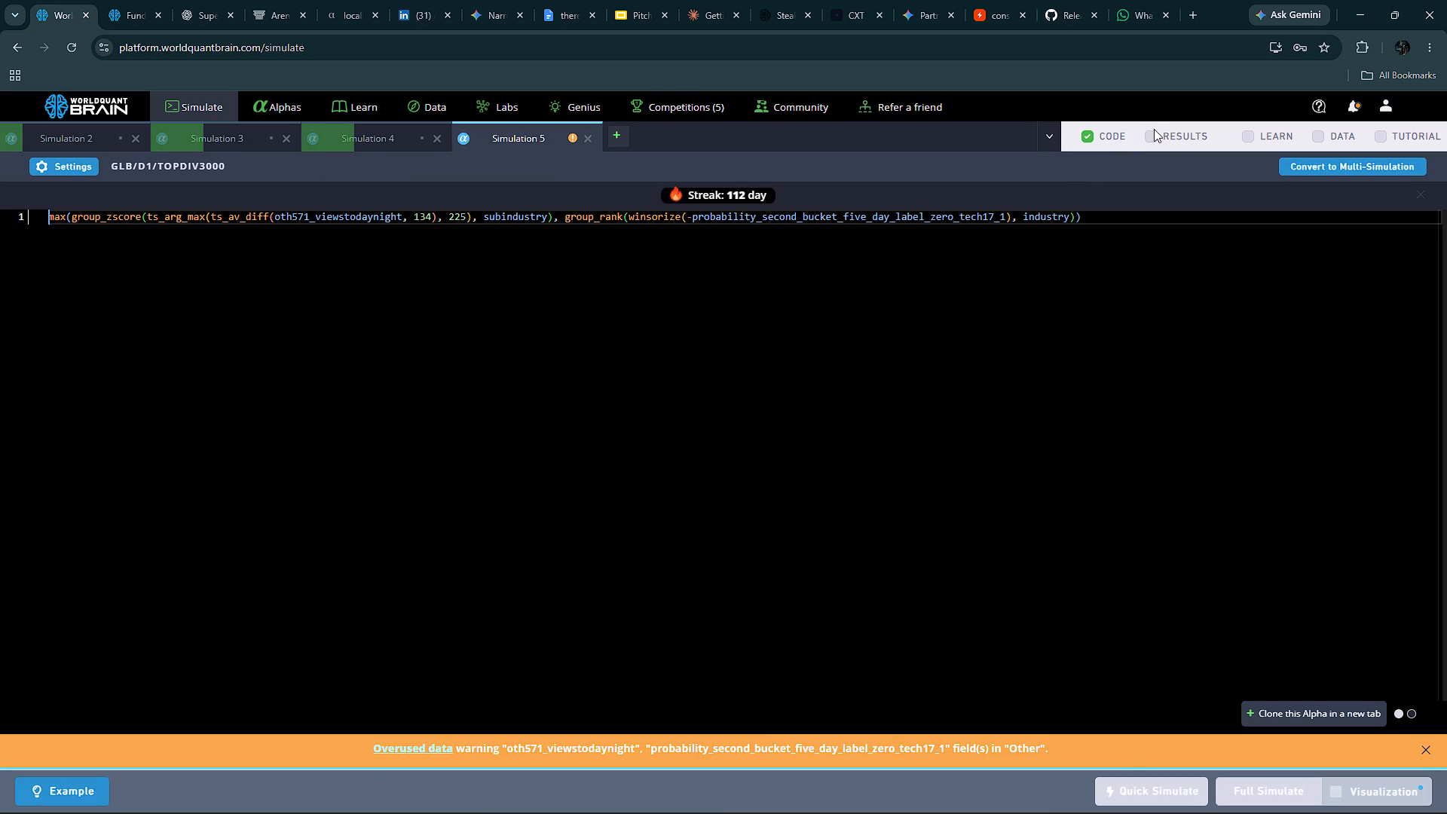
left_click(1154, 129)
left_click(1149, 127)
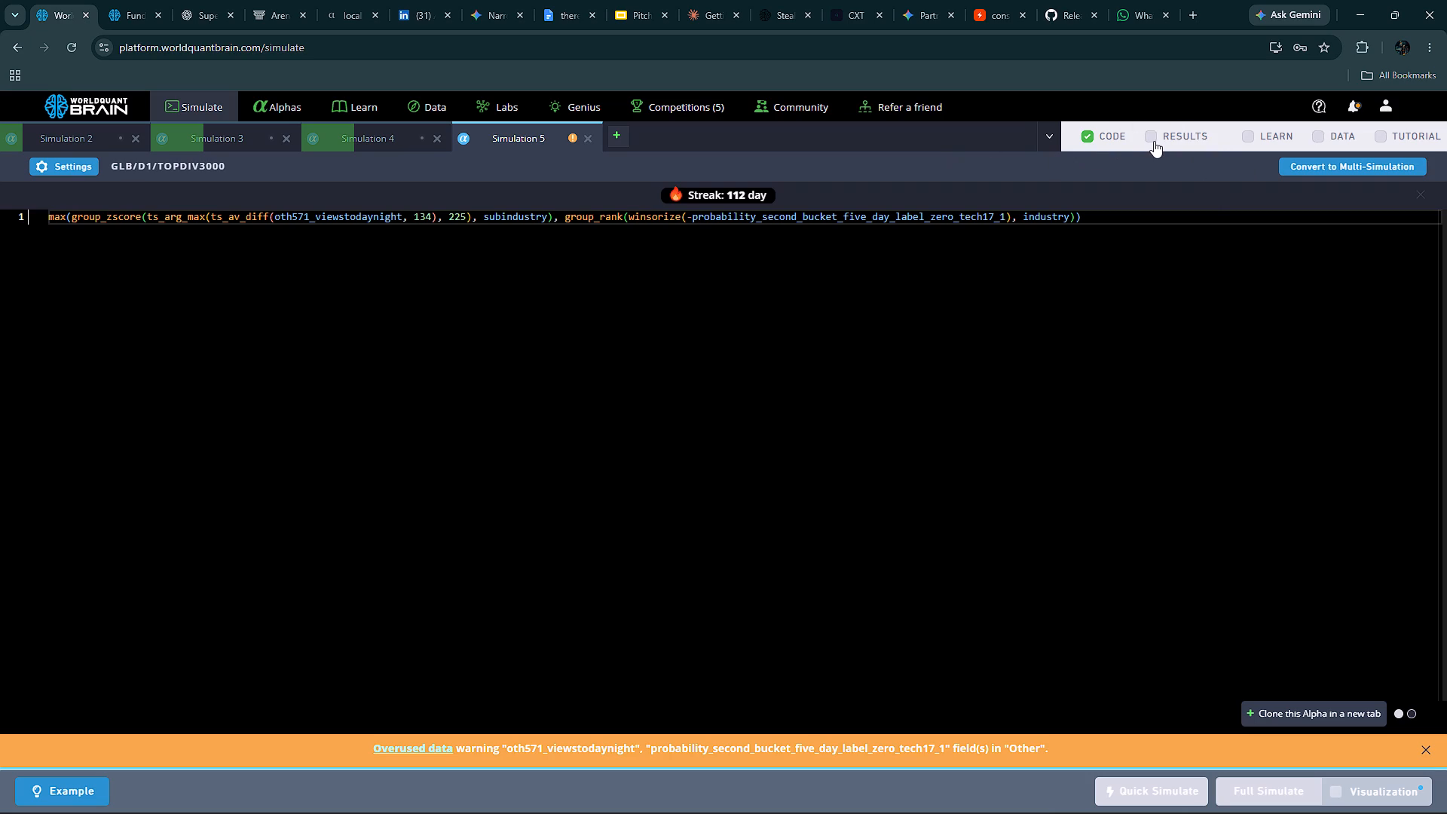
left_click(1154, 141)
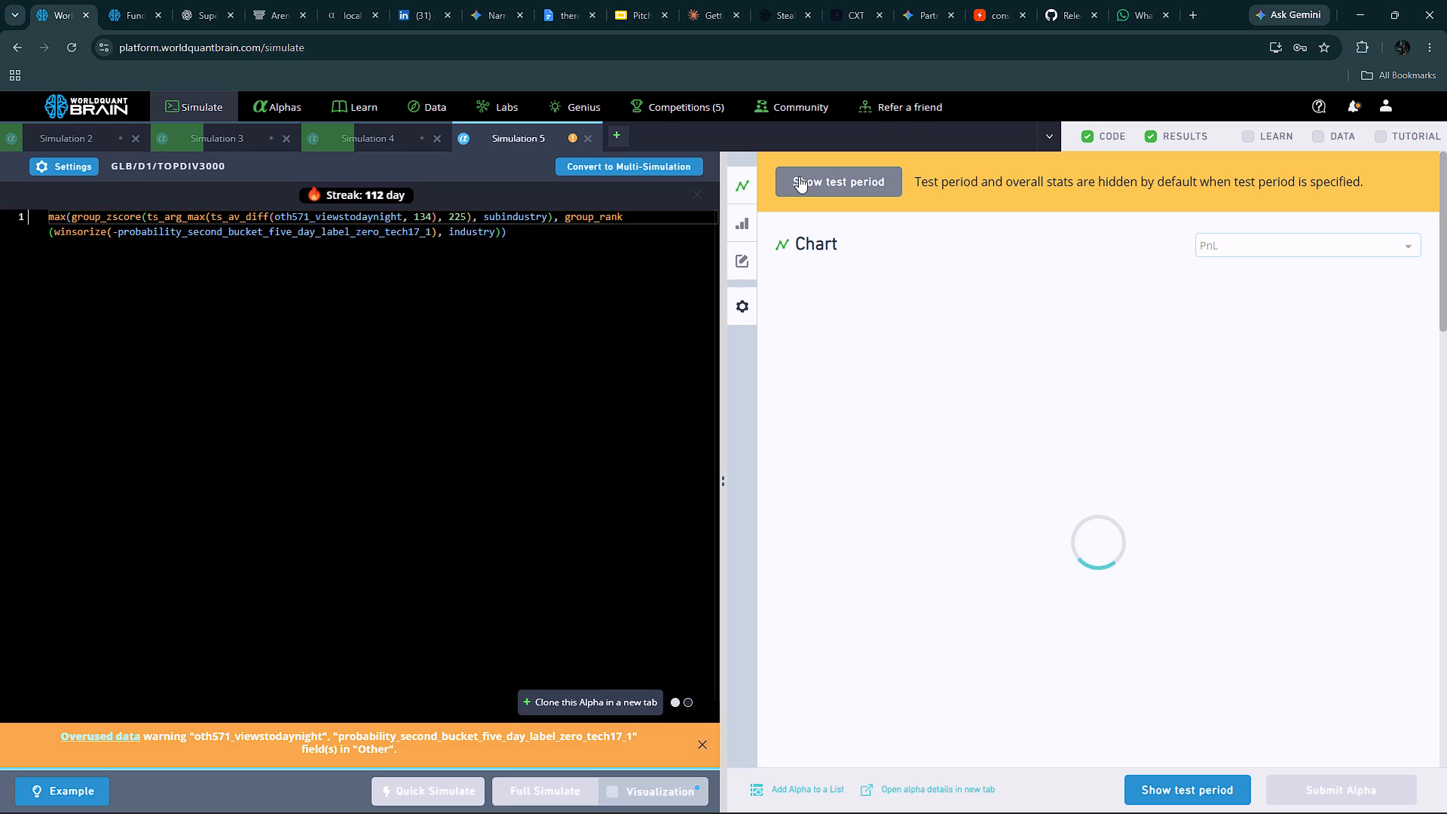
left_click(806, 184)
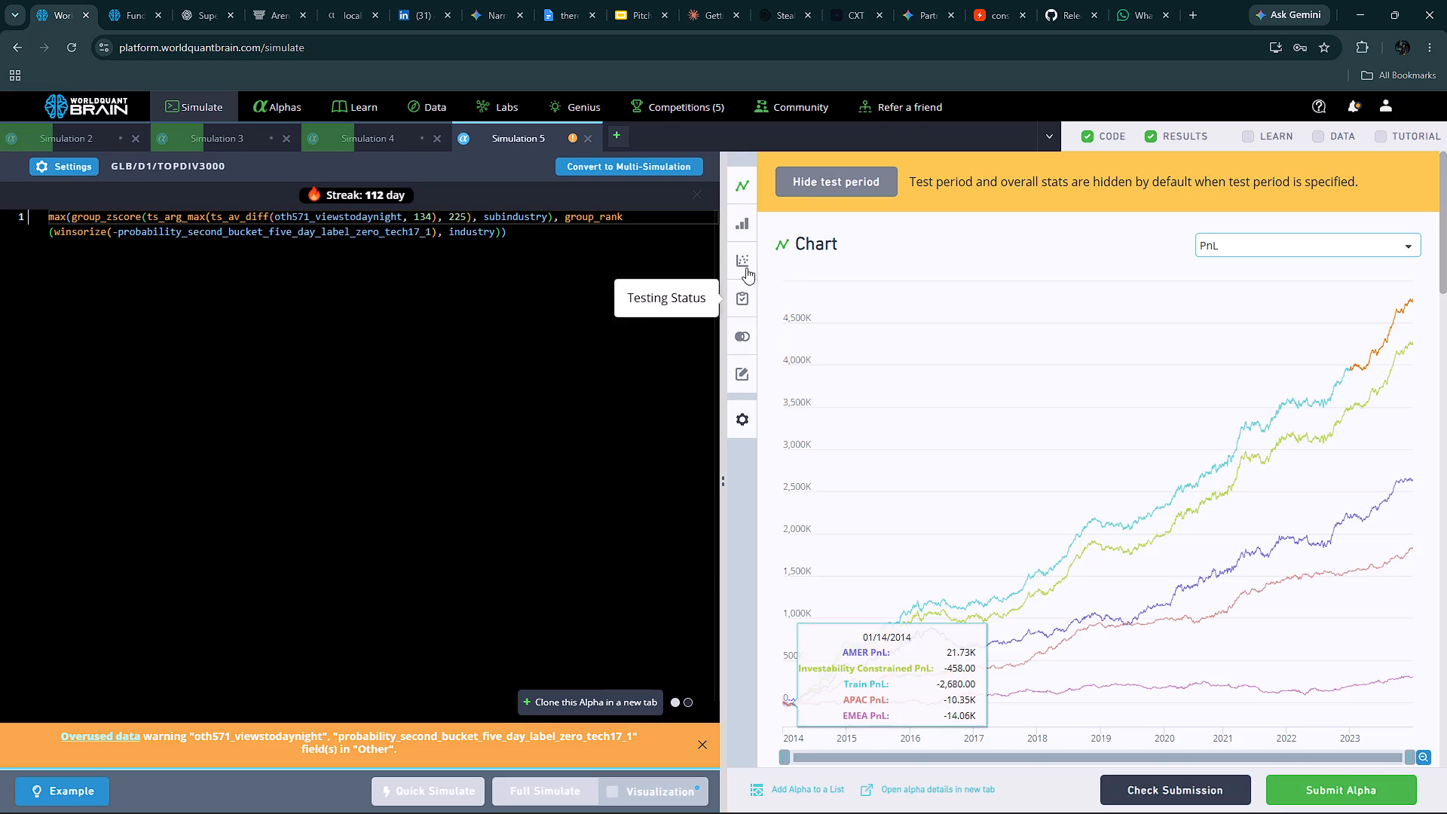
left_click(745, 265)
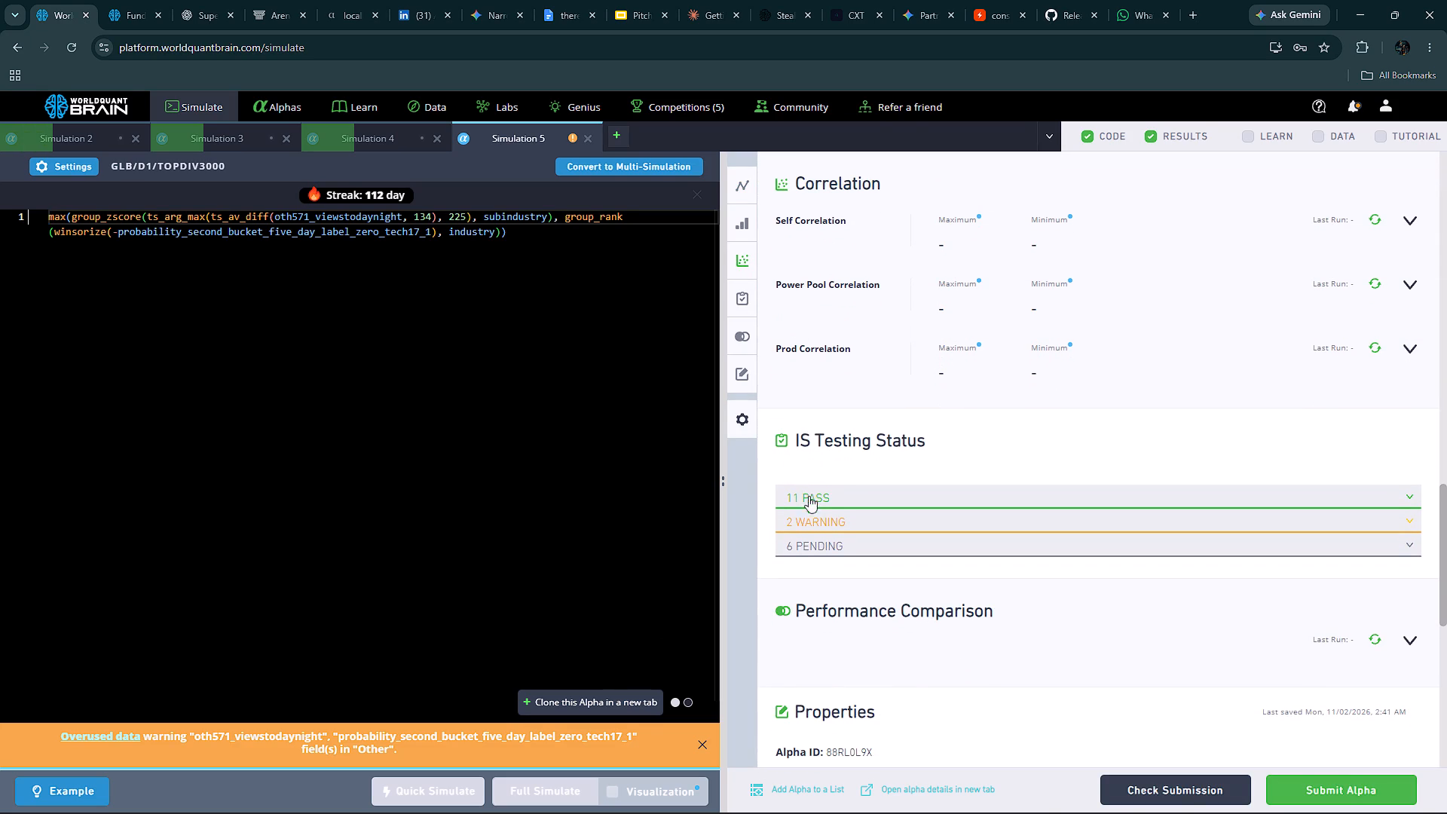
left_click(811, 516)
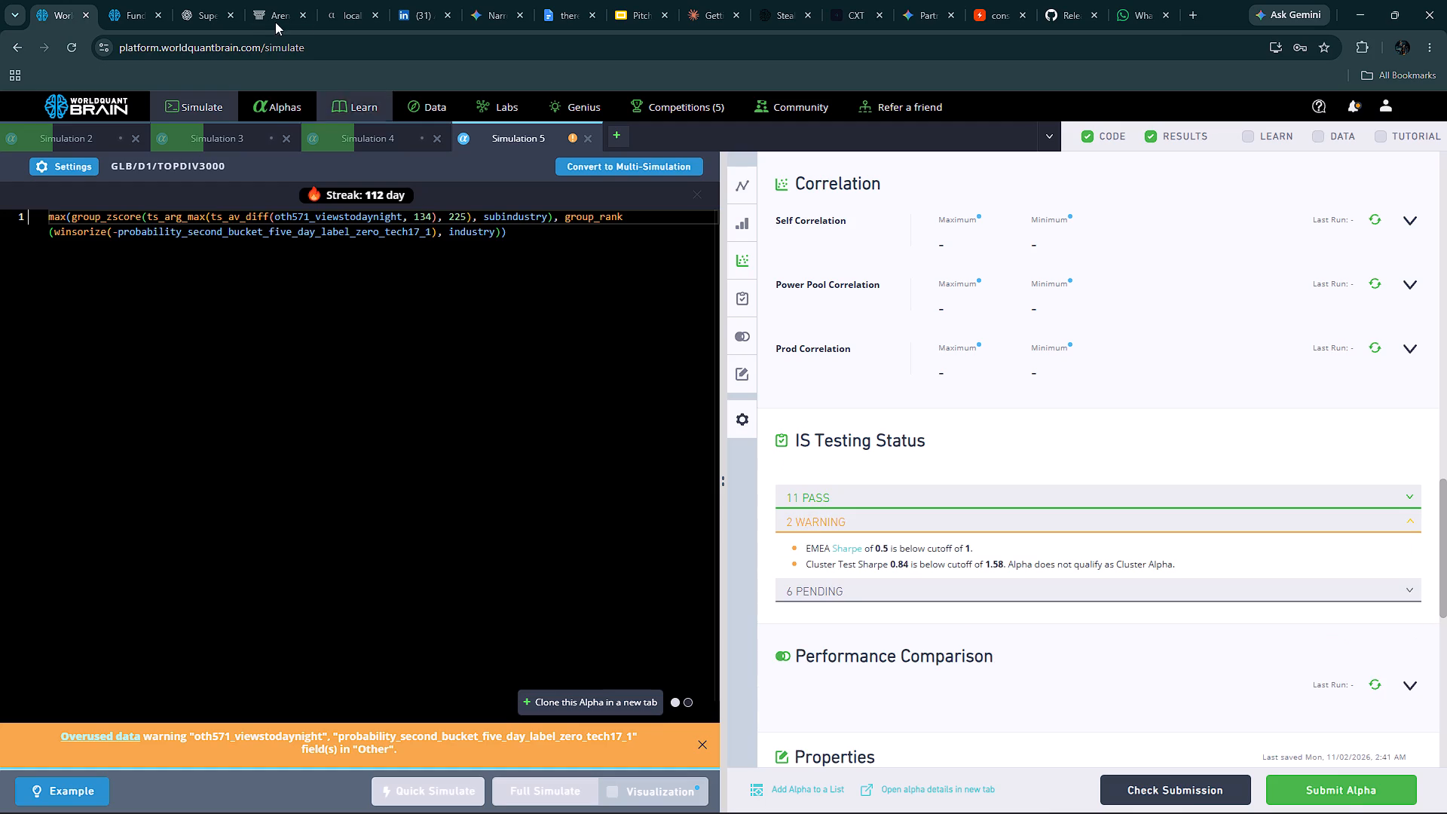
Replace oth571_viewstodaynight in Simulation 5 with accrued_interest_long_term copied from page 2 of the dataset's fields, and run a full simulation.
left_click(124, 0)
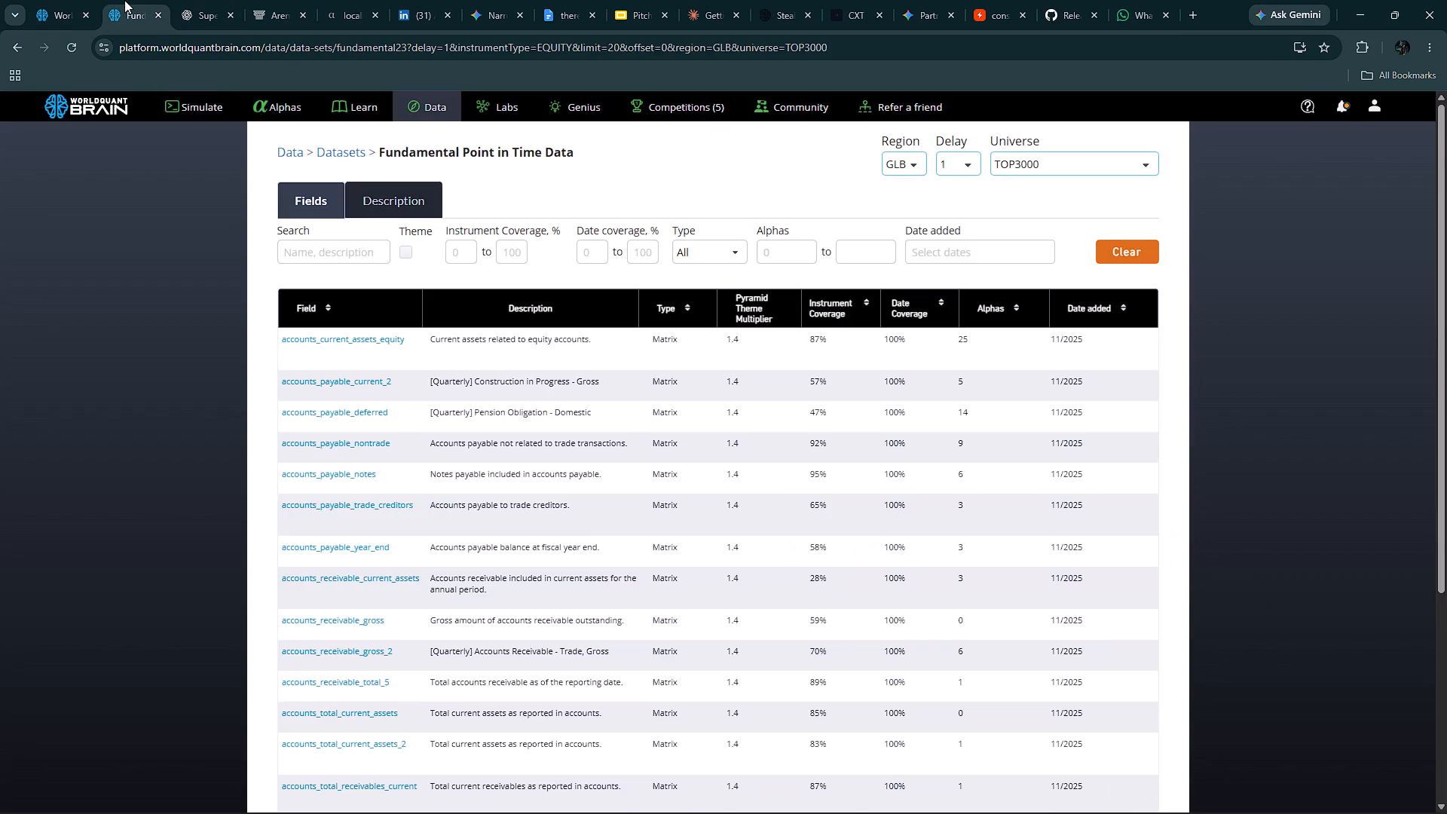
scroll(487, 552, "down", 4)
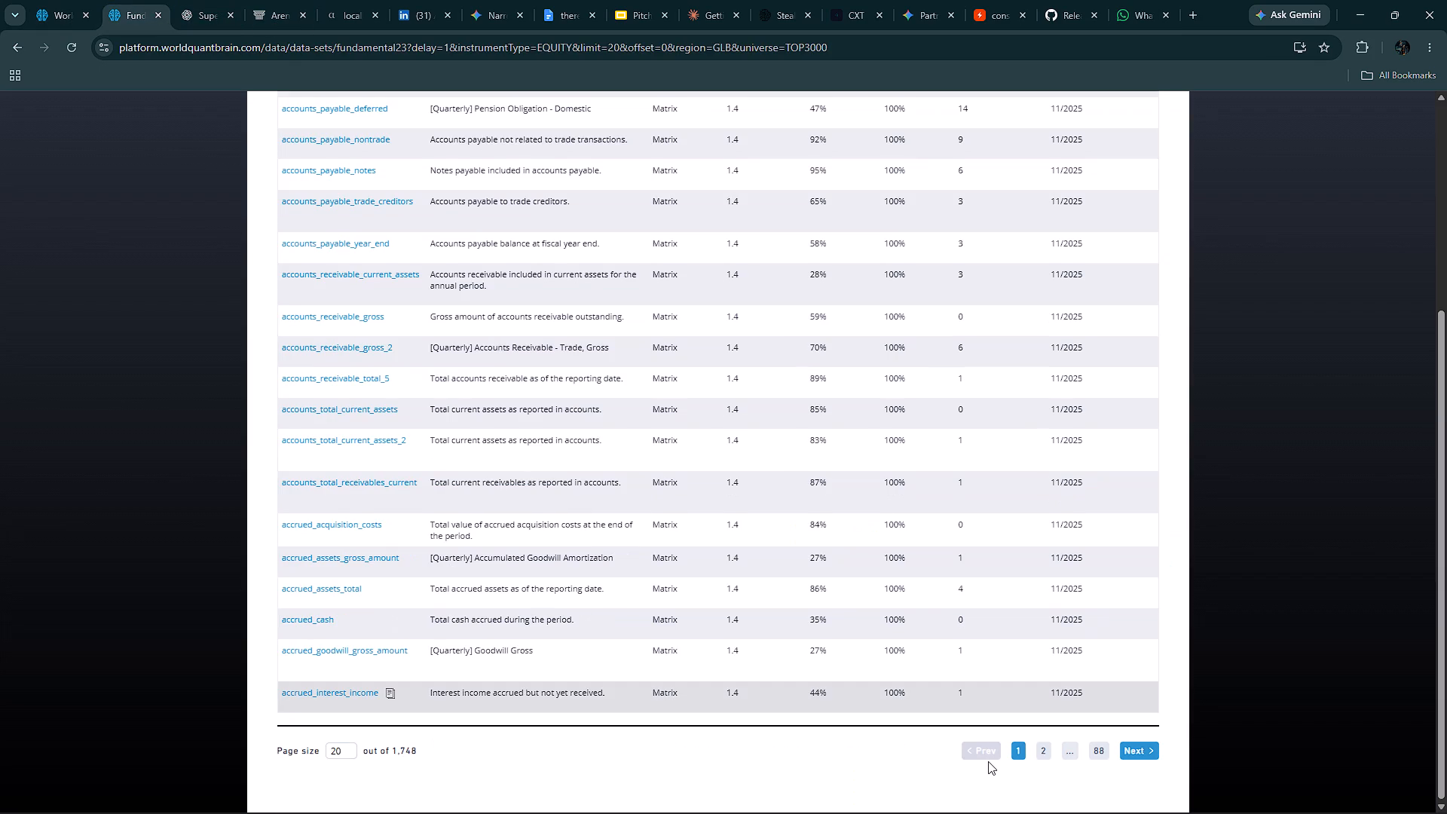
left_click(1048, 757)
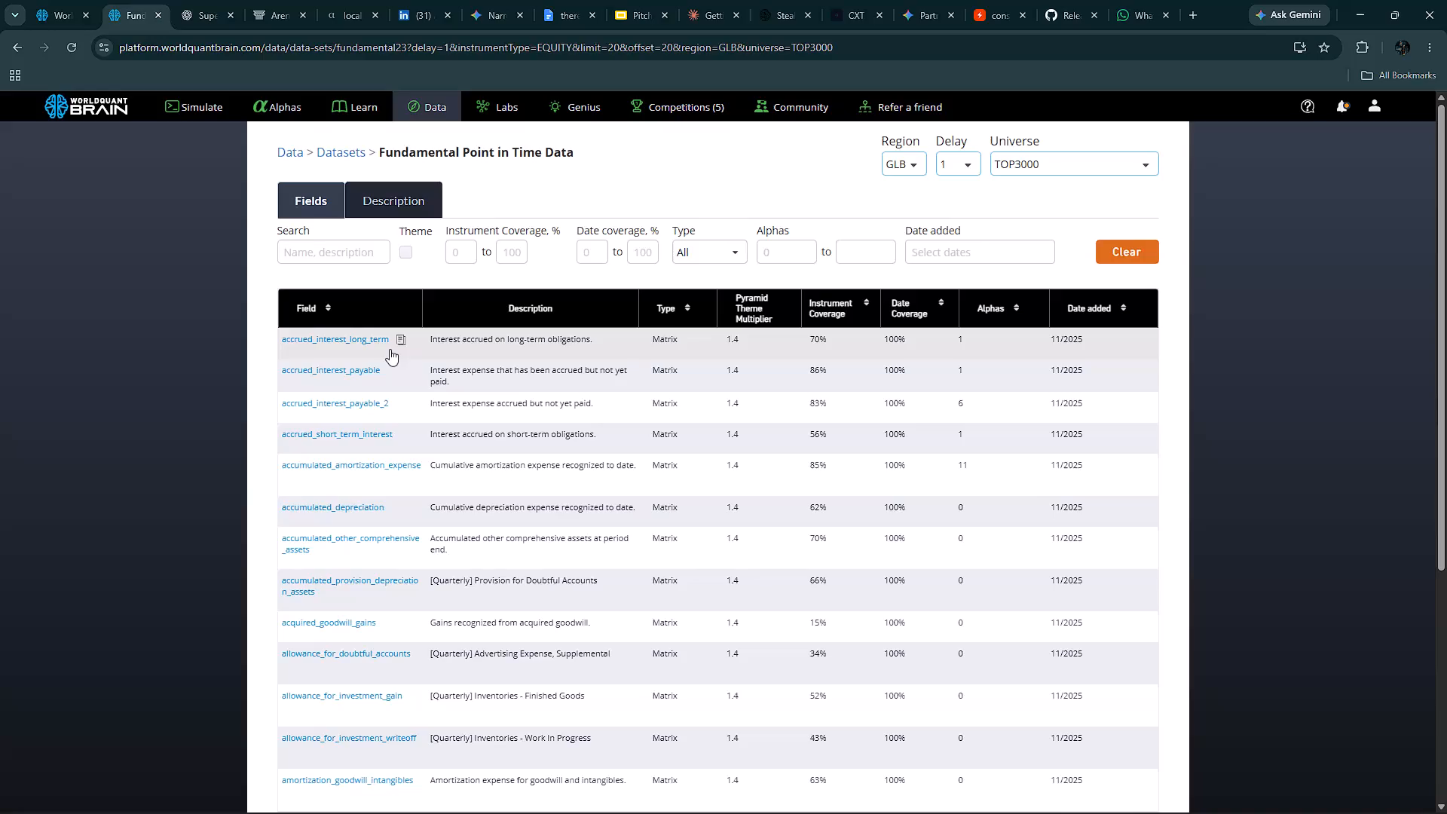
left_click(394, 341)
left_click(54, 18)
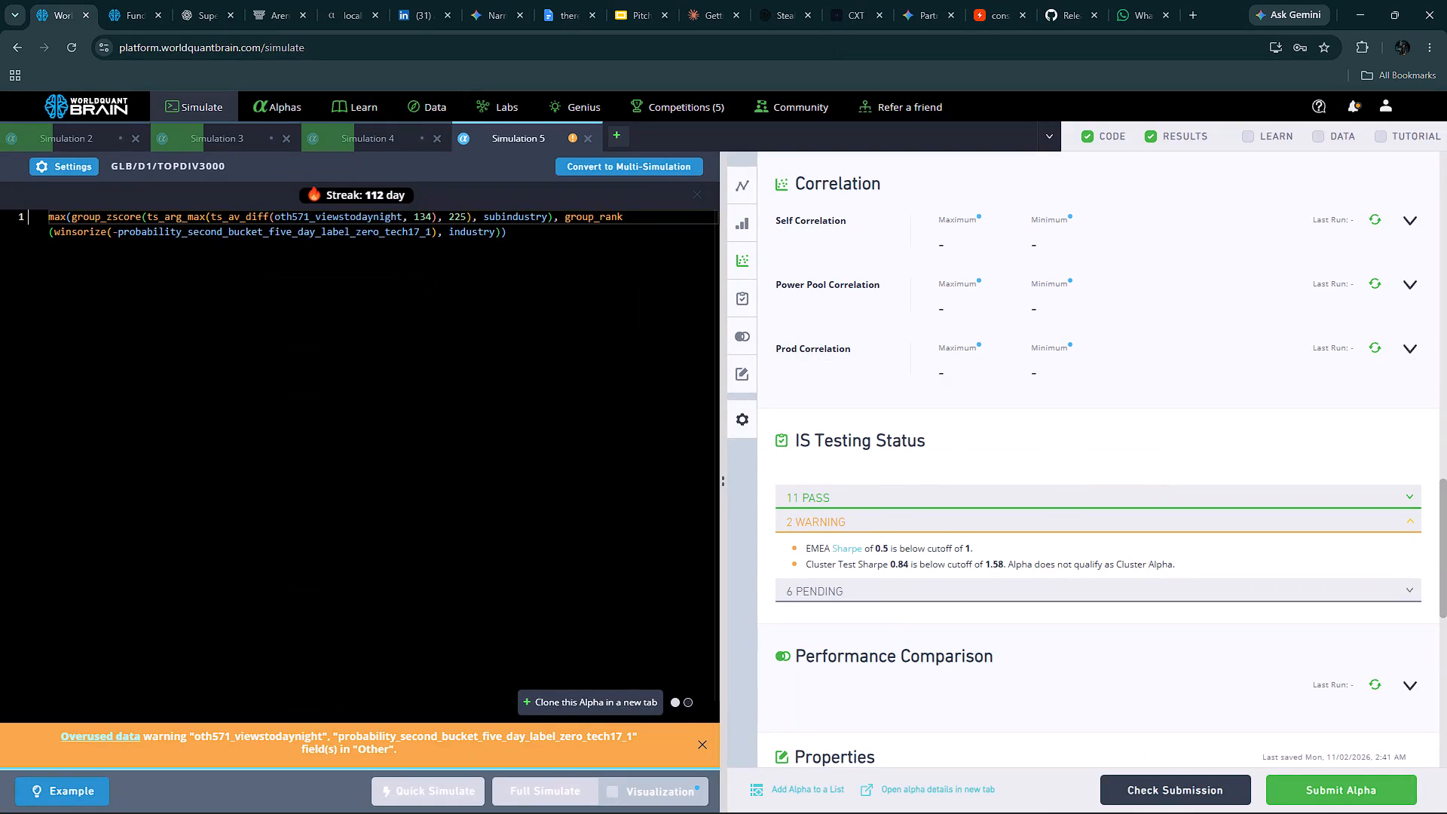
double_click(308, 214)
key("ctrl+v")
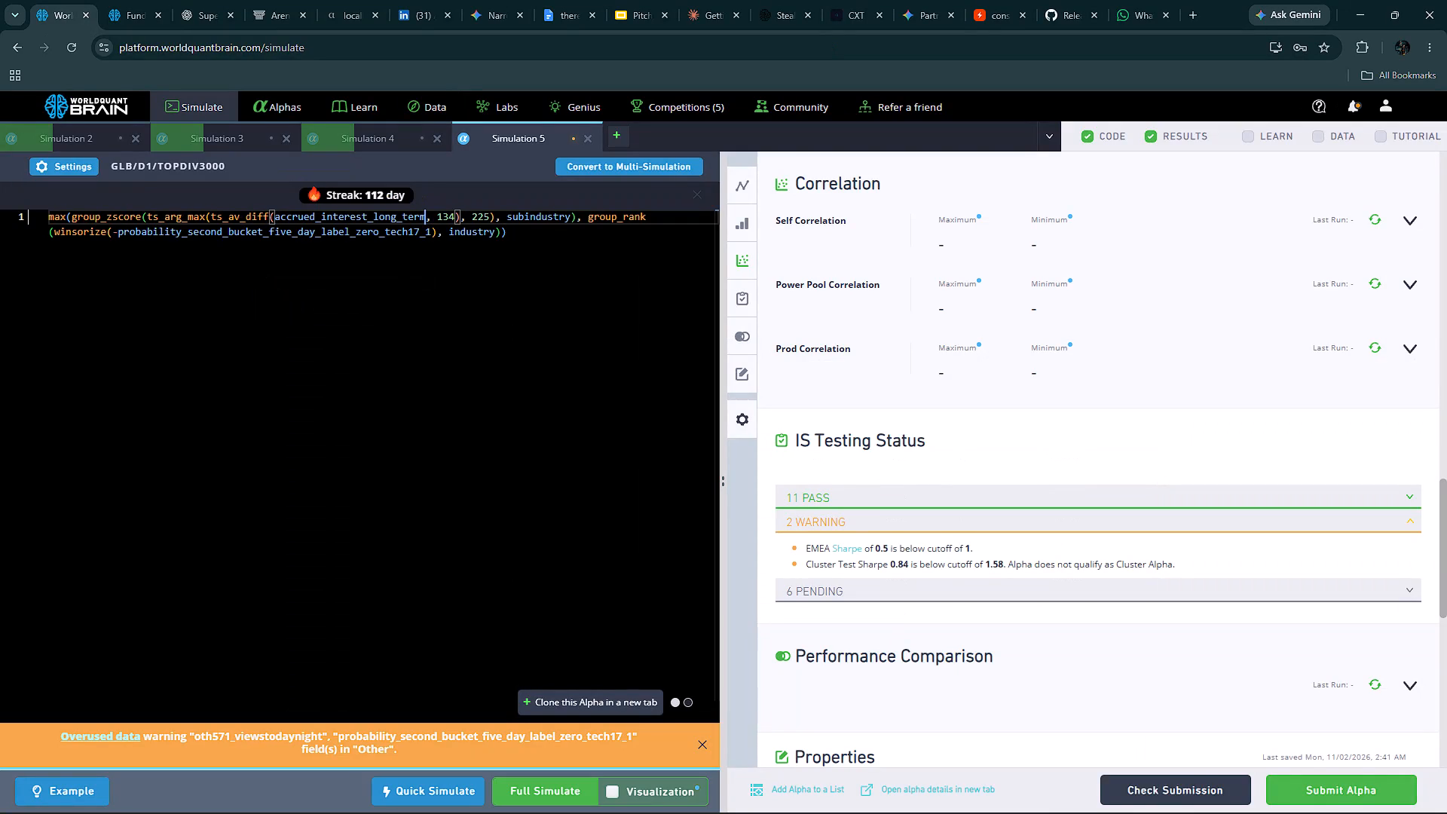
left_click(554, 788)
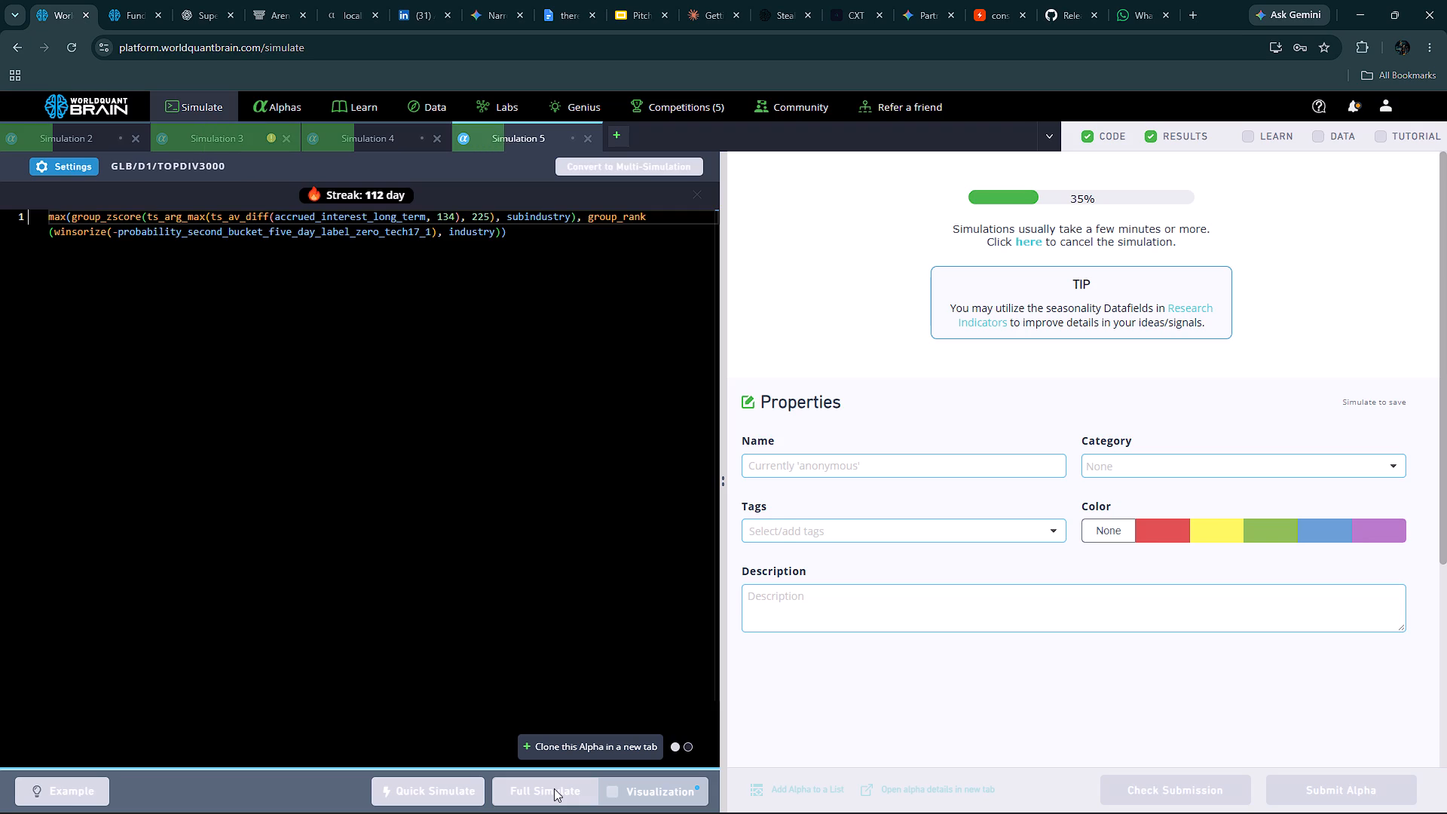
Show Simulation 3's results with the test period revealed and check its Prod Correlation.
left_click(204, 139)
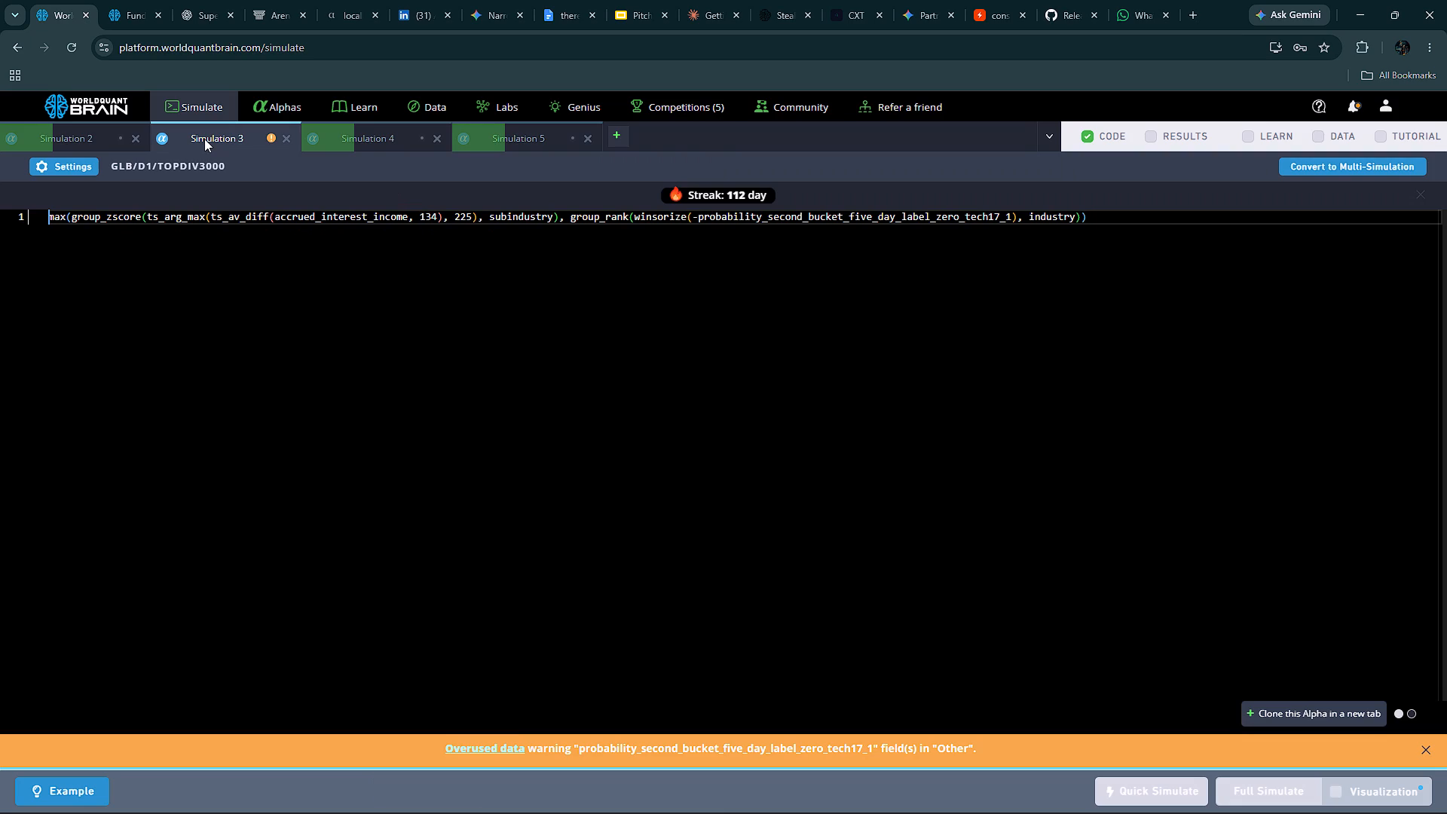
left_click(1150, 139)
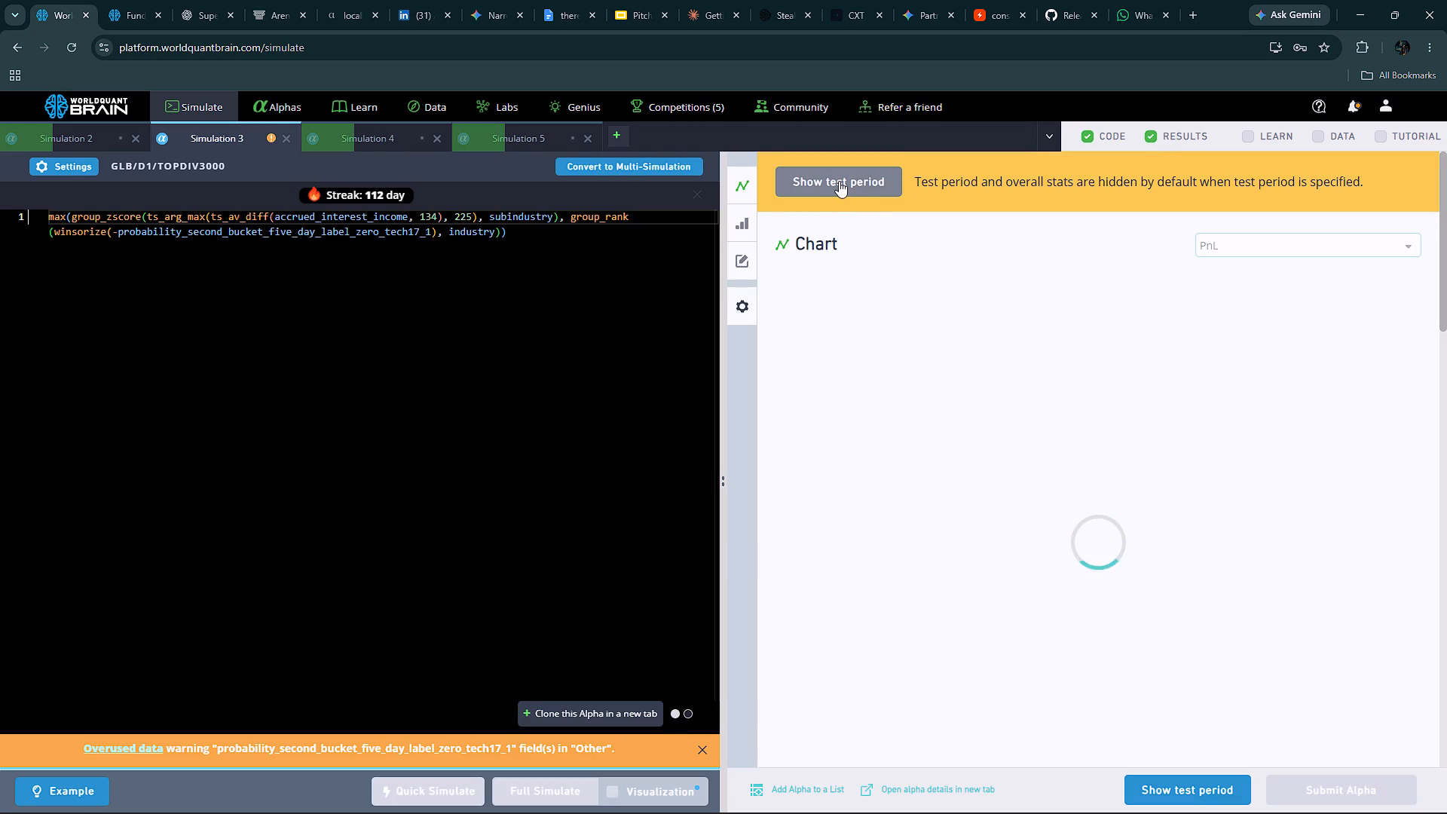
left_click(839, 181)
left_click(749, 259)
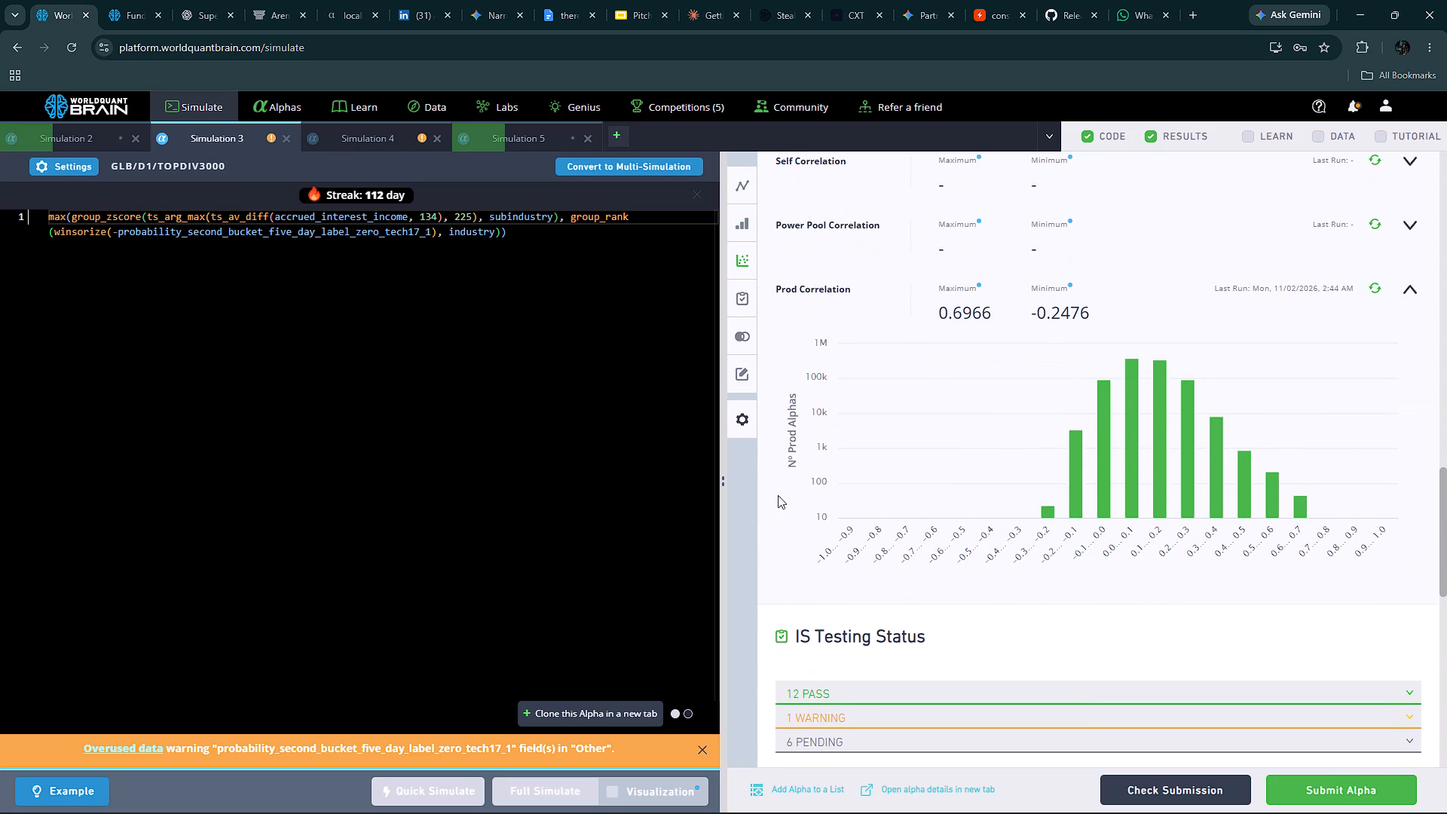
Reveal Simulation 4's test period and examine its IS testing warnings.
left_click(353, 143)
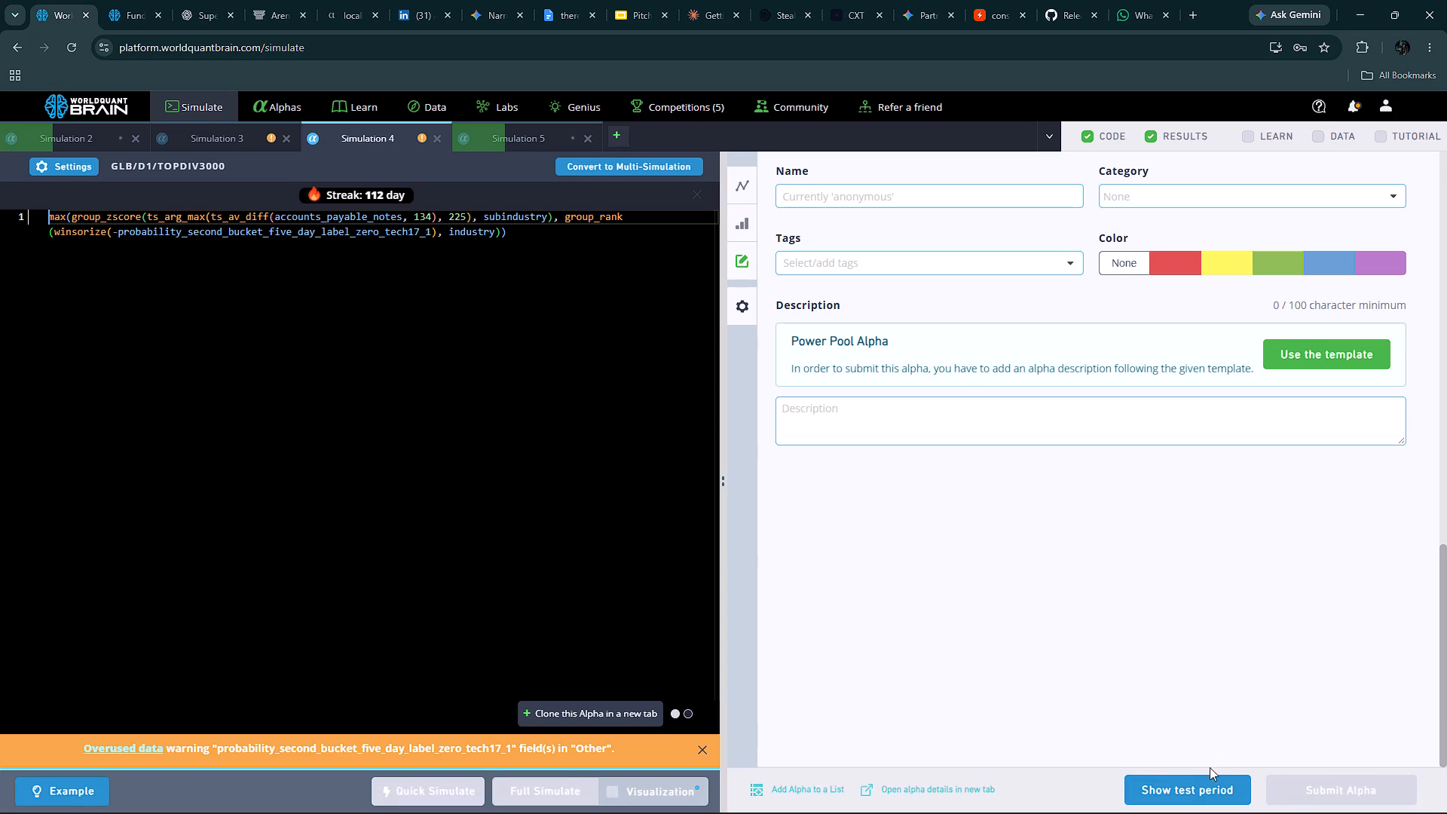
left_click(1194, 792)
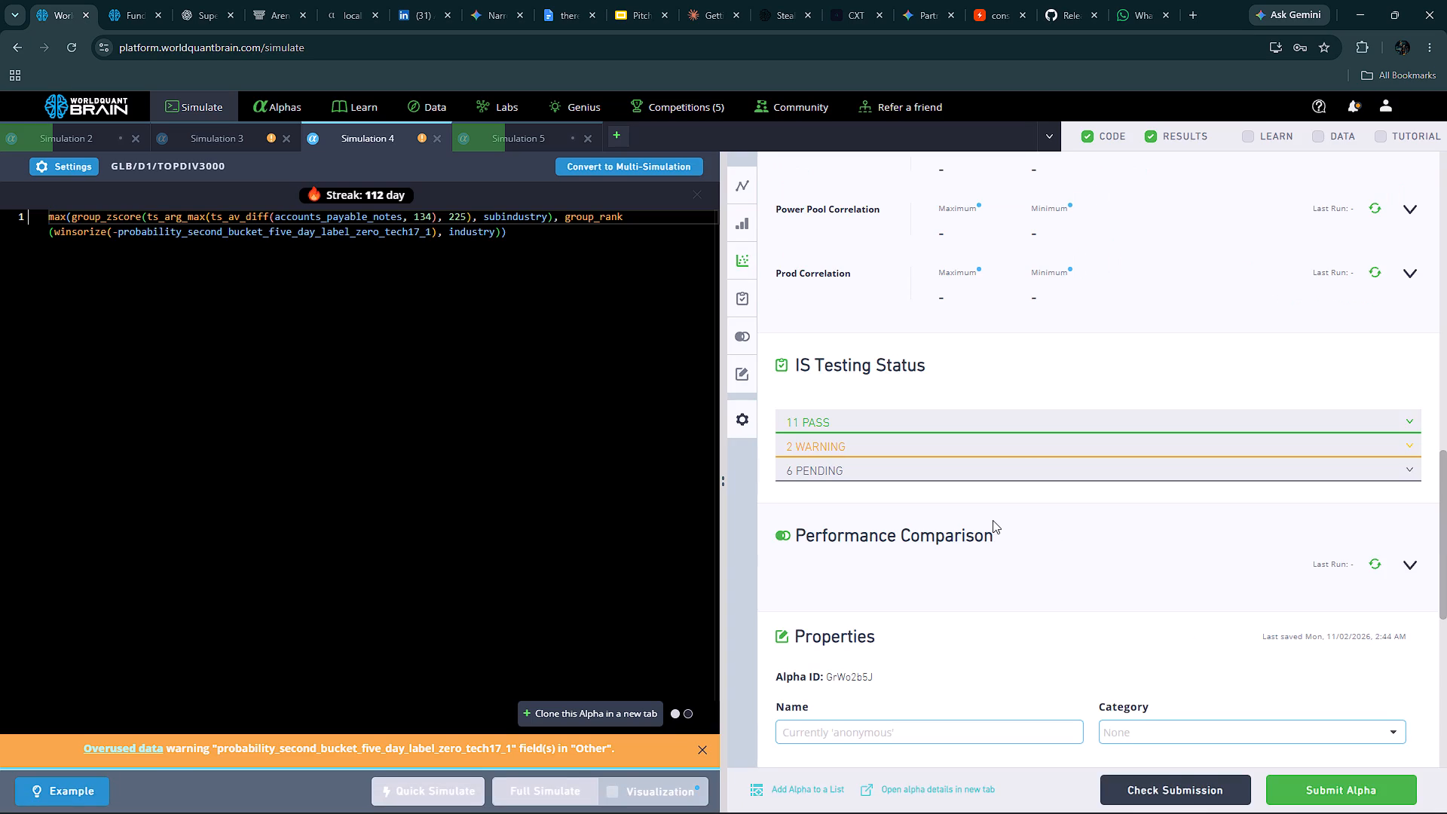
left_click(942, 446)
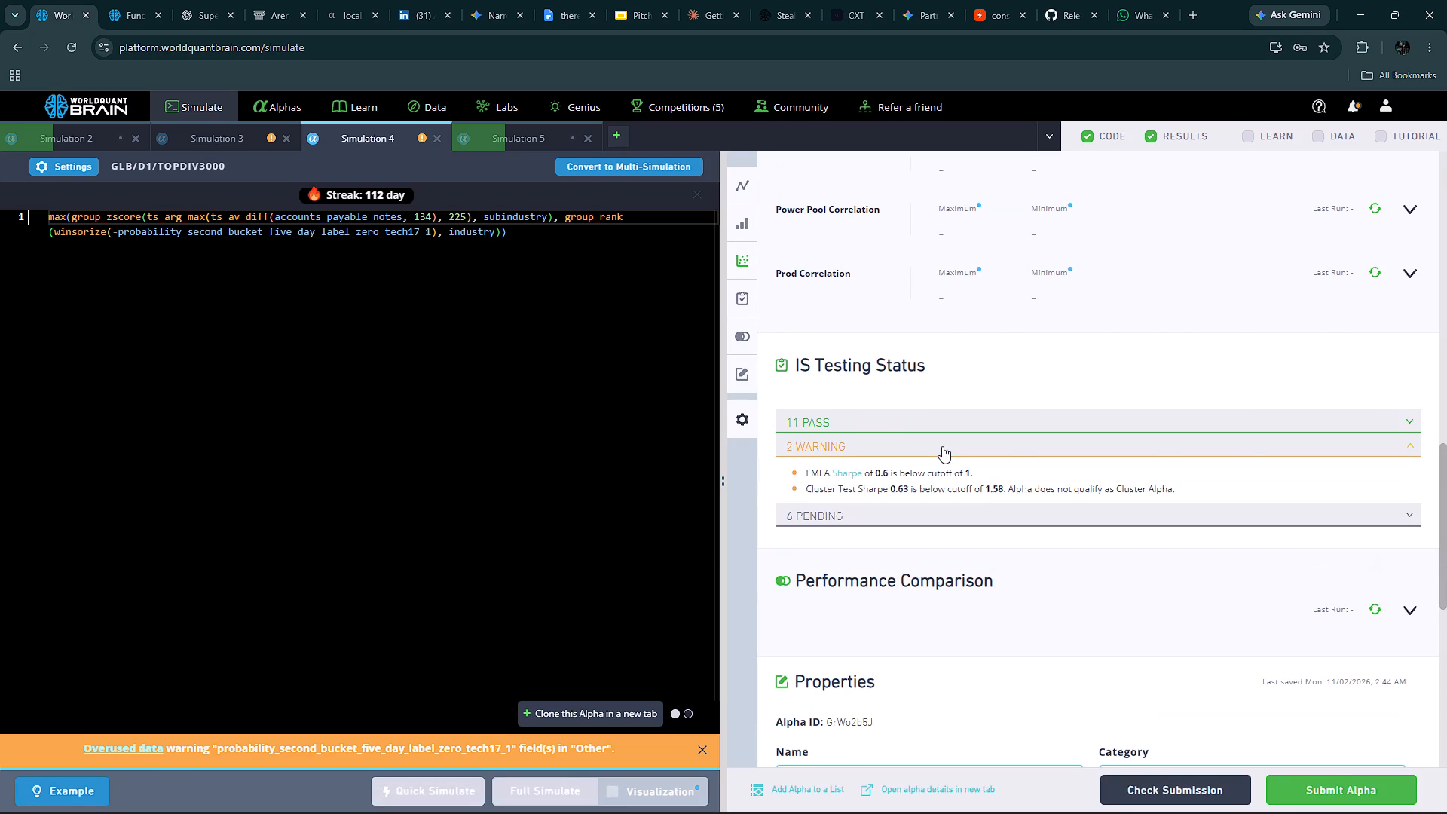
scroll(942, 446, "down", 3)
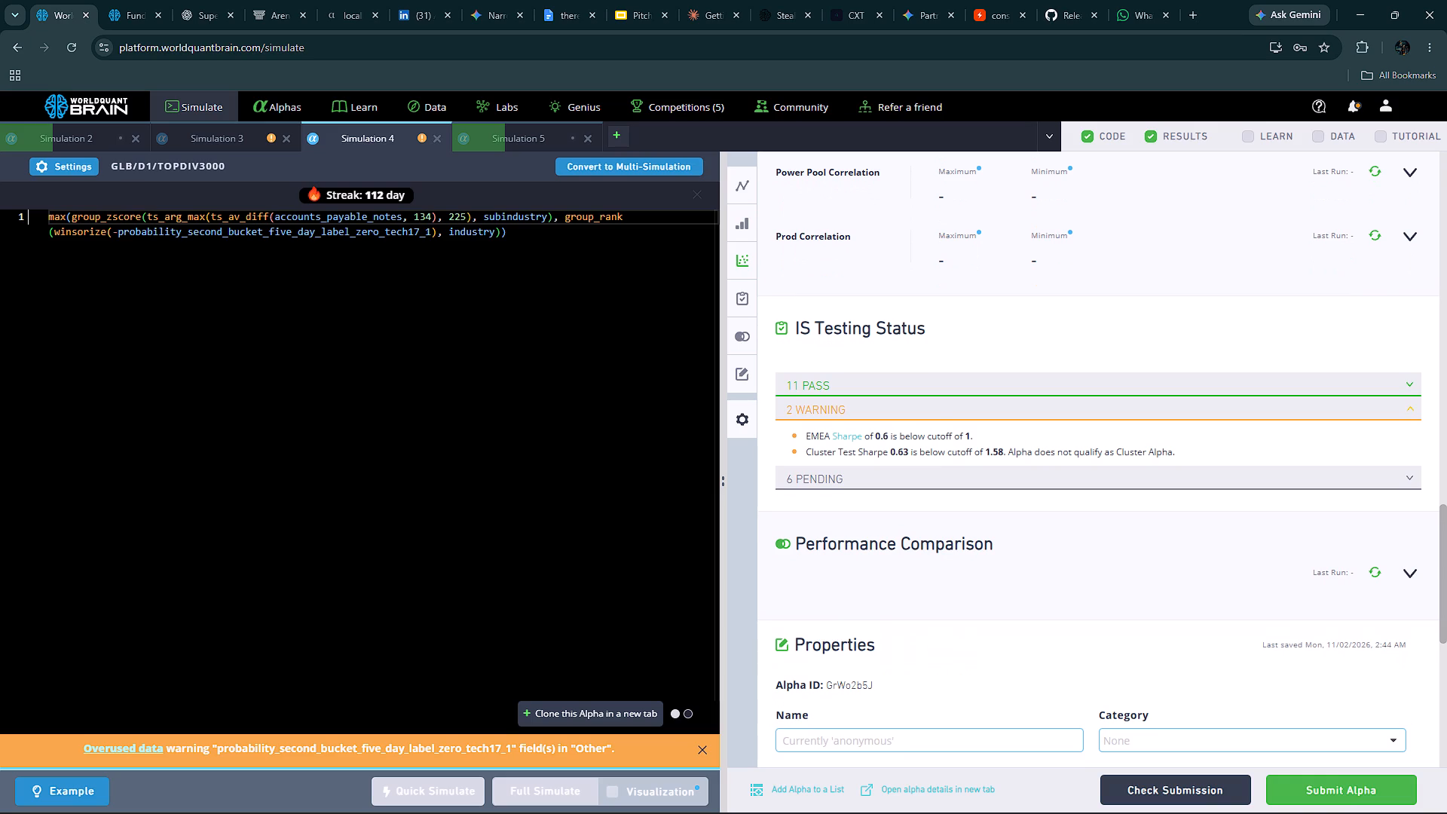
Replace accounts_payable_notes in Simulation 4 with accumulated_amortization_expense copied from the dataset's field list, and run a full simulation.
left_click(125, 0)
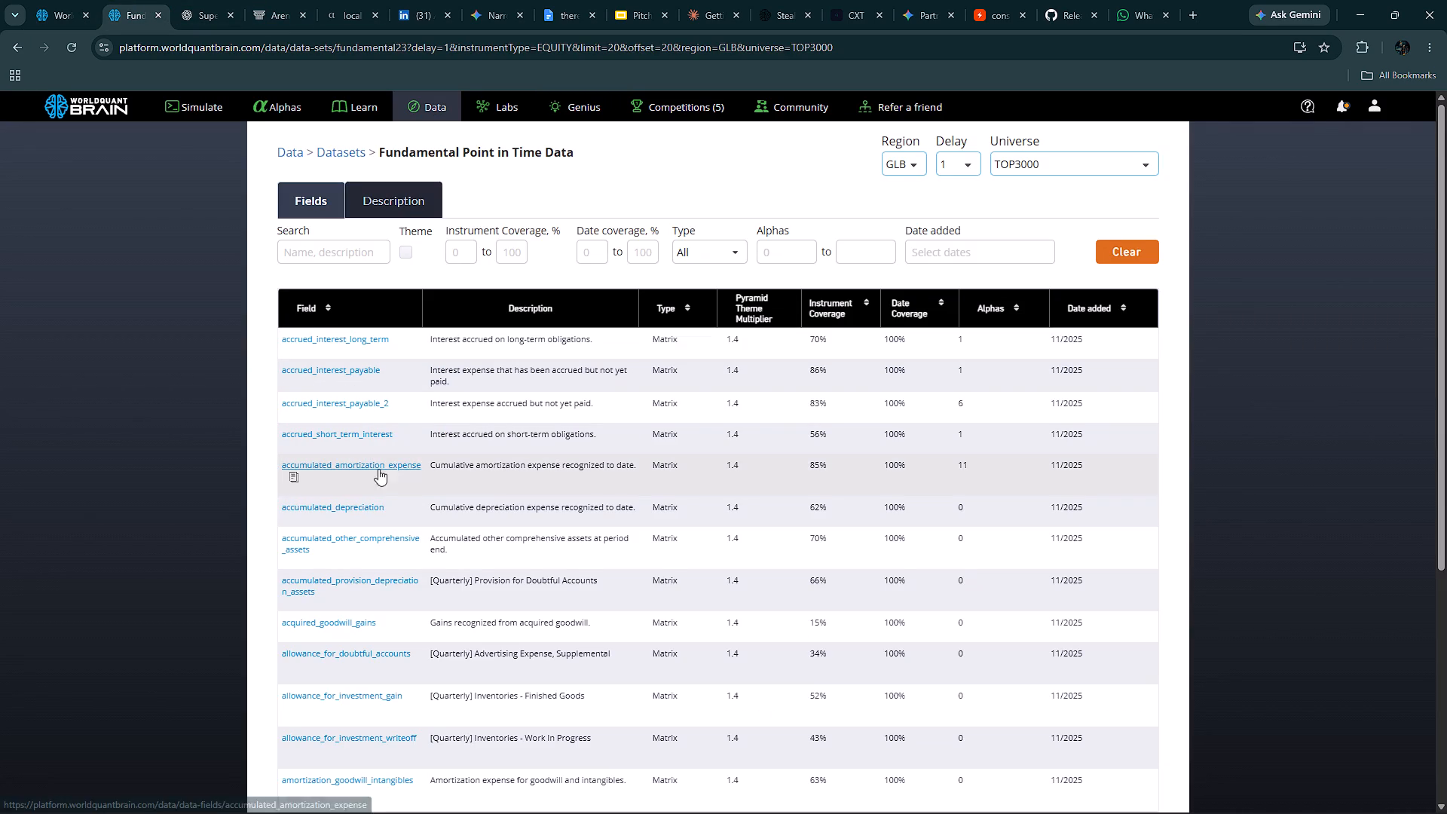
left_click(295, 475)
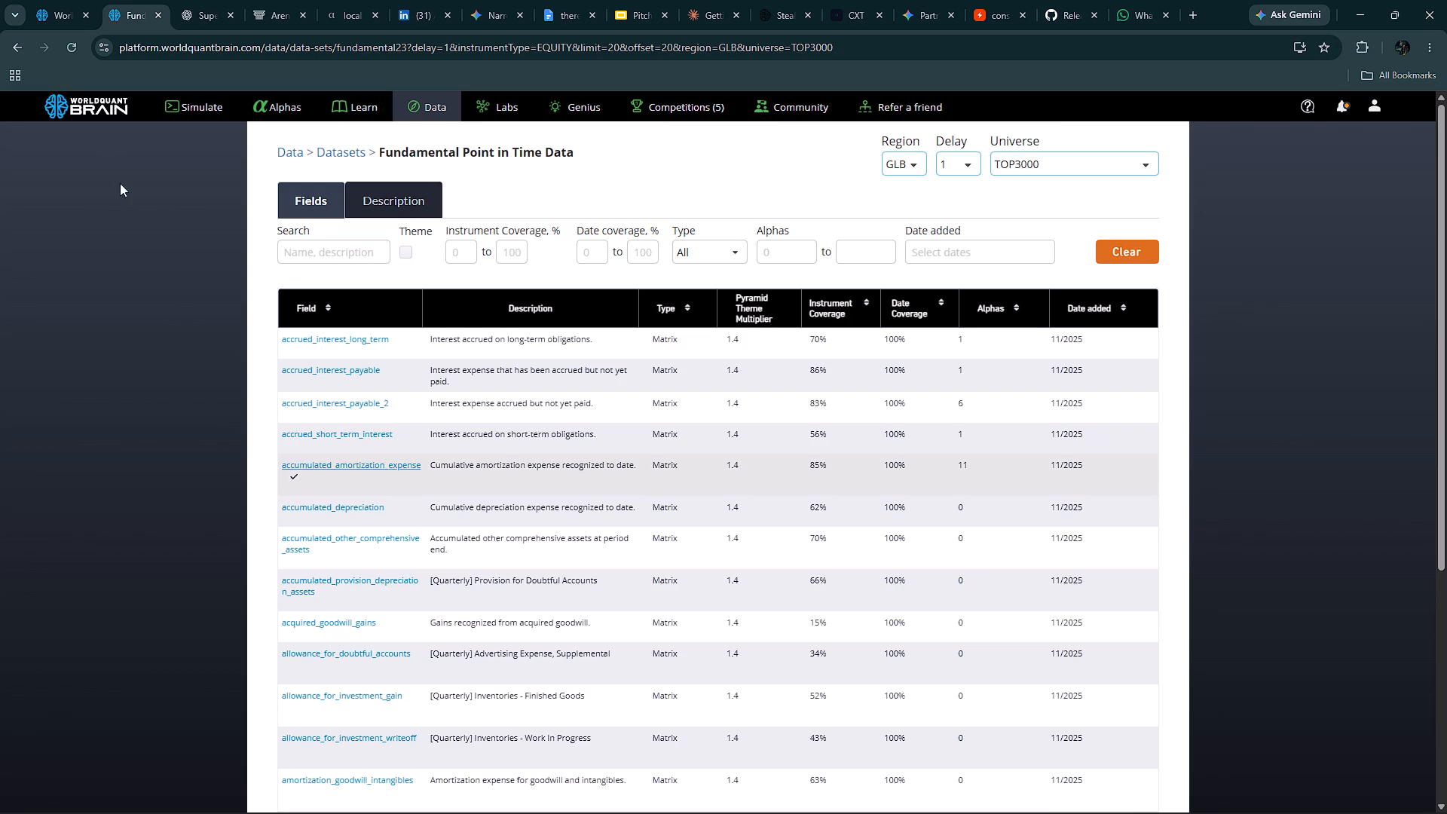
left_click(52, 17)
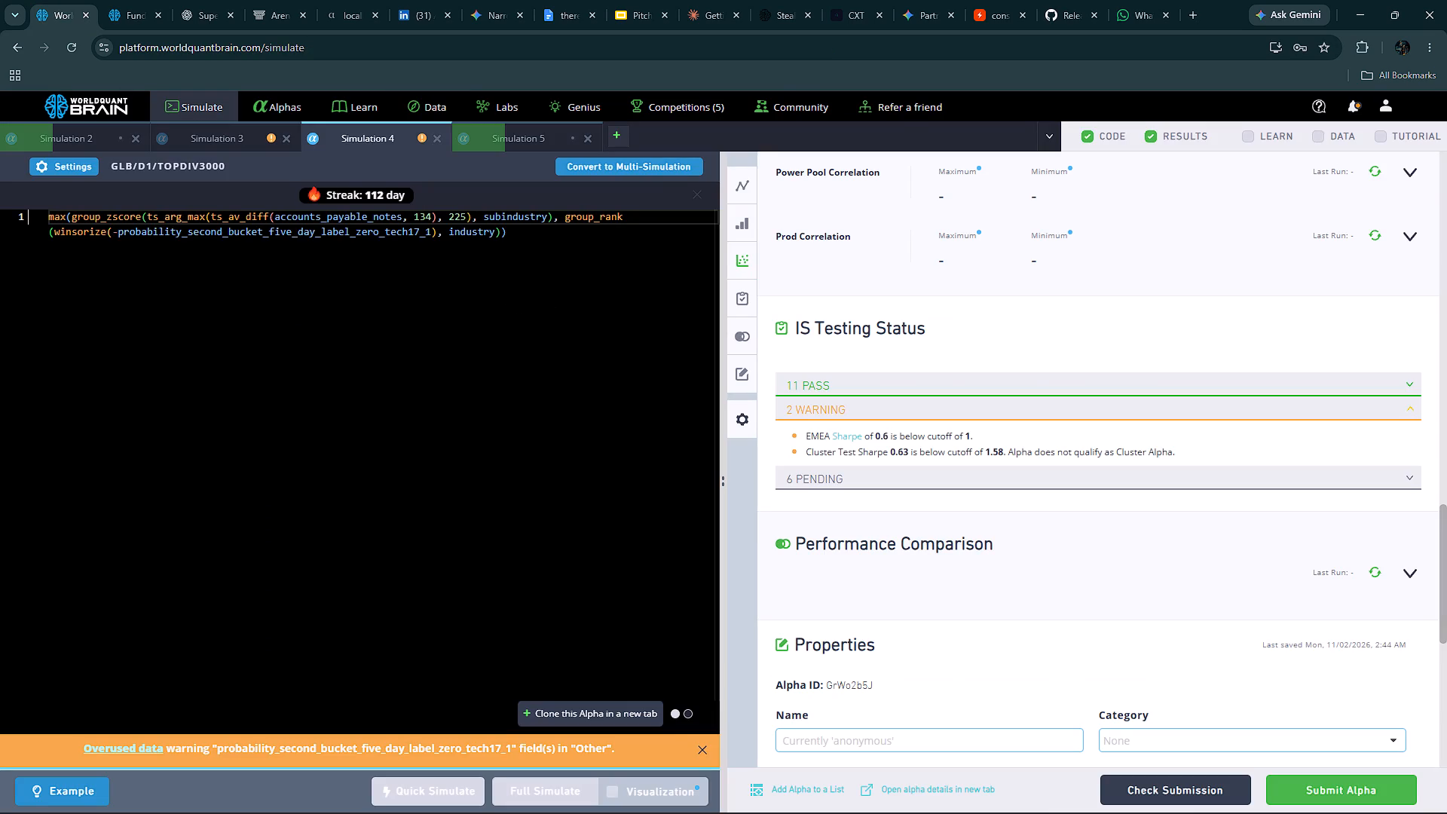
double_click(303, 217)
key("ctrl+v")
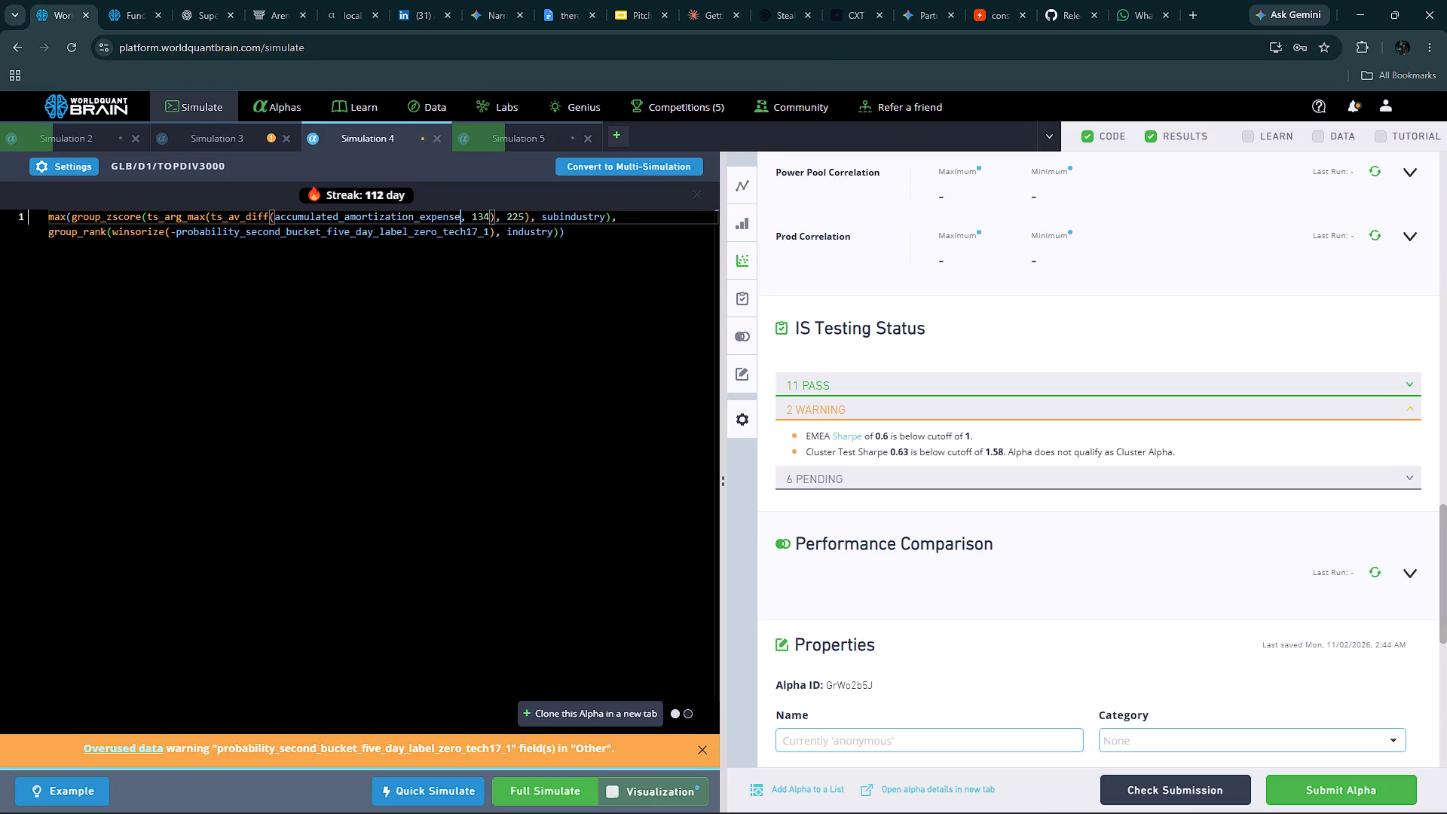
left_click(531, 788)
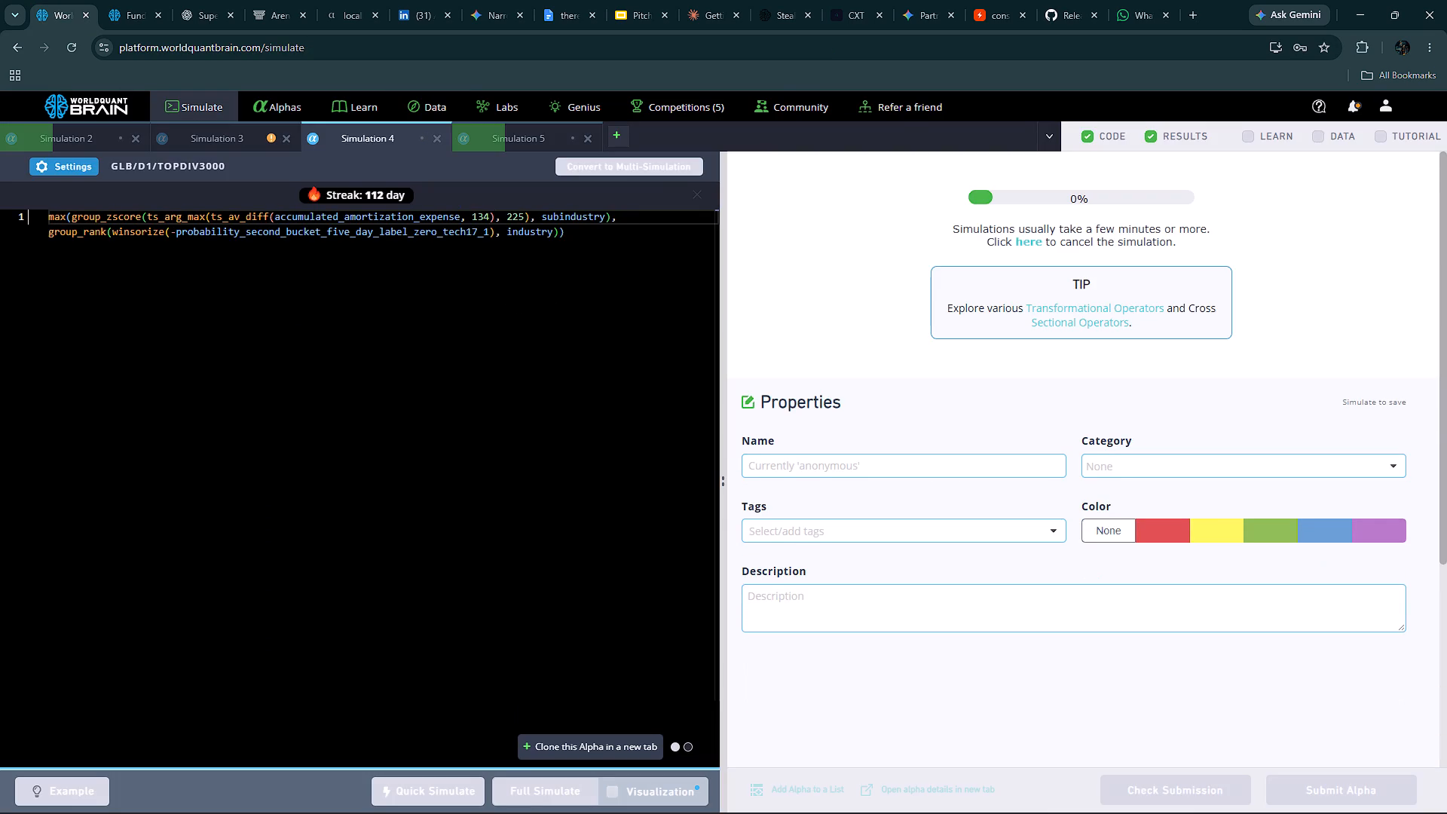
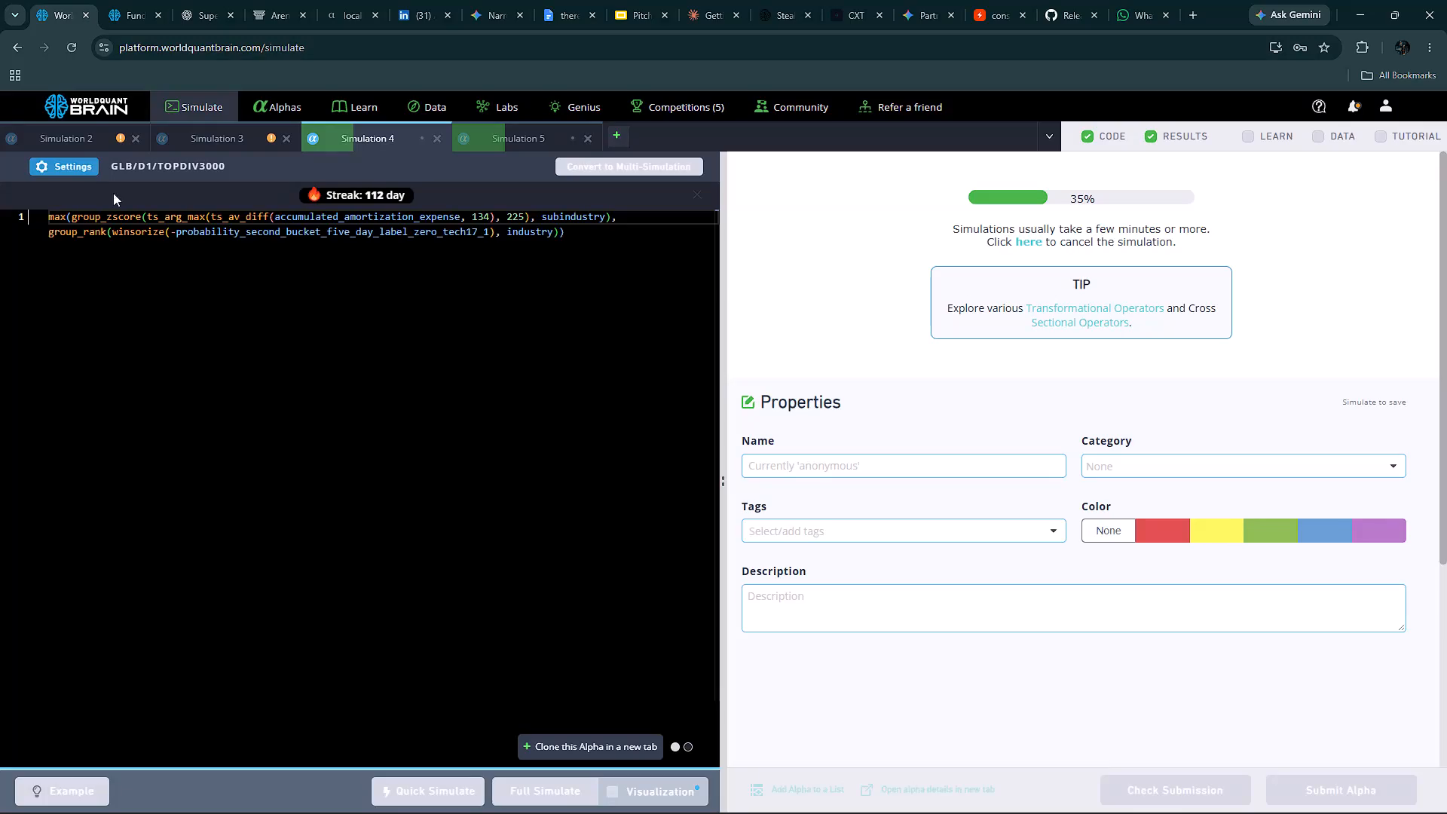
Reveal Simulation 2's test period and check its Prod Correlation.
left_click(71, 142)
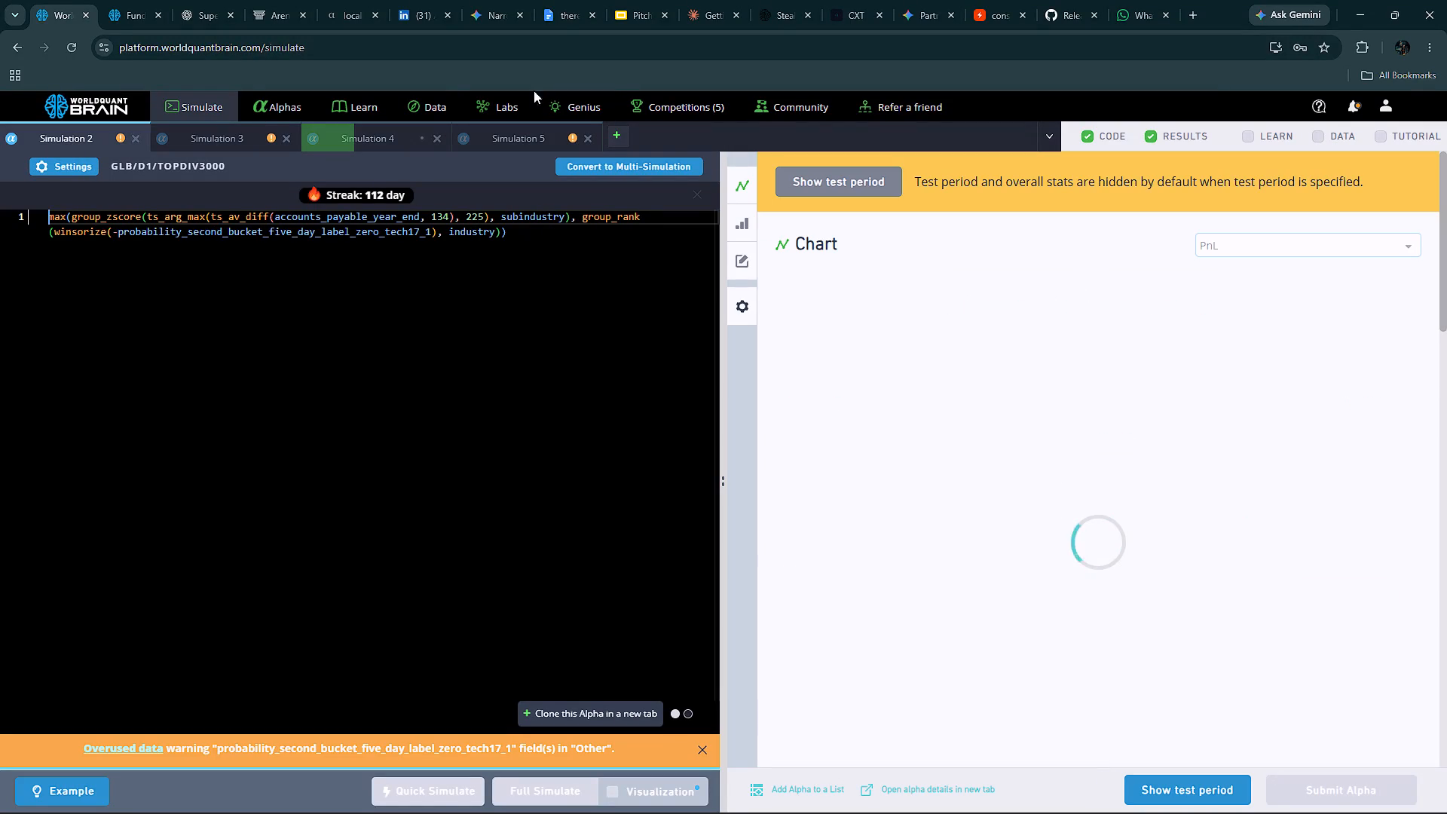
left_click(811, 173)
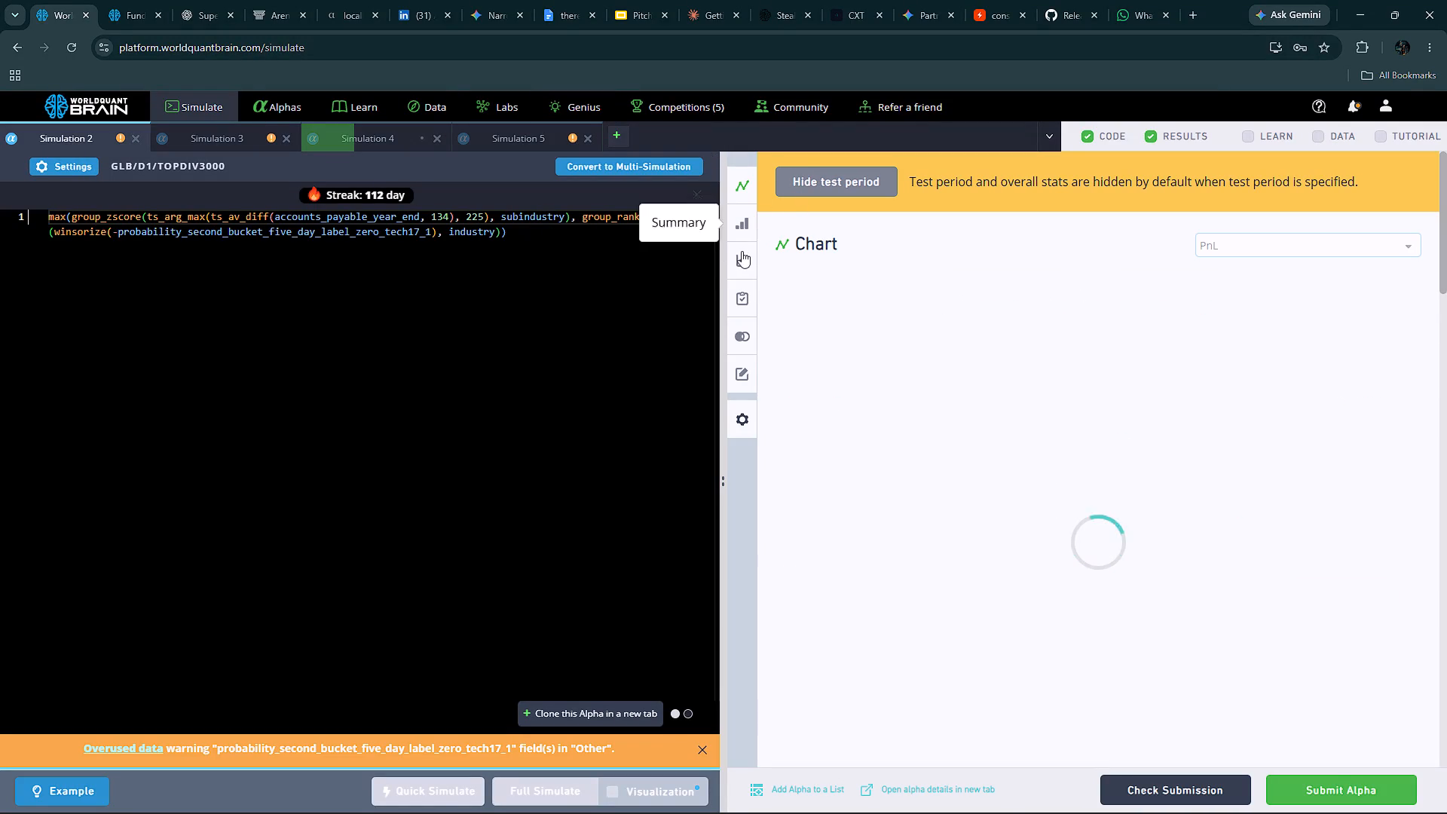
left_click(740, 252)
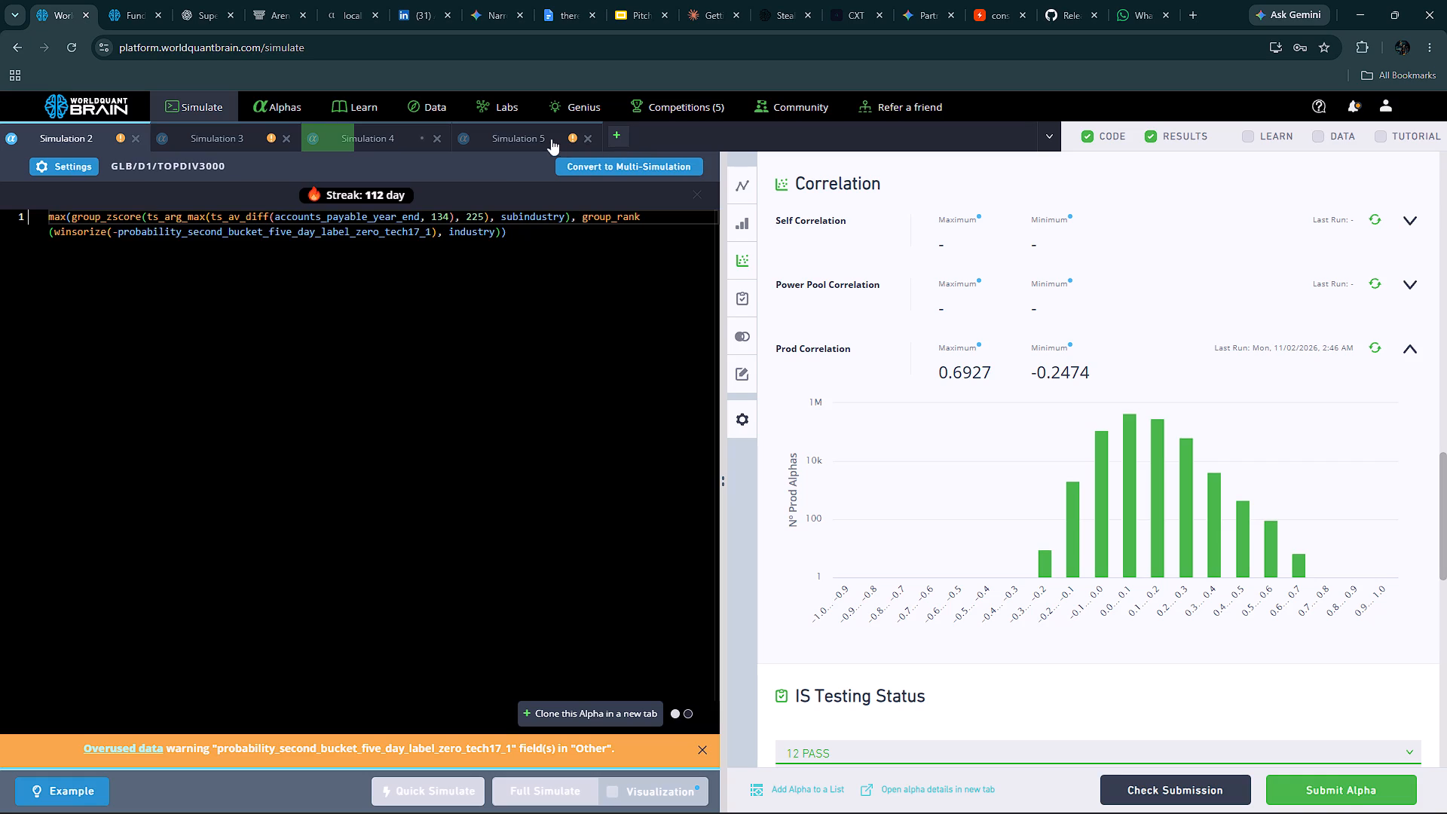
Reveal Simulation 5's test period and examine its IS testing warnings.
left_click(525, 137)
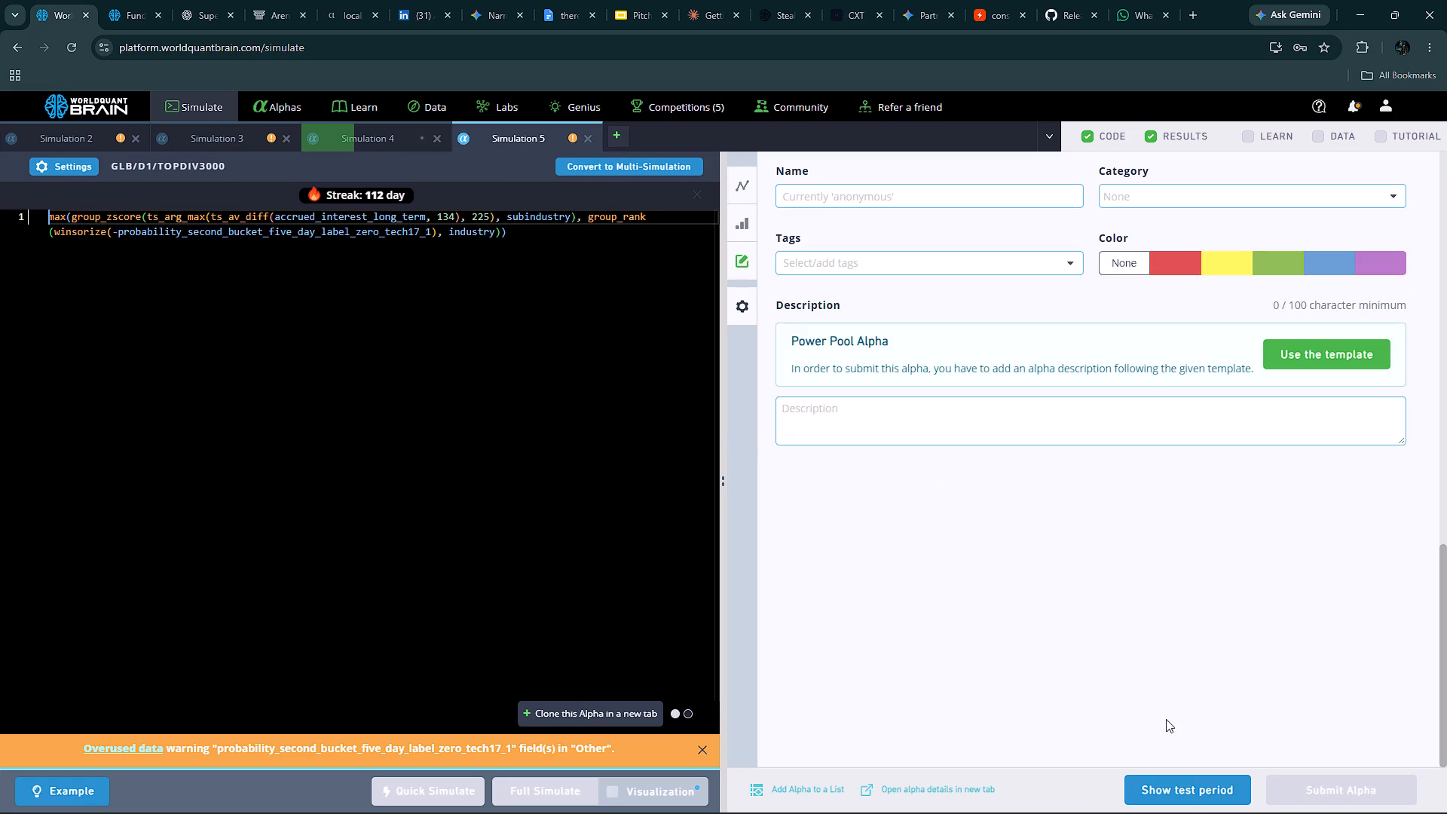
left_click(1163, 777)
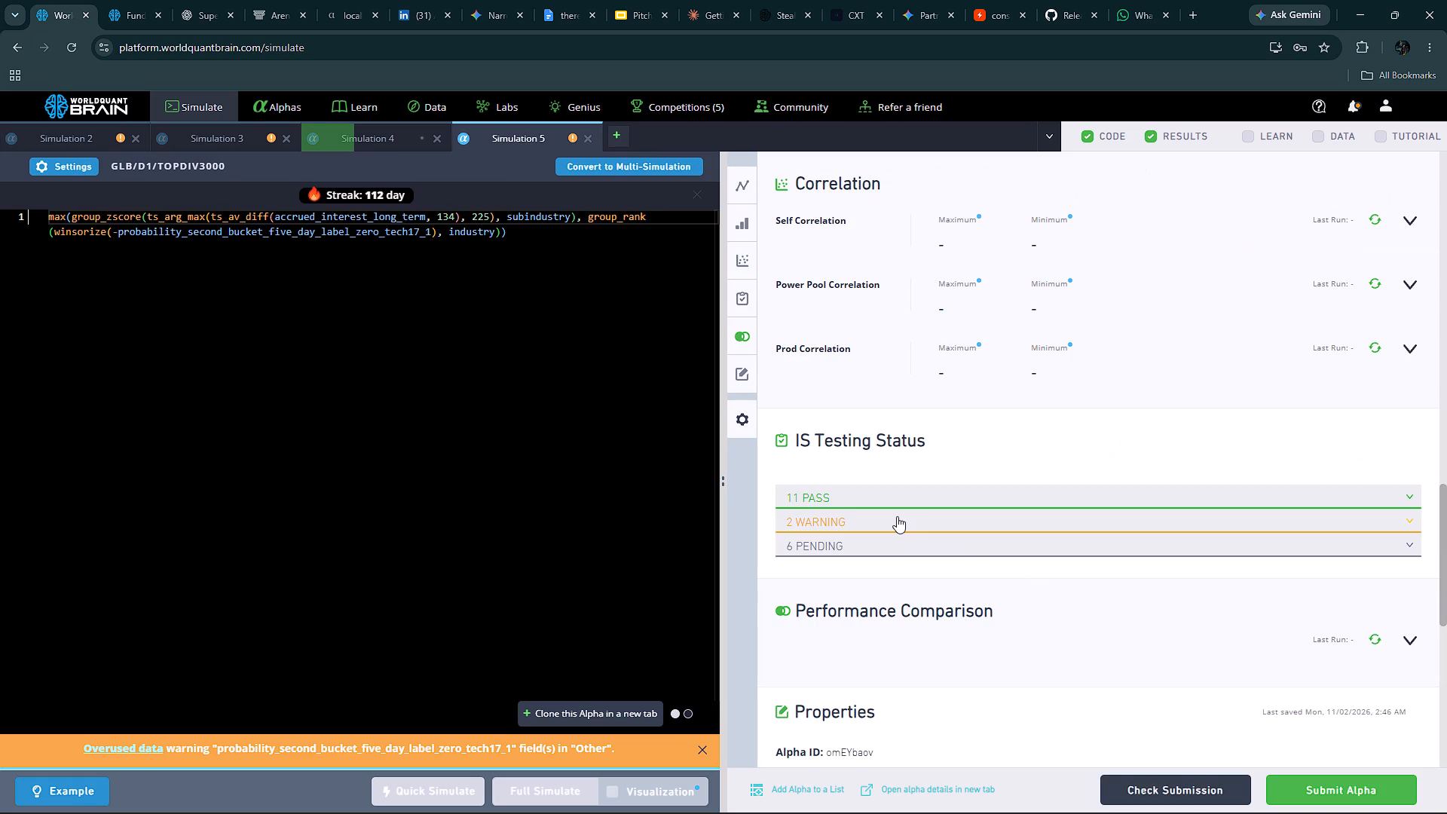
left_click(897, 516)
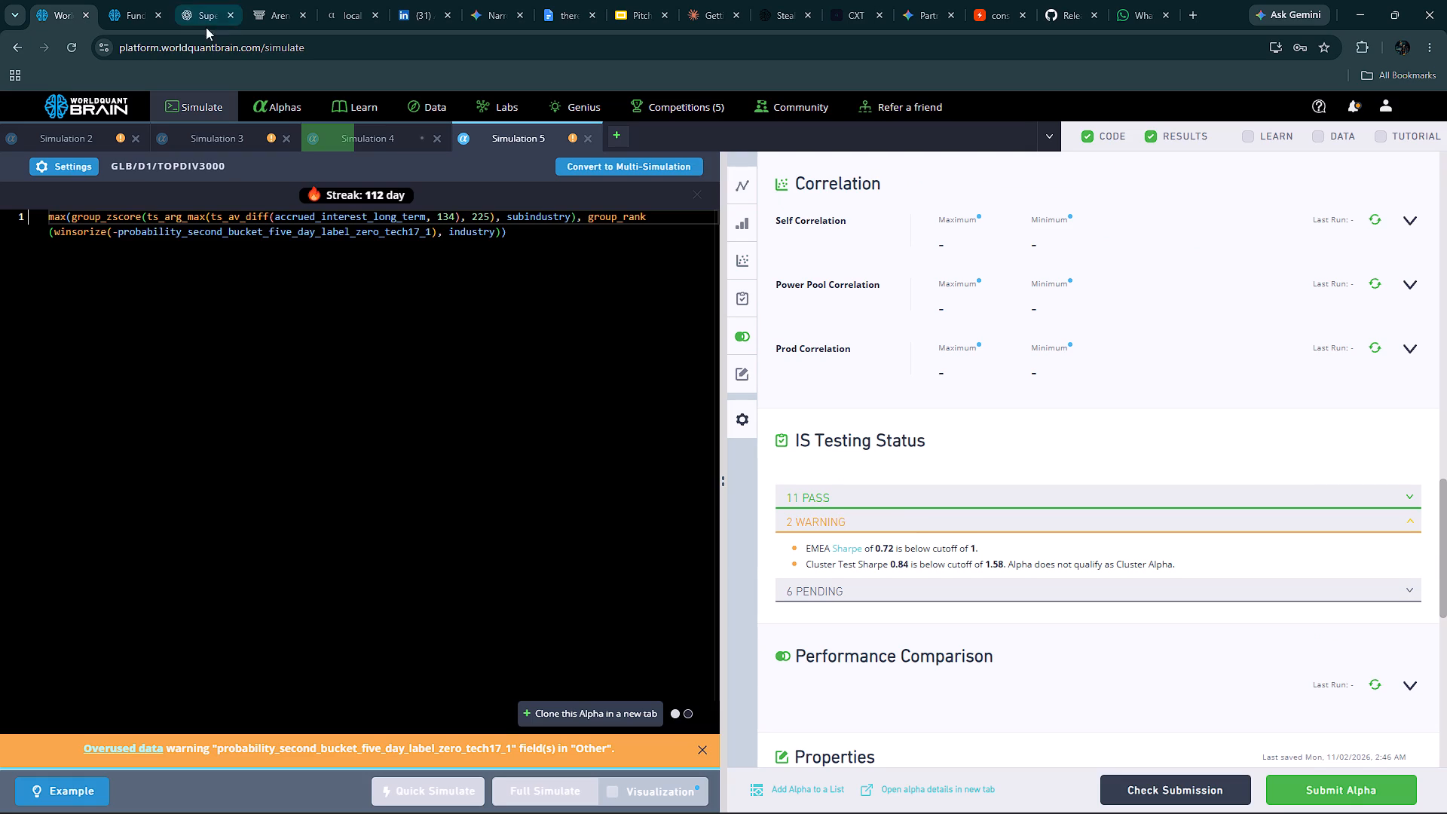
Replace accrued_interest_long_term in Simulation 5 with annual_fiscal_month_number copied from the dataset's field list, and run a full simulation.
left_click(132, 0)
scroll(439, 502, "down", 4)
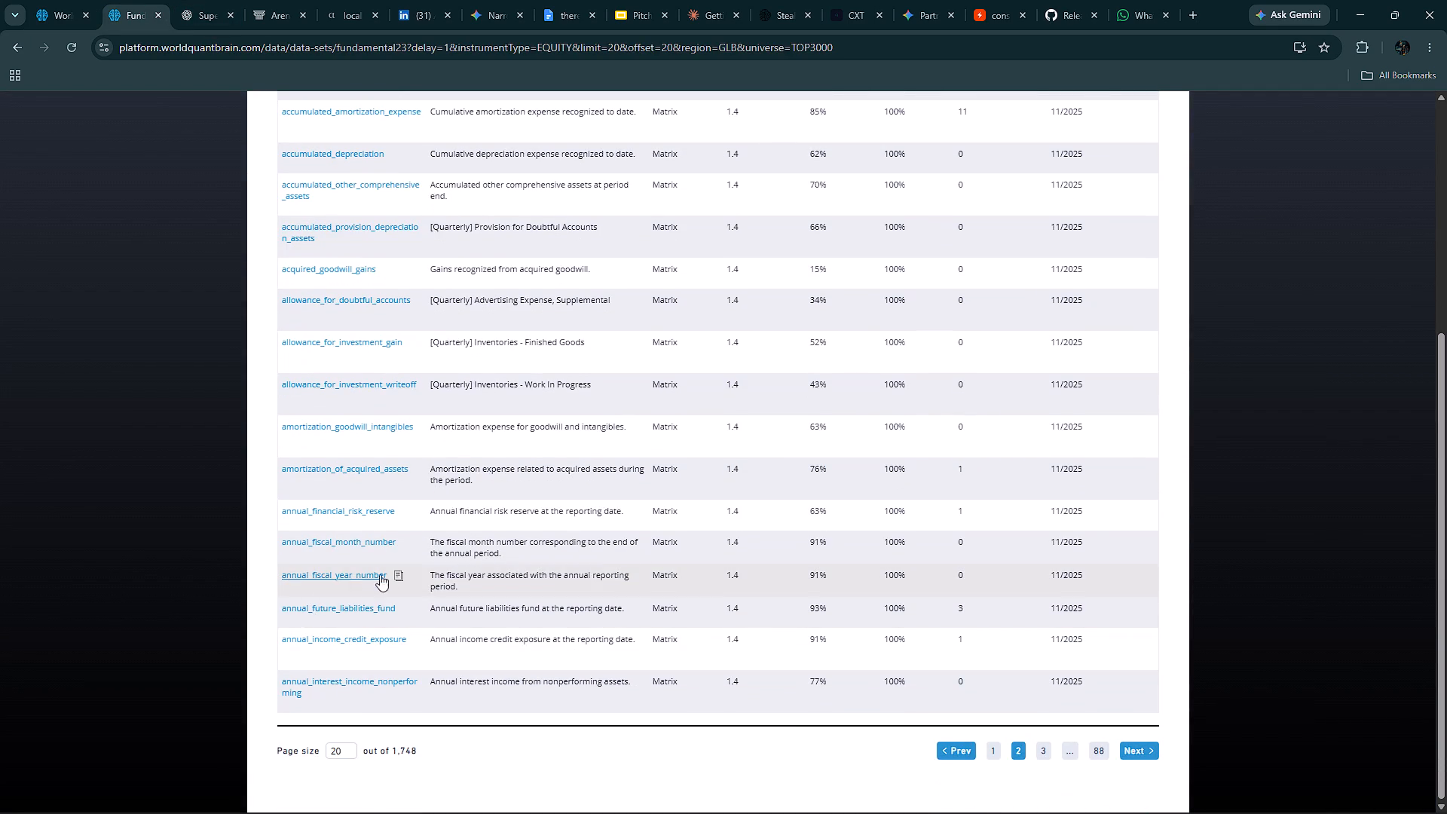
left_click(405, 544)
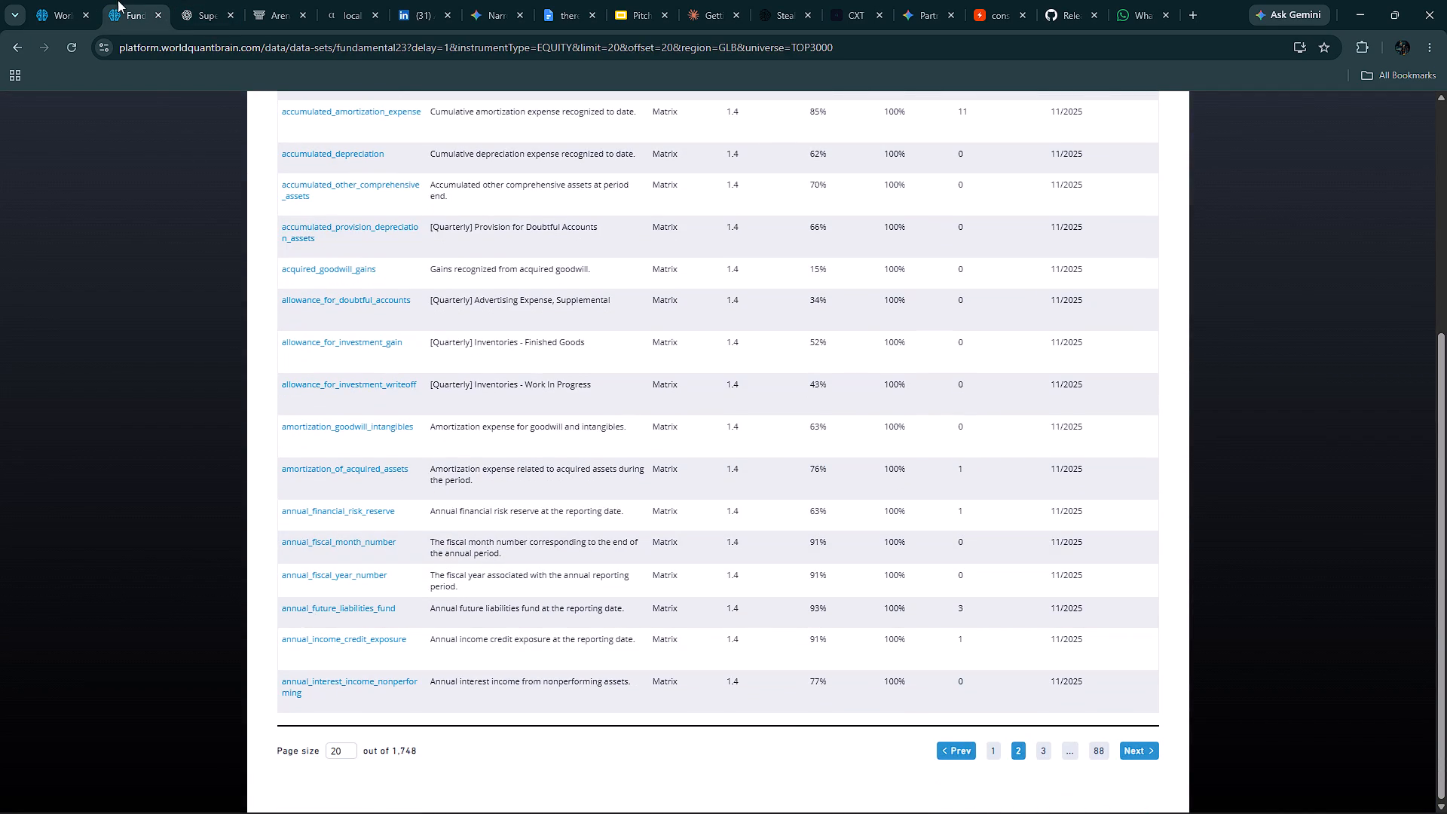
left_click(54, 0)
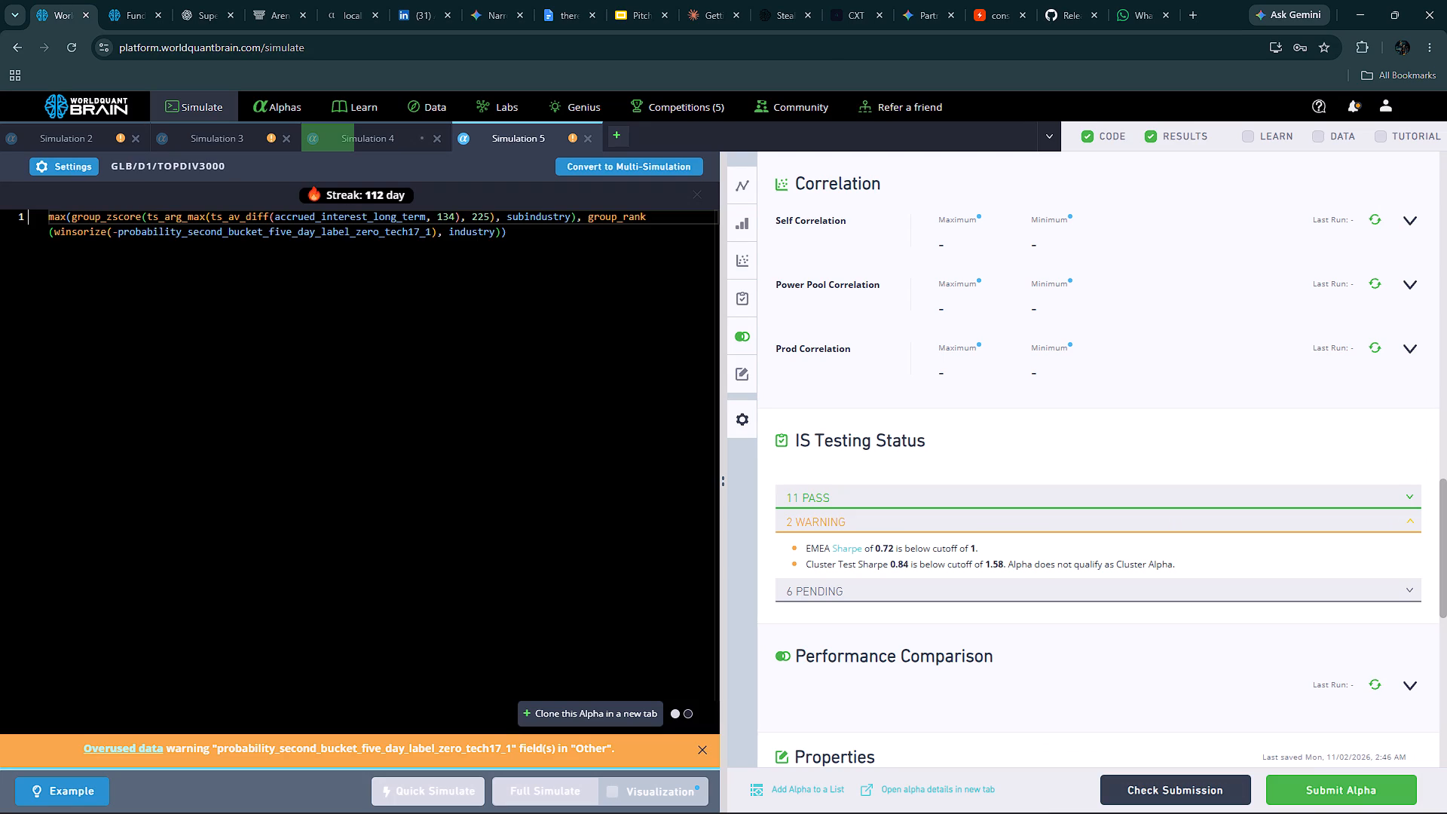
double_click(324, 214)
key("ctrl+v")
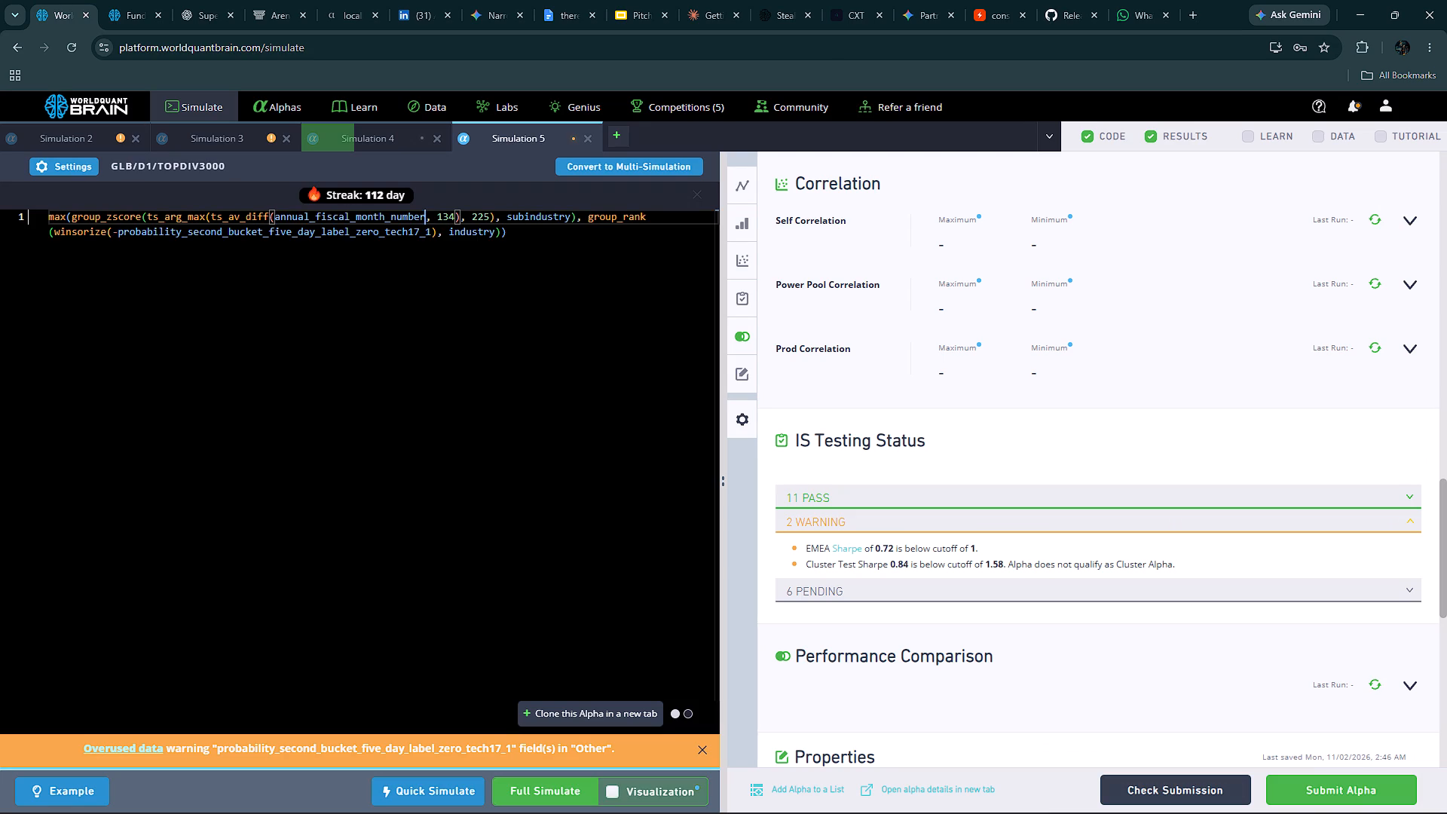
left_click(542, 788)
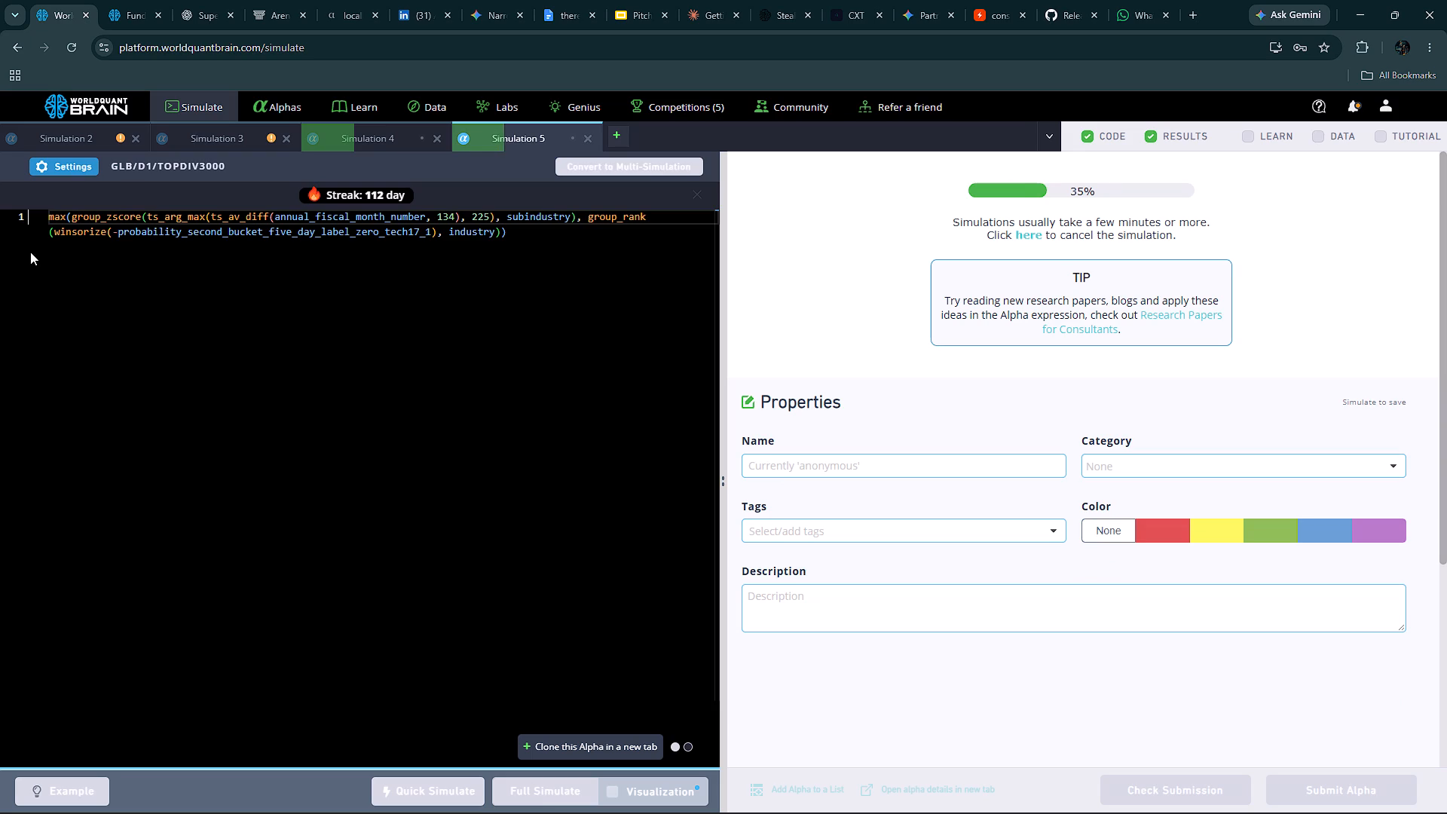
Review Simulation 2's PnL chart, yearly and regional IS summary for the test and IS periods, correlations and testing status.
left_click(57, 134)
scroll(932, 493, "down", 4)
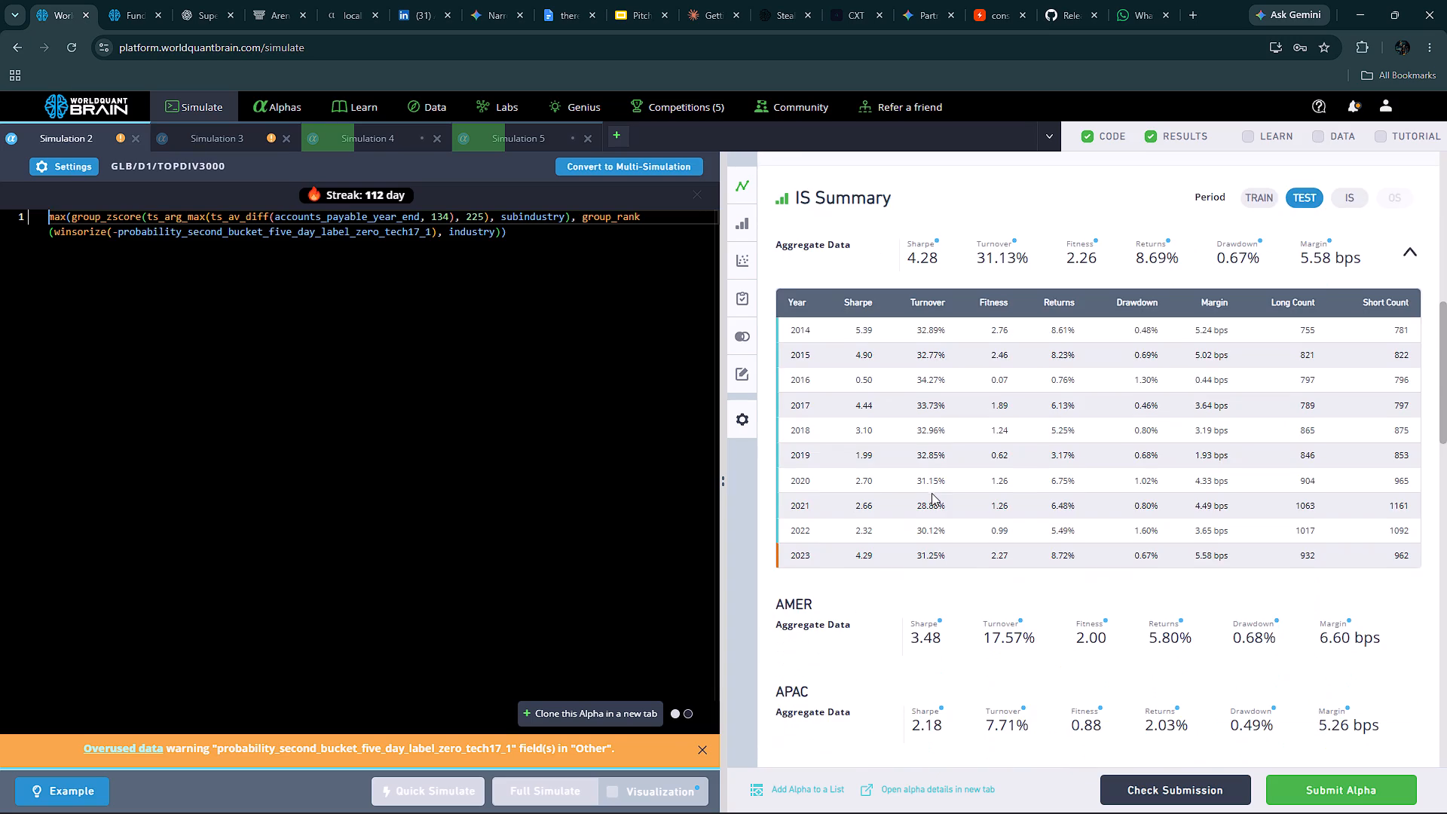
scroll(932, 493, "down", 7)
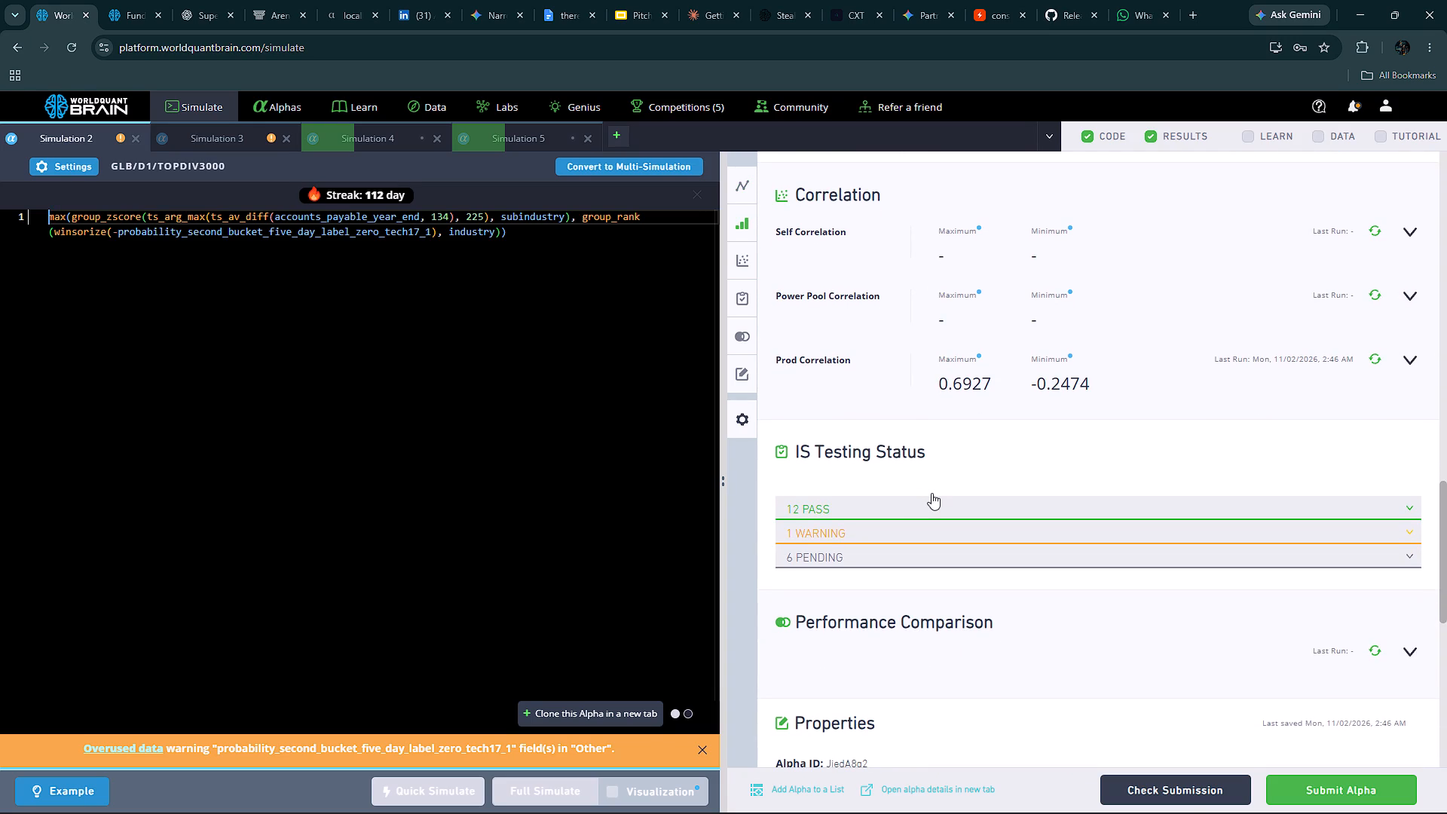
scroll(932, 493, "down", 2)
scroll(932, 493, "up", 6)
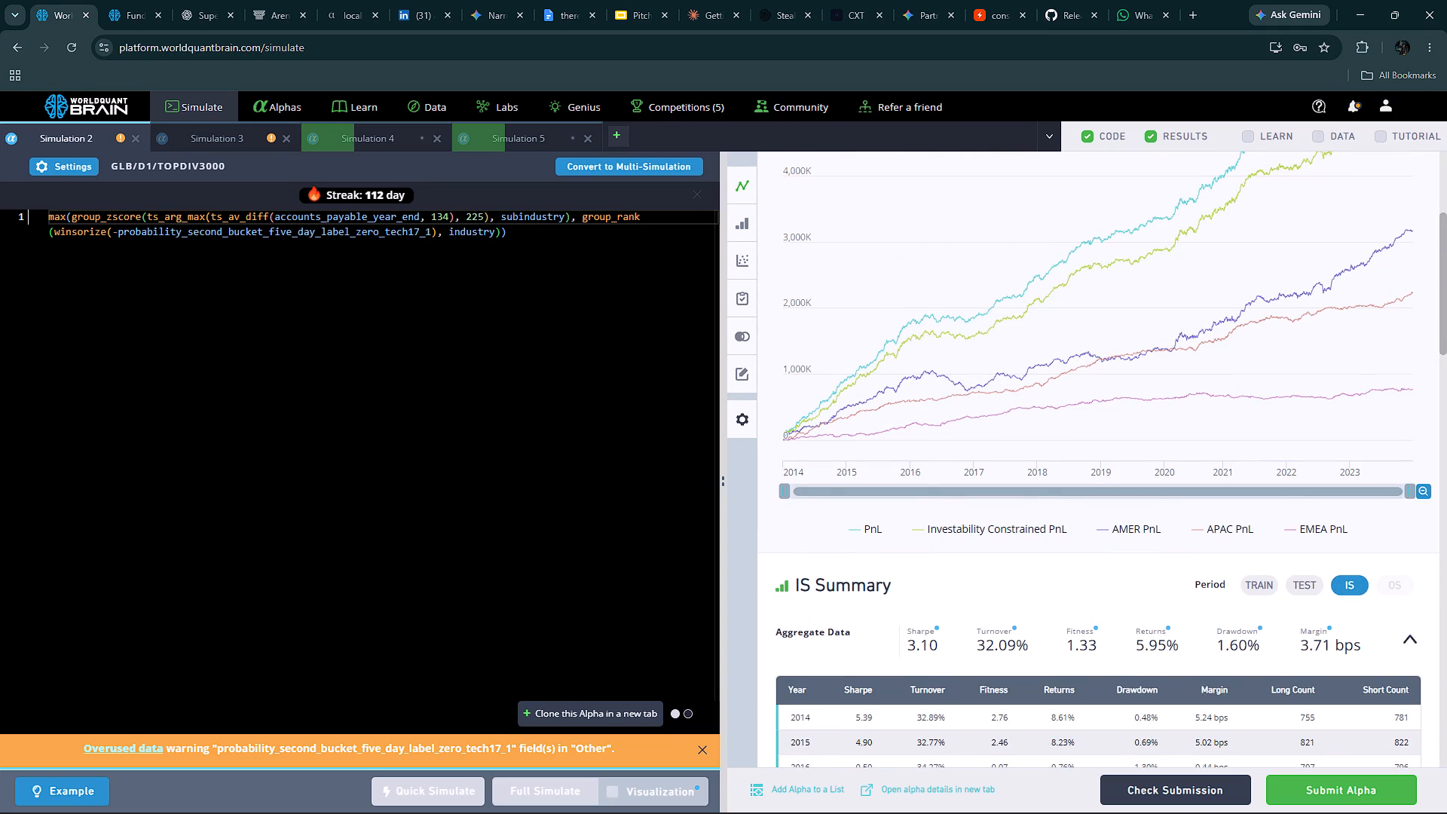
scroll(951, 589, "down", 4)
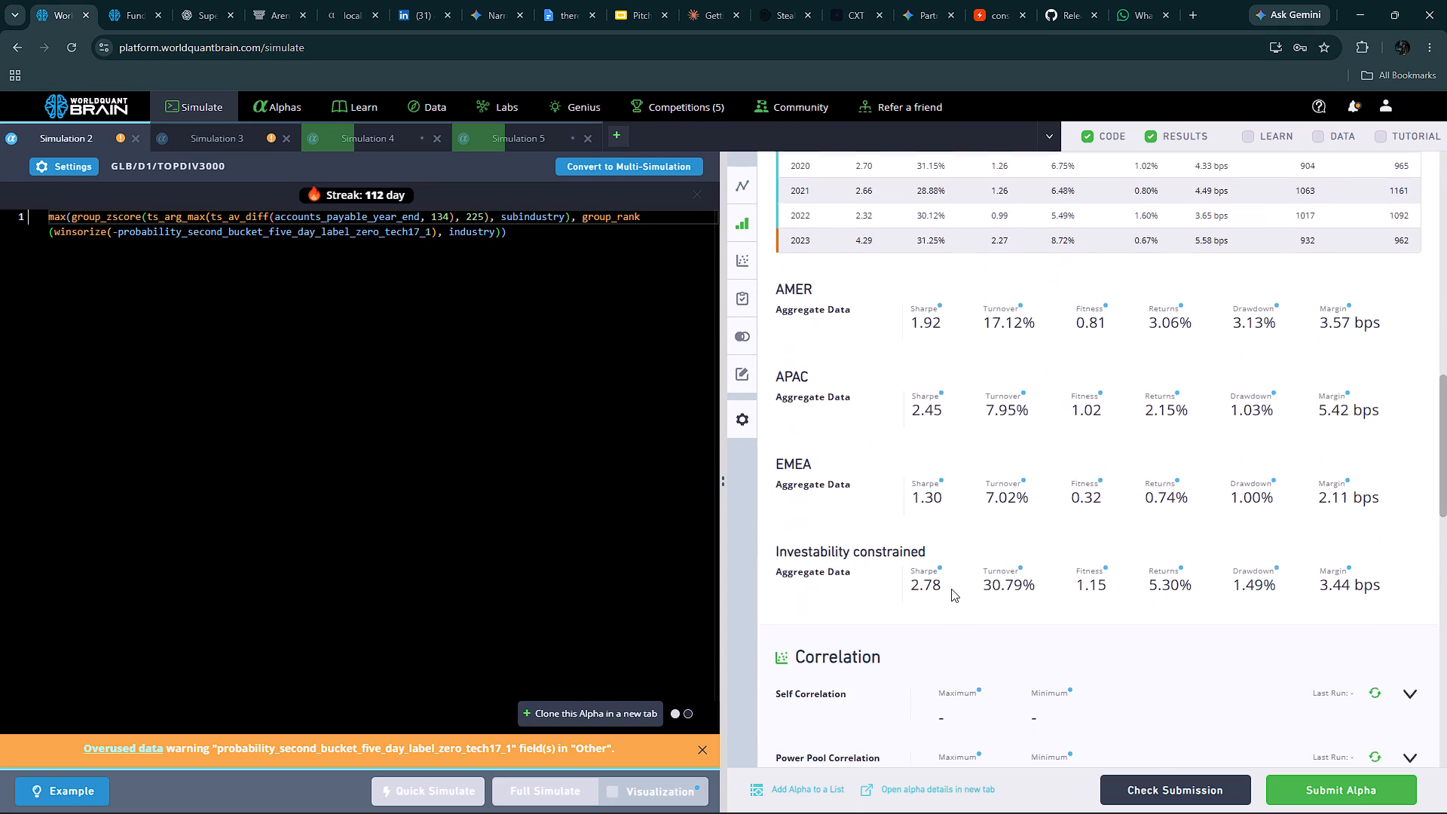
scroll(951, 589, "down", 4)
left_click(525, 435)
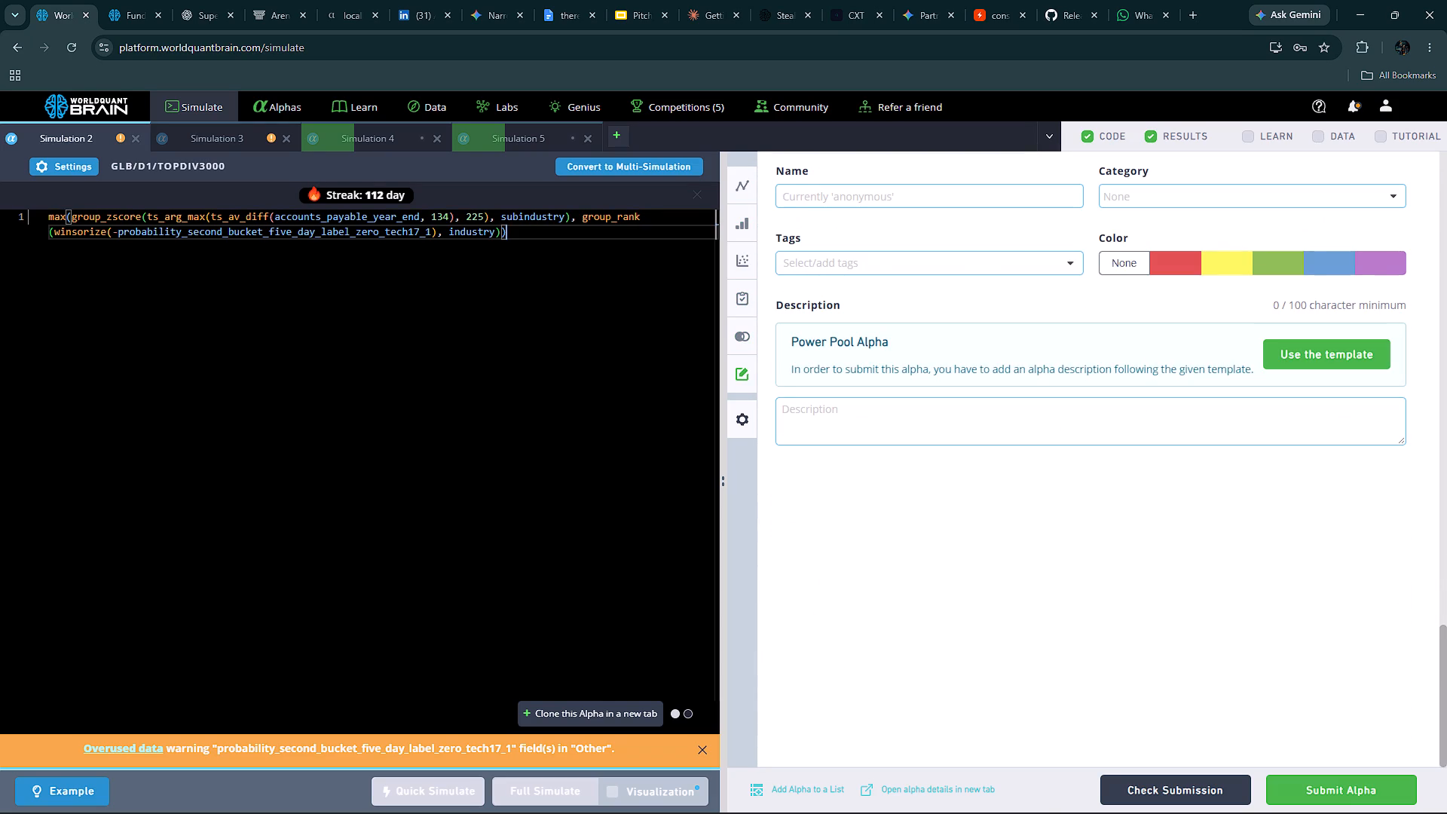
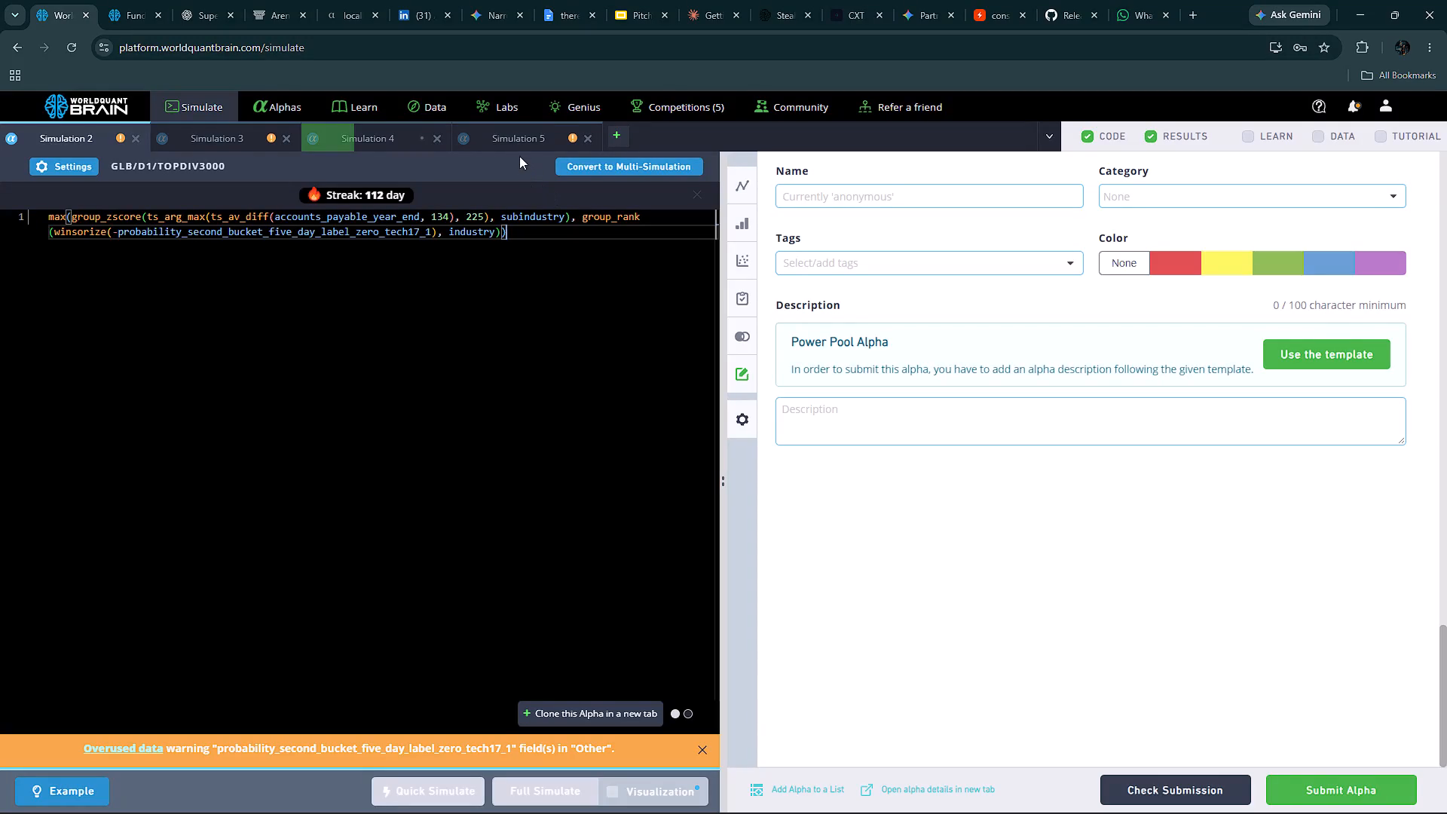
Reveal Simulation 5's test period, examine its IS testing warning and check its Prod Correlation.
left_click(503, 146)
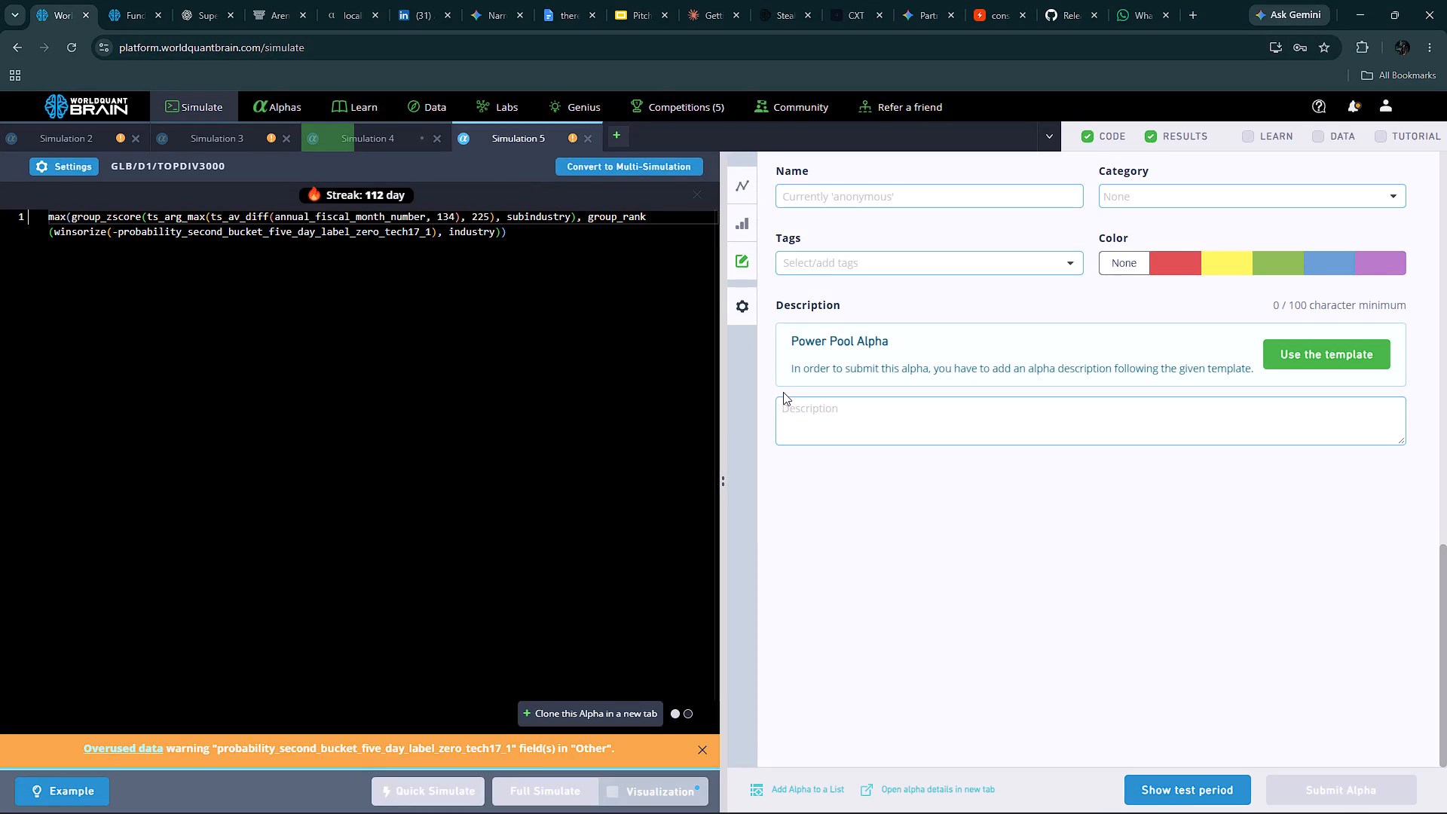
left_click(1165, 778)
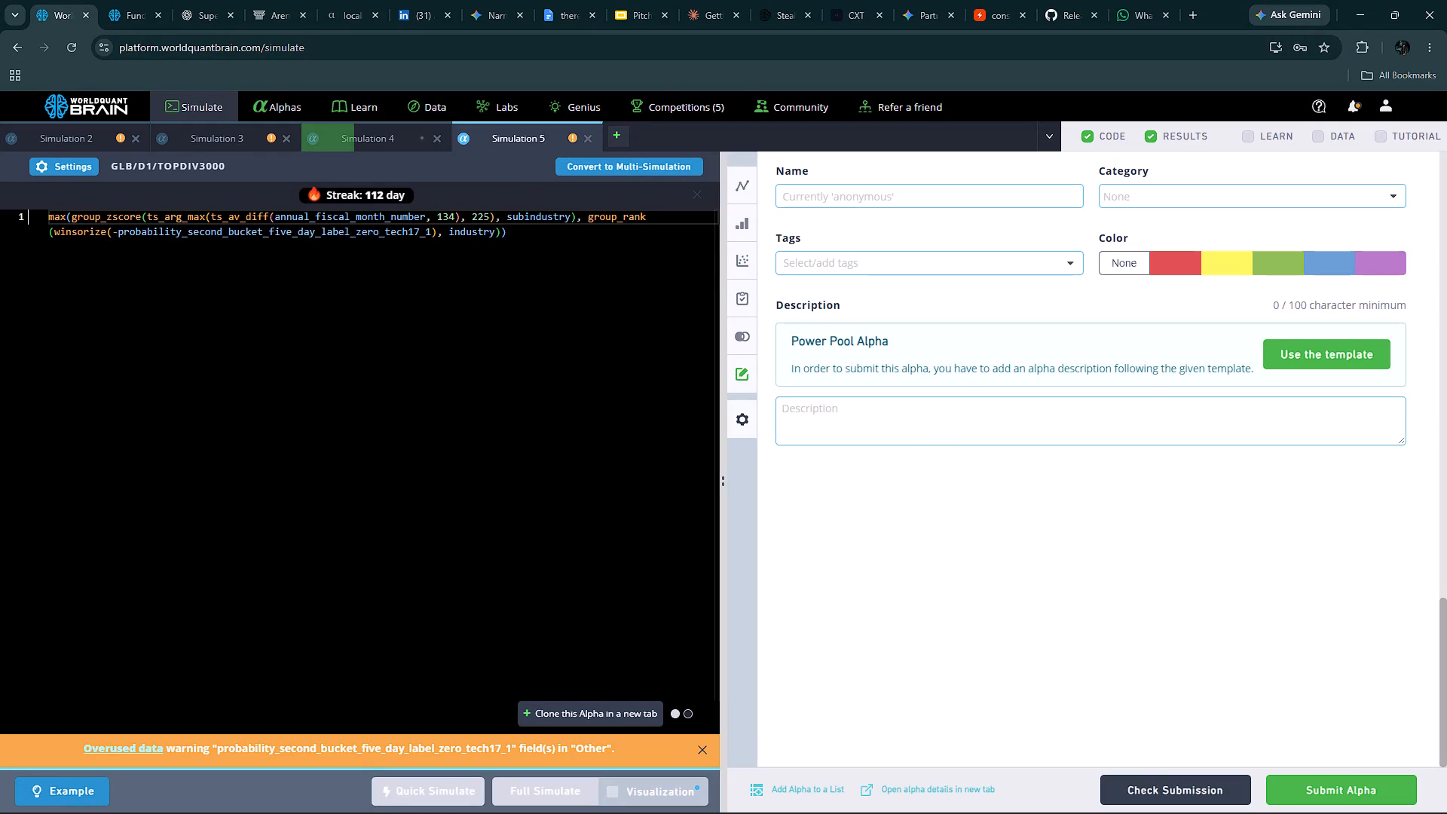
left_click(733, 263)
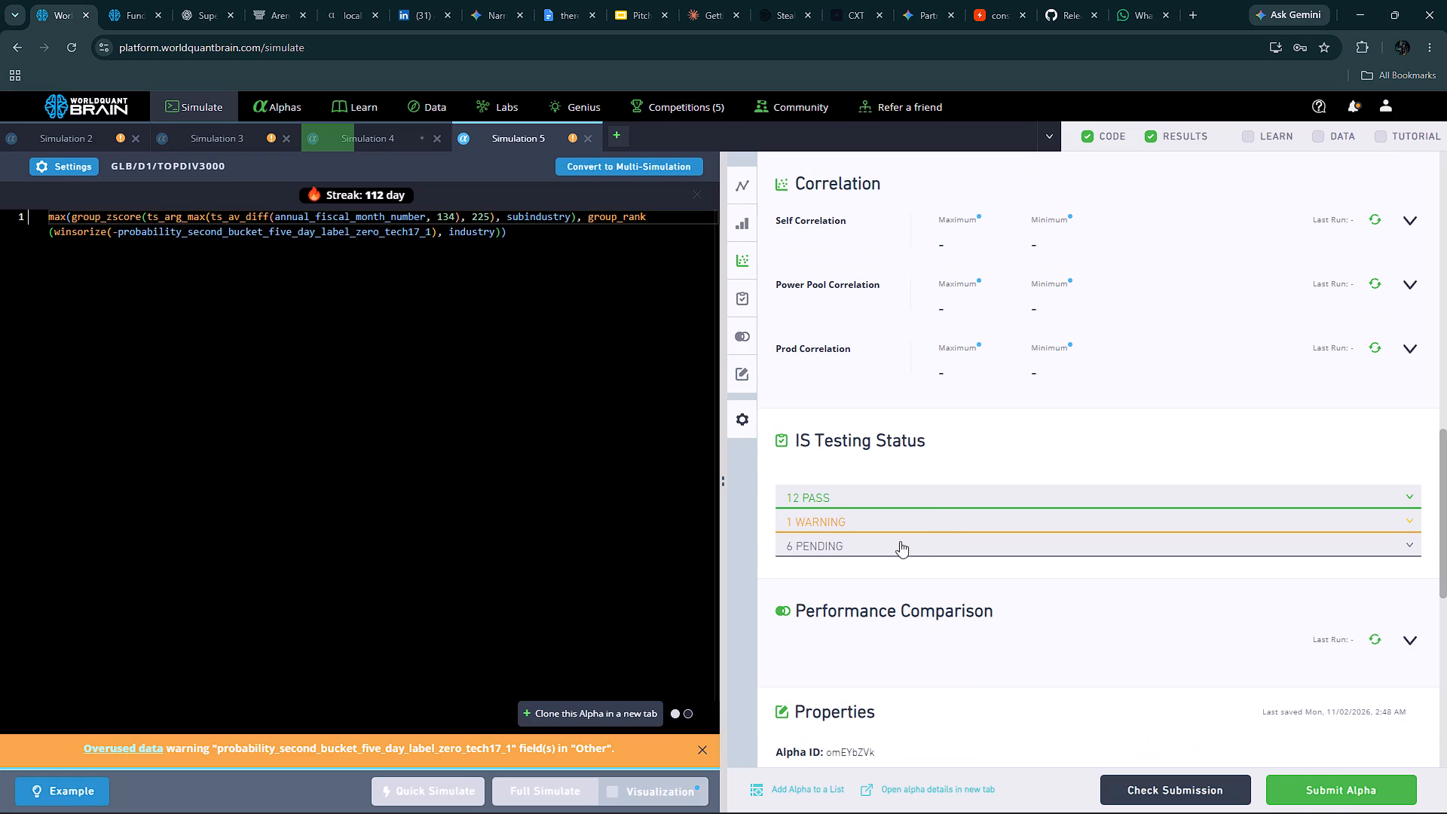
left_click(869, 528)
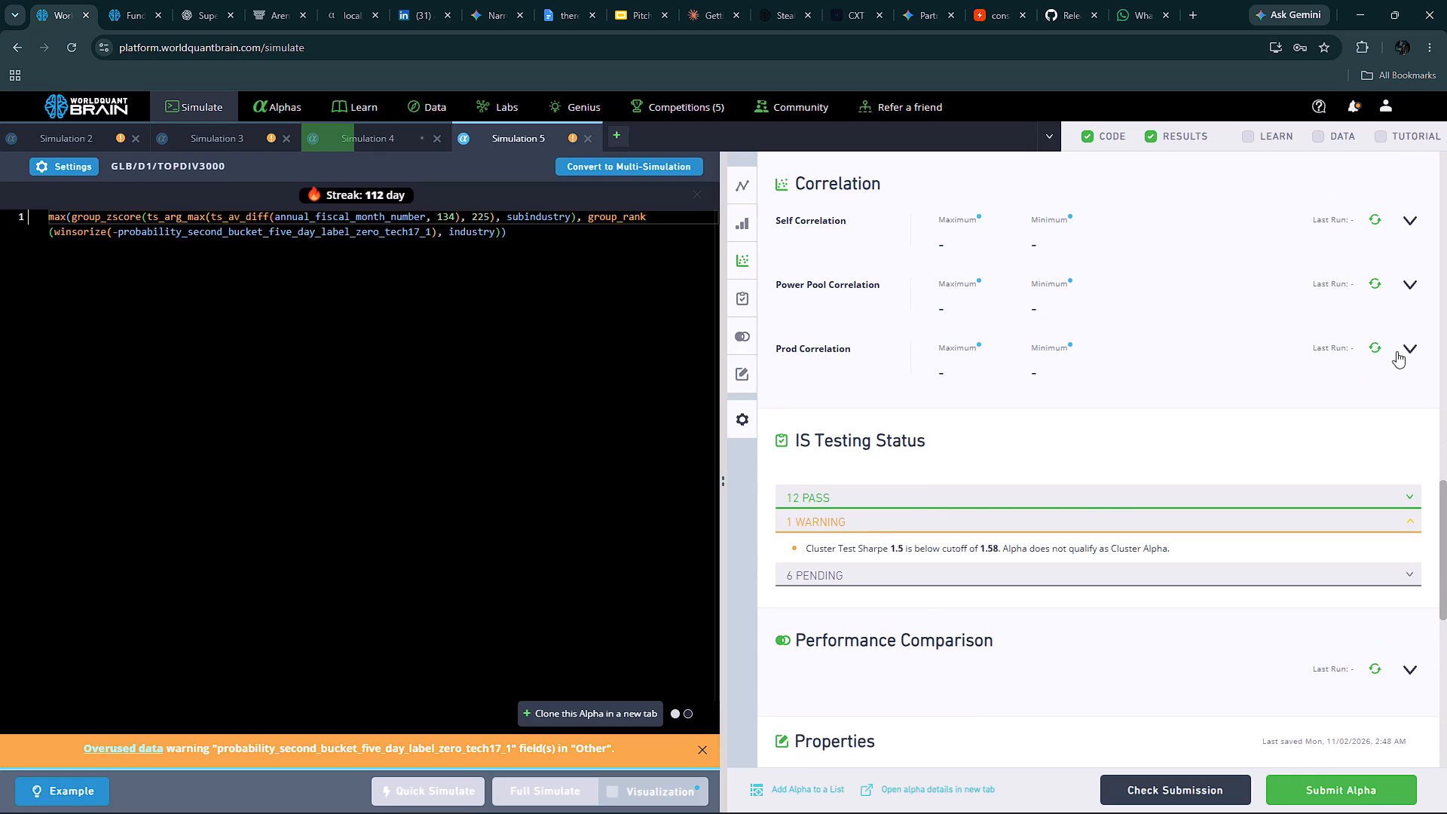
left_click(1397, 350)
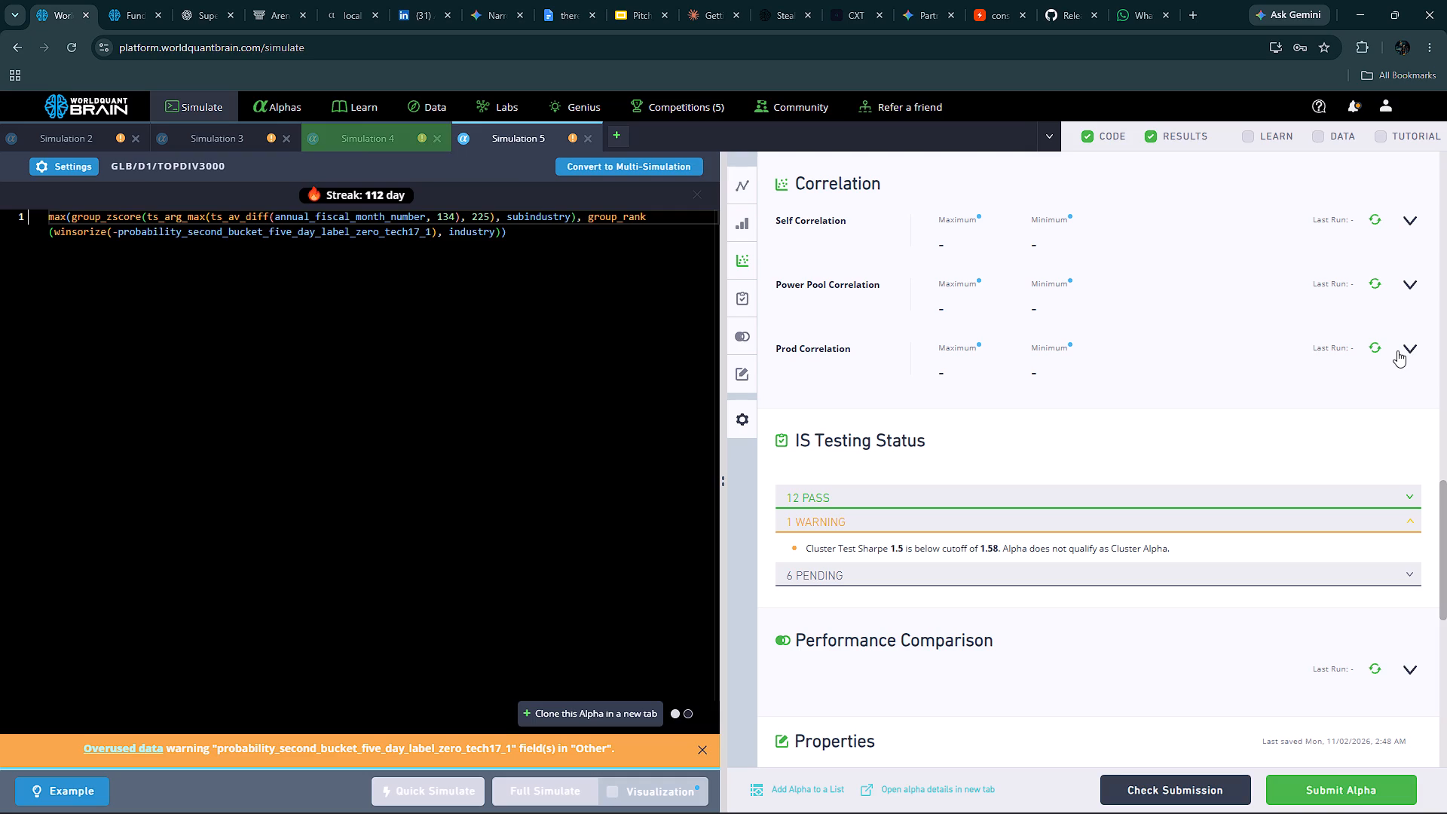
left_click(1412, 347)
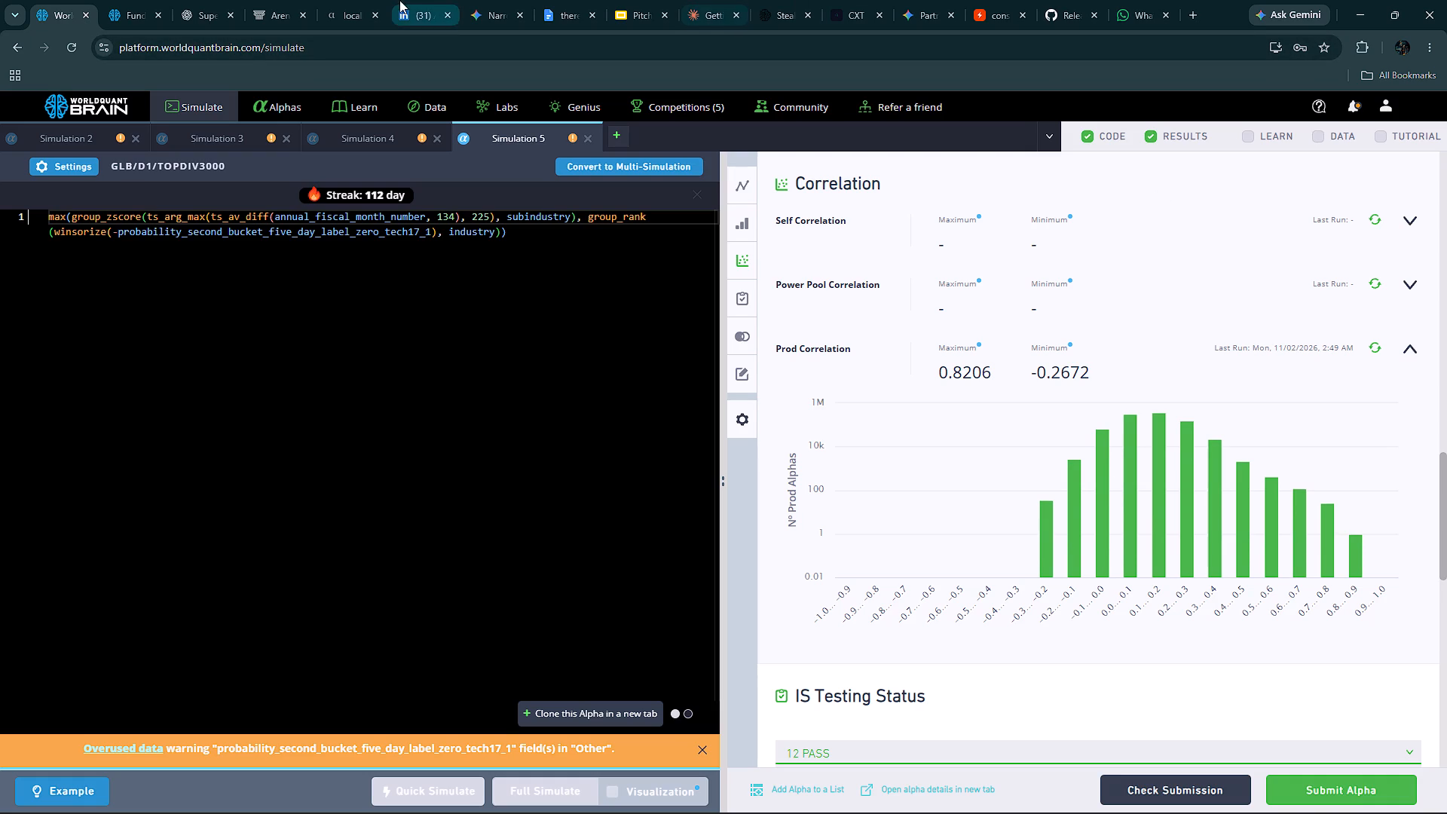
Replace annual_fiscal_month_number in Simulation 5 with allowance_for_investment_gain copied from the dataset's field list, and run a full simulation.
left_click(132, 0)
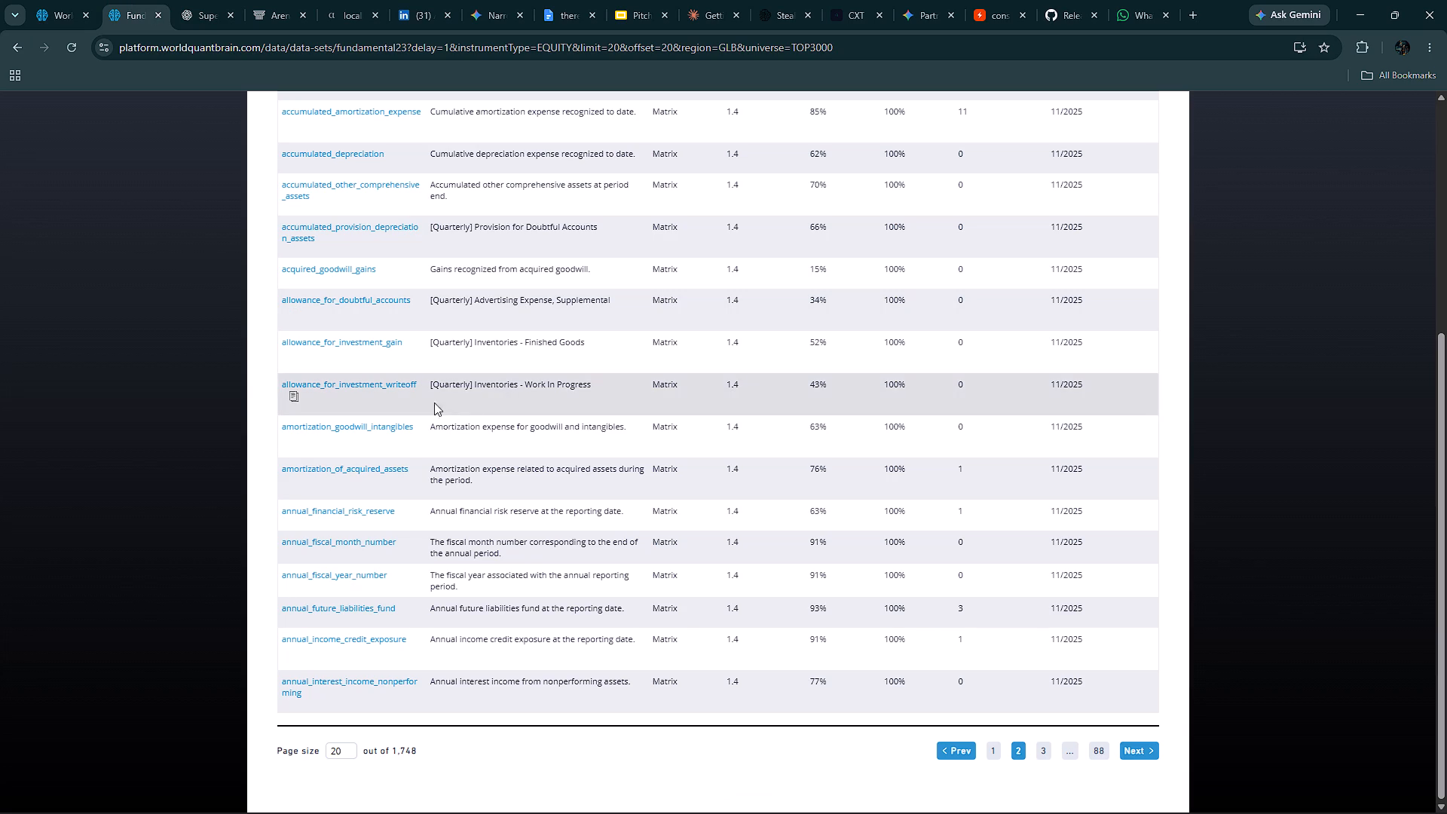
left_click(293, 360)
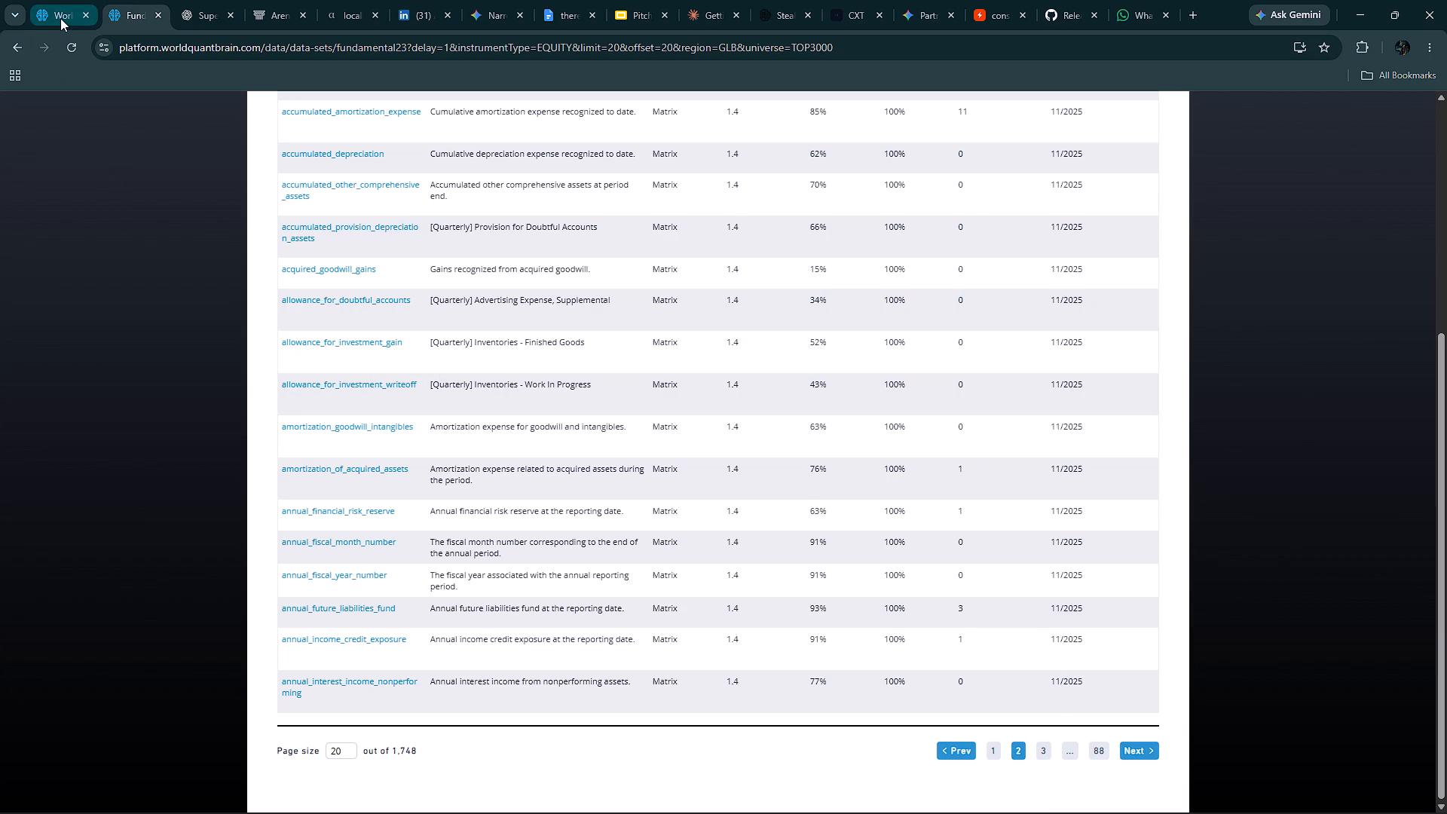
left_click(60, 18)
double_click(302, 216)
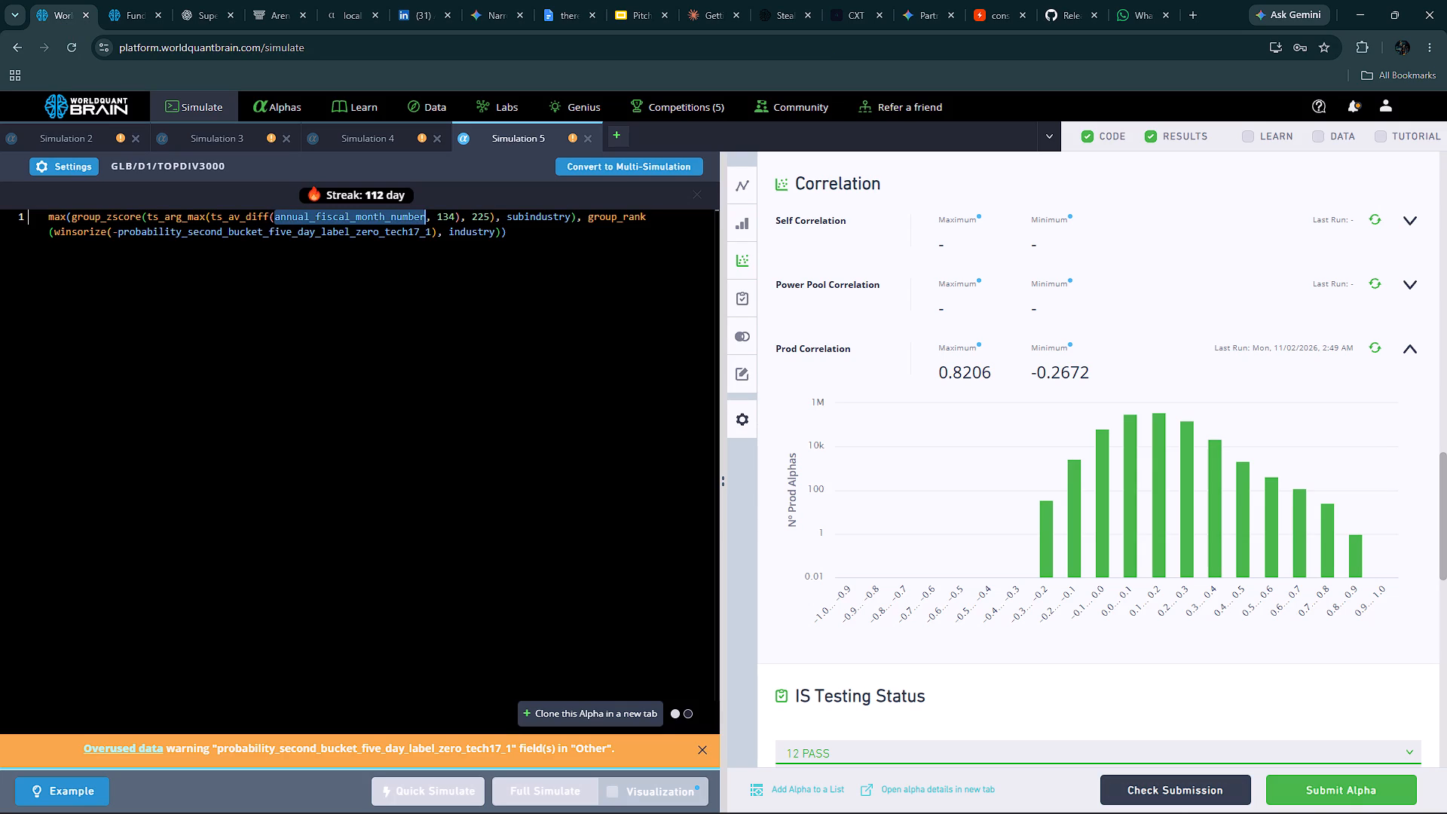
key("ctrl+v")
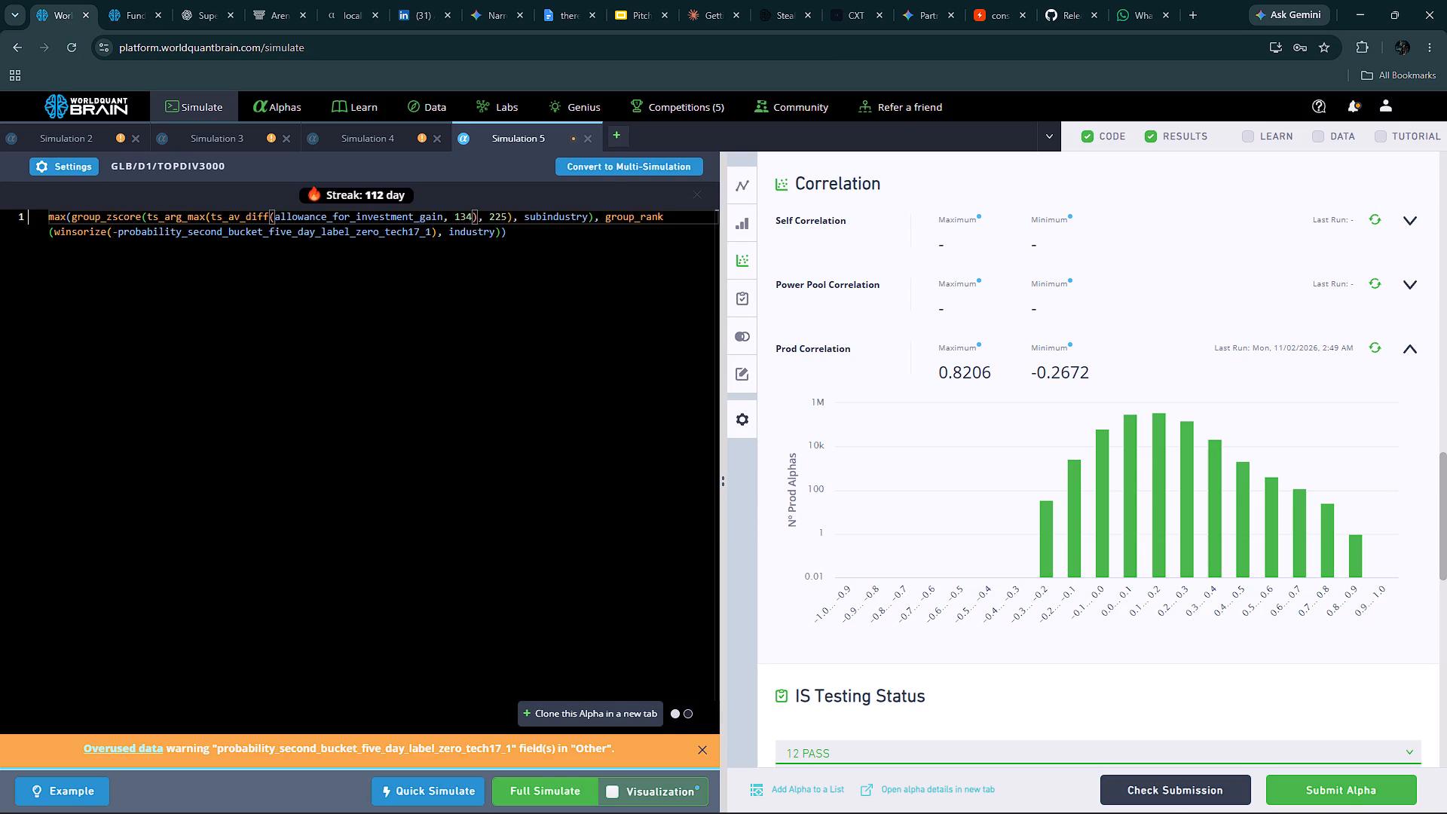
left_click(537, 788)
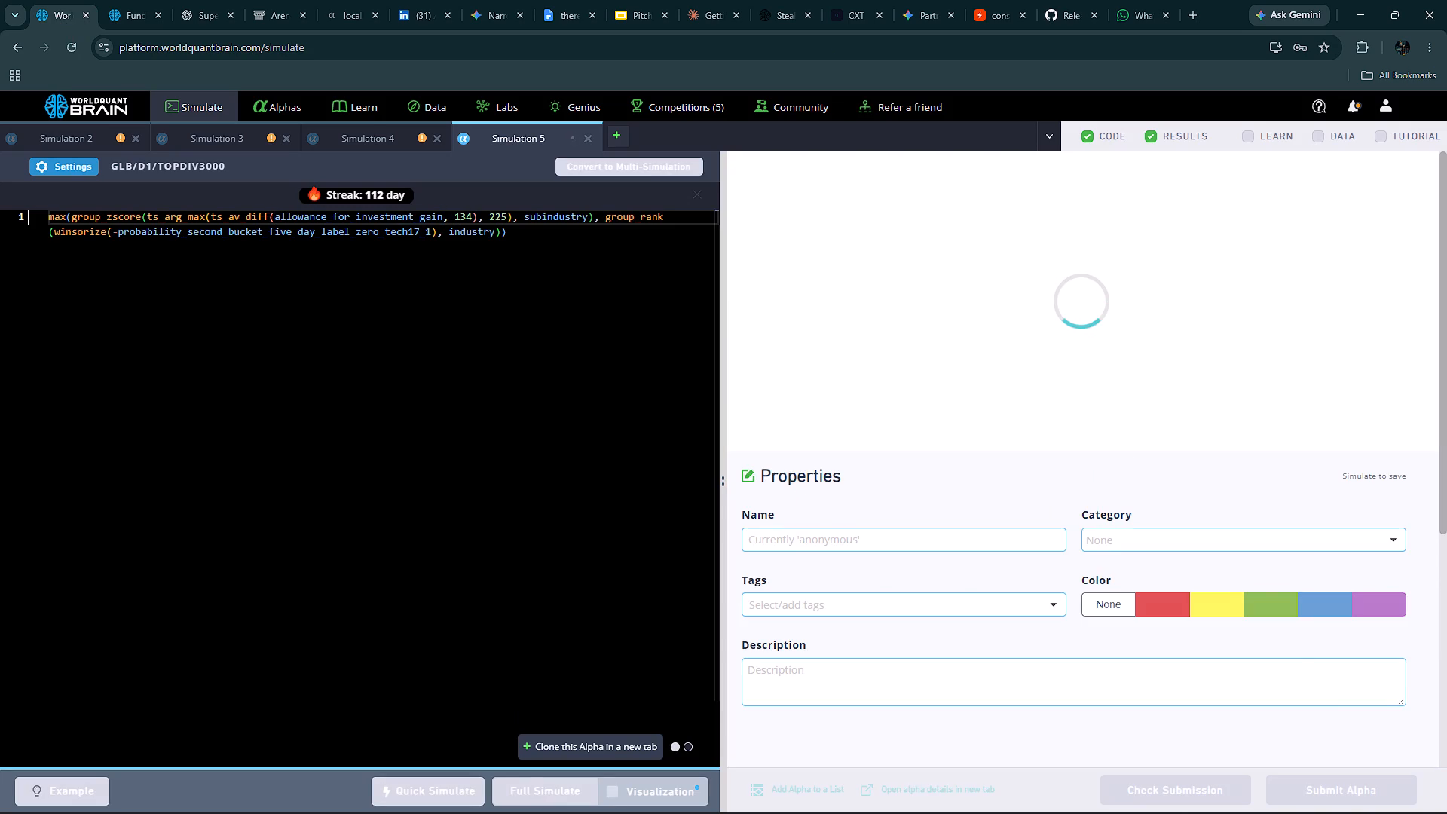
Reveal Simulation 4's test period and examine its failed IS tests.
left_click(347, 132)
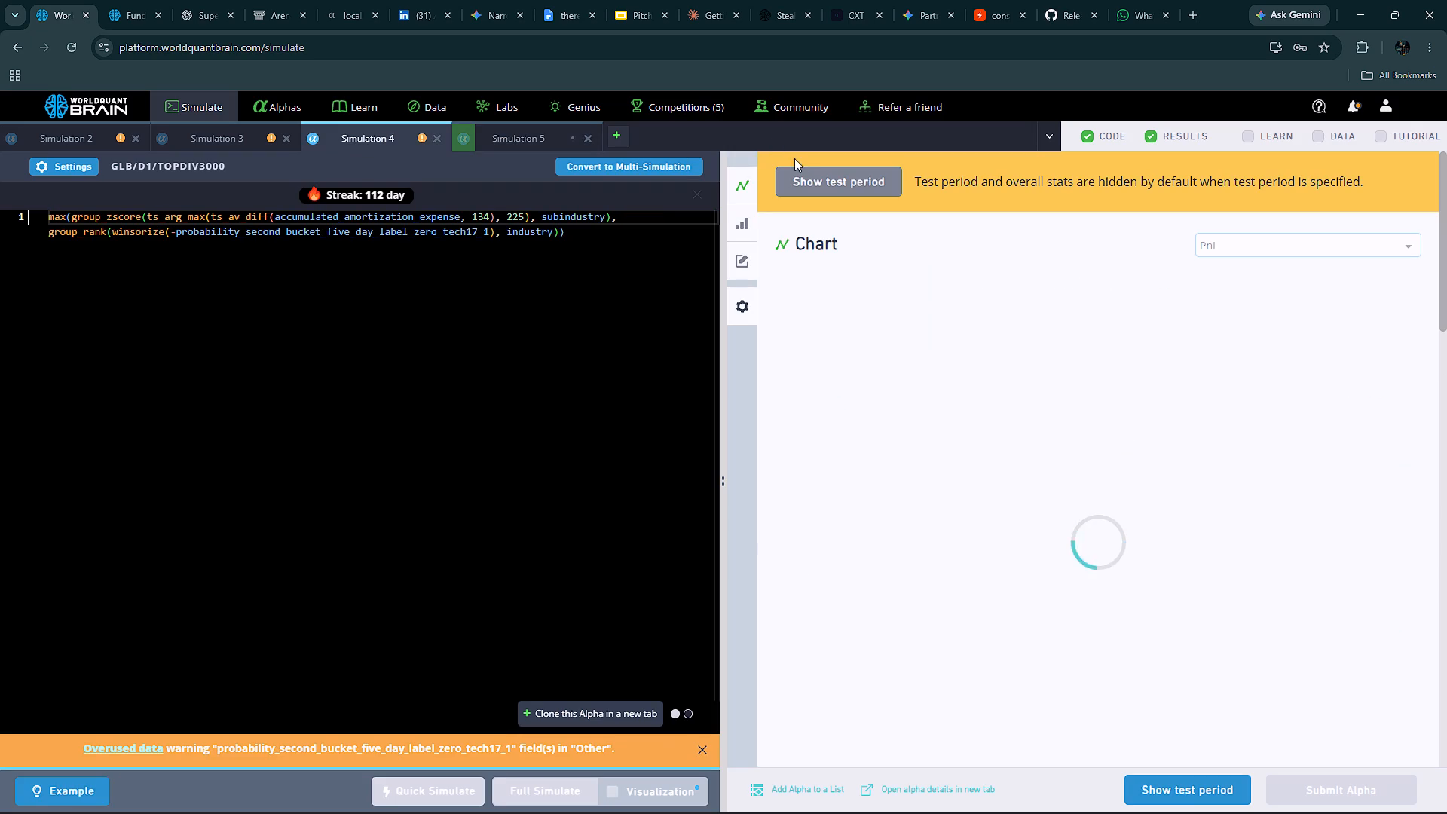
left_click(817, 176)
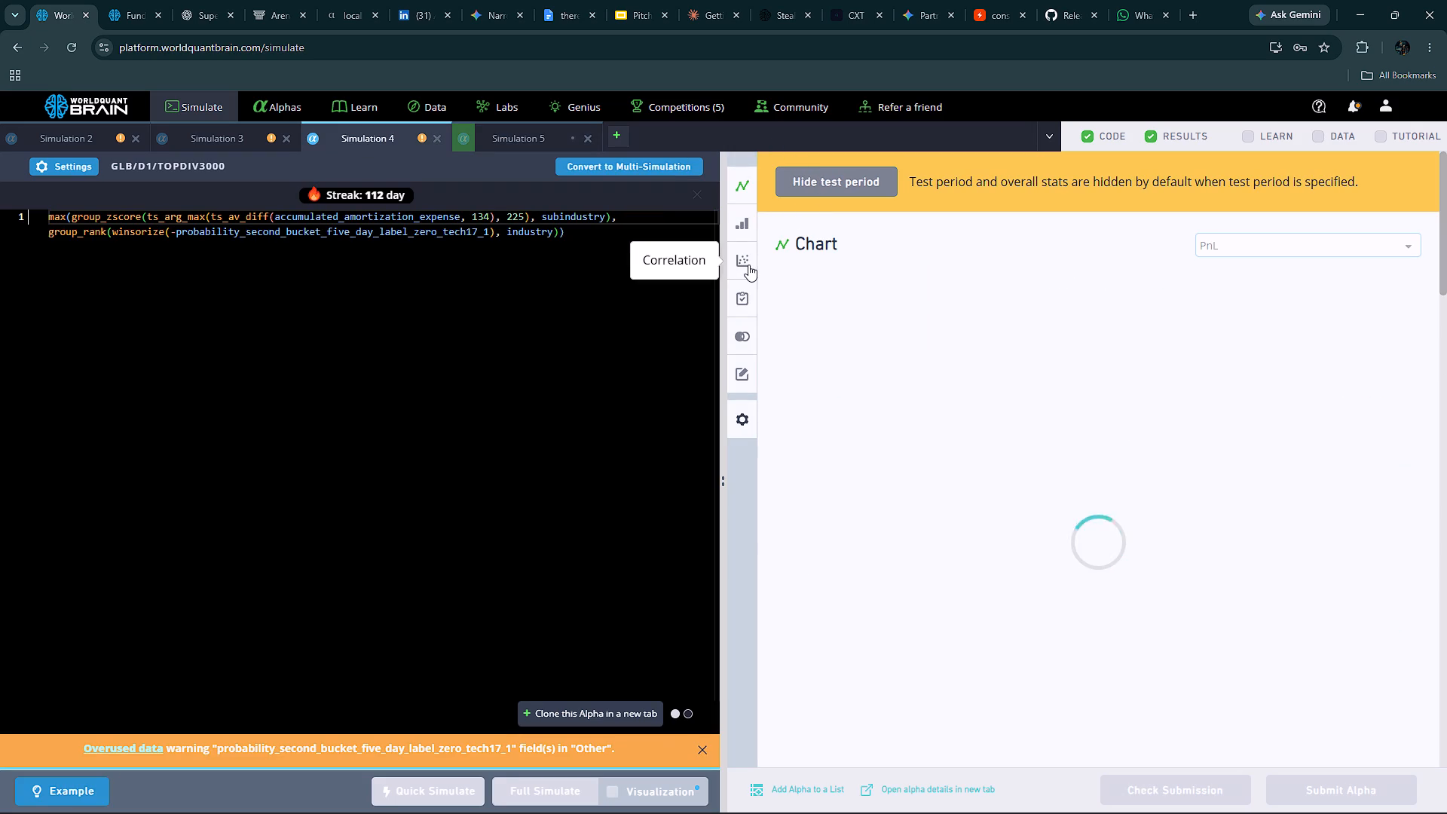
left_click(748, 265)
left_click(847, 448)
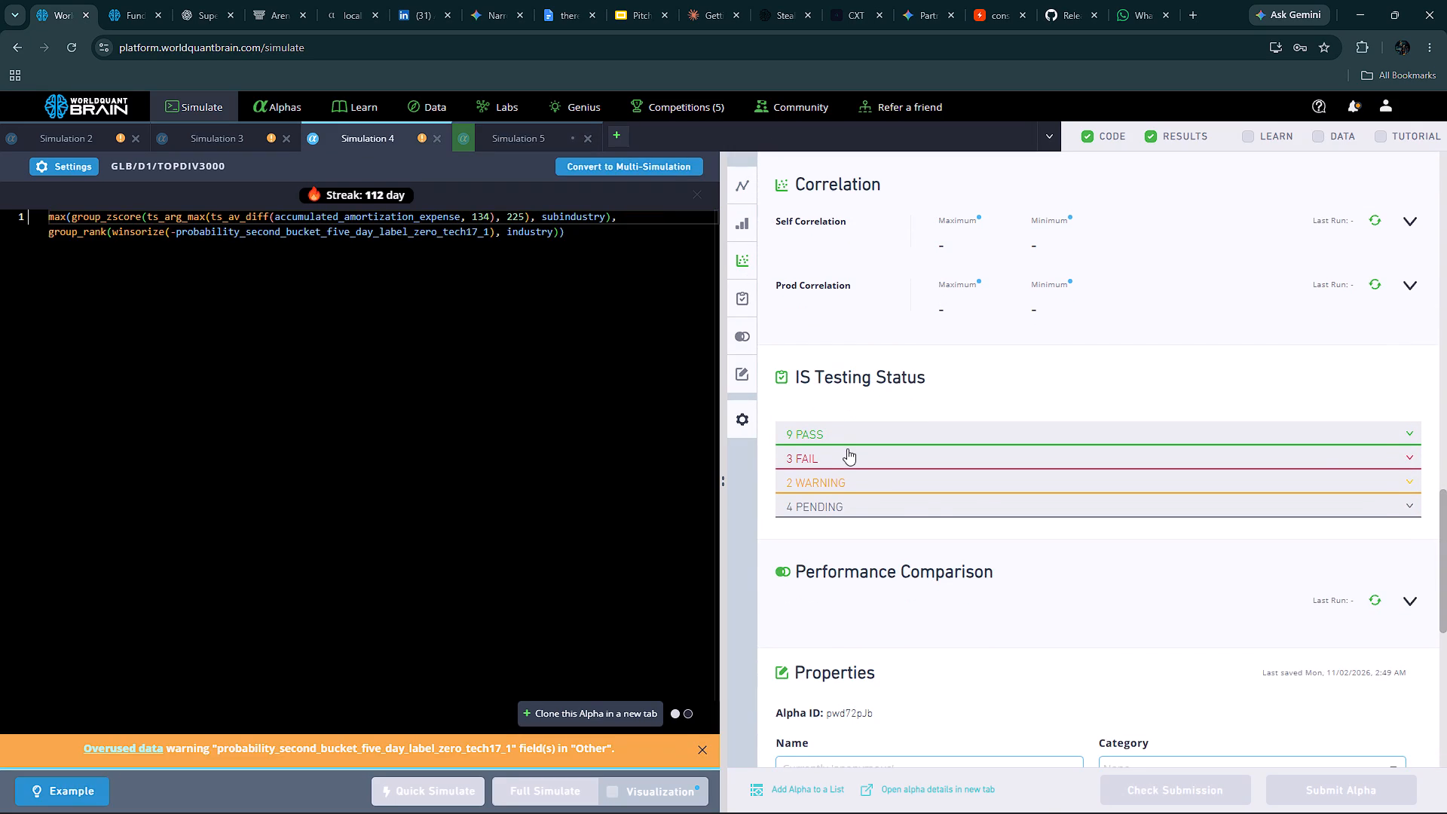
left_click(139, 0)
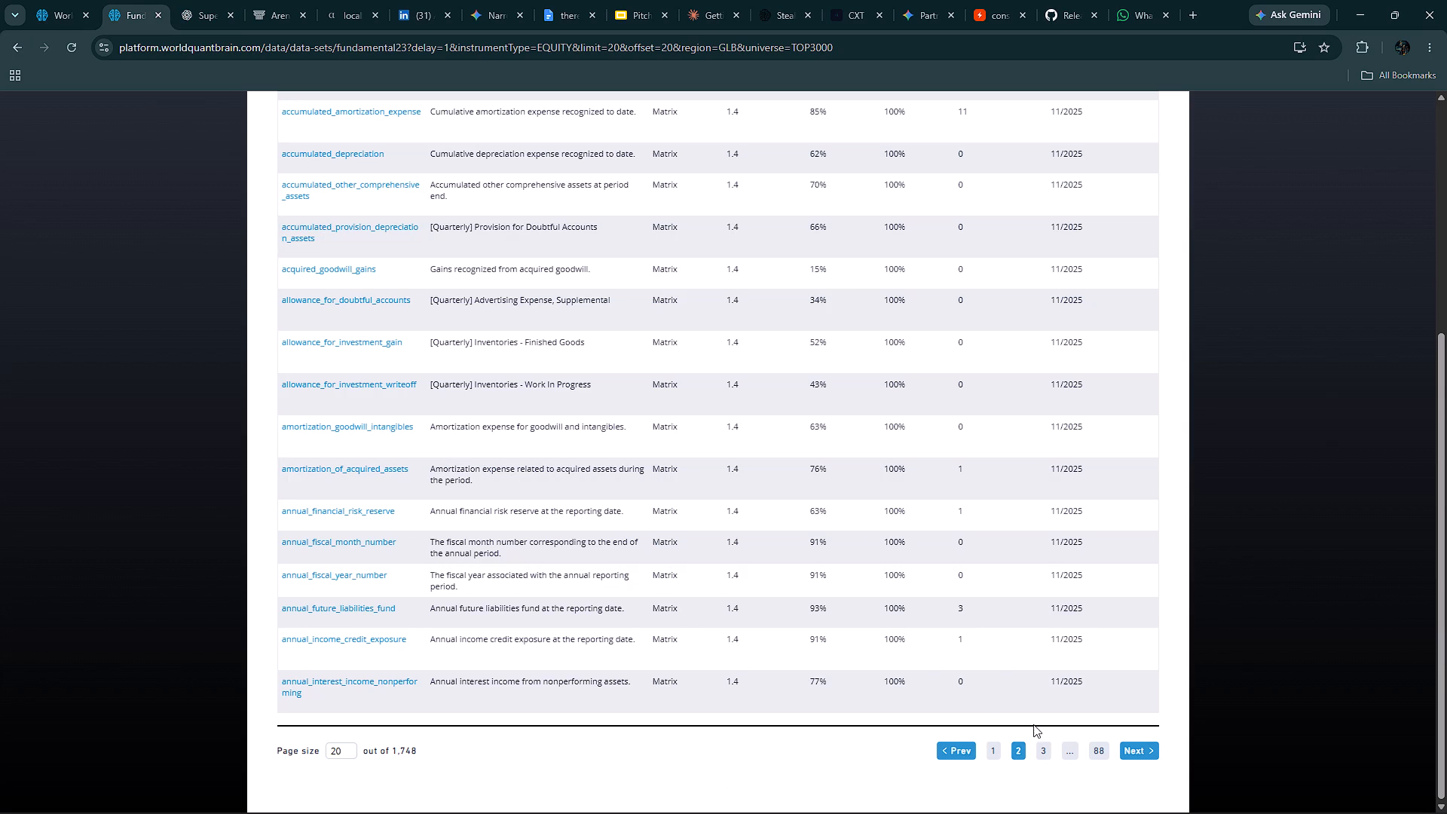
left_click(1046, 742)
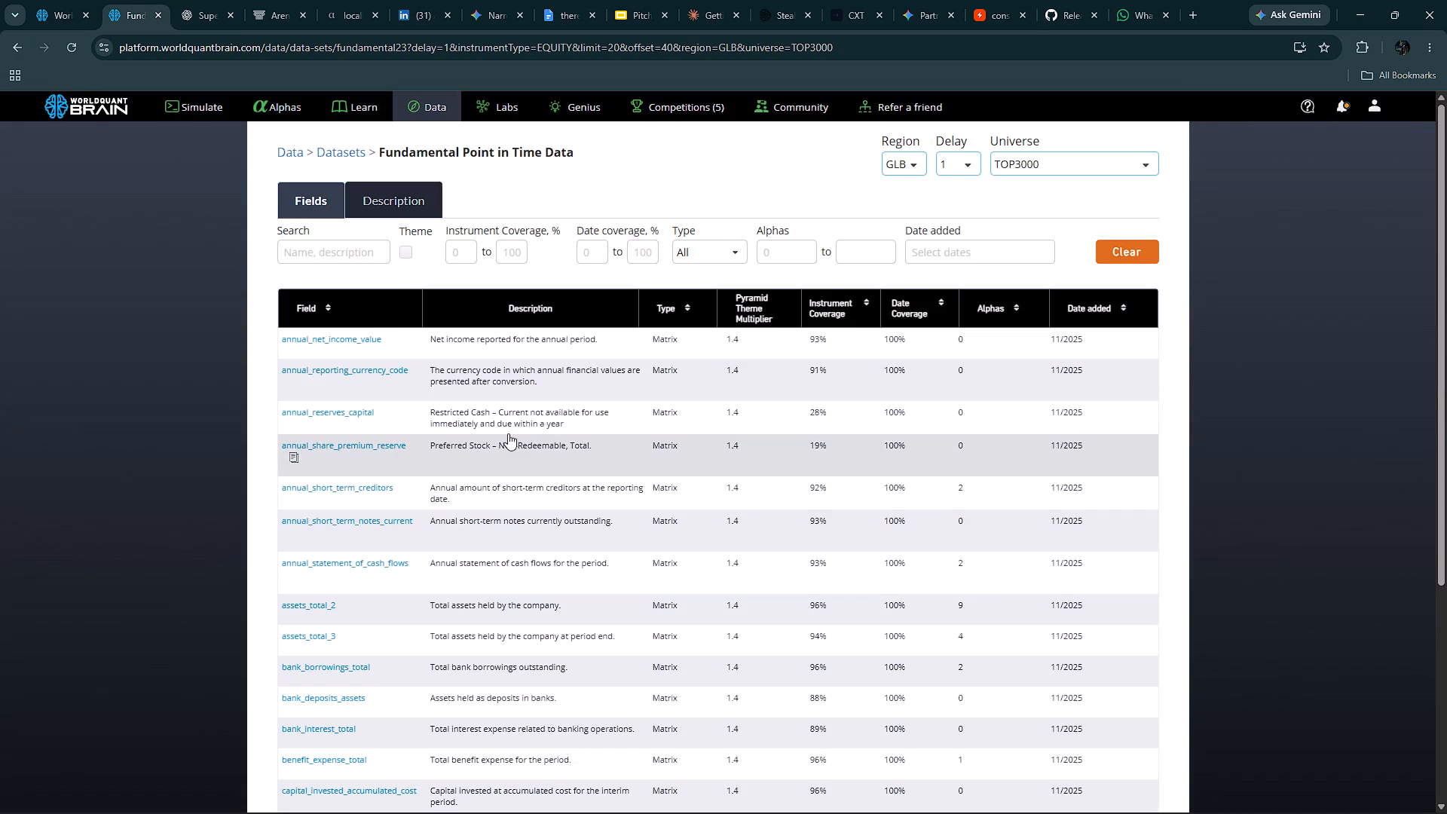
left_click(393, 339)
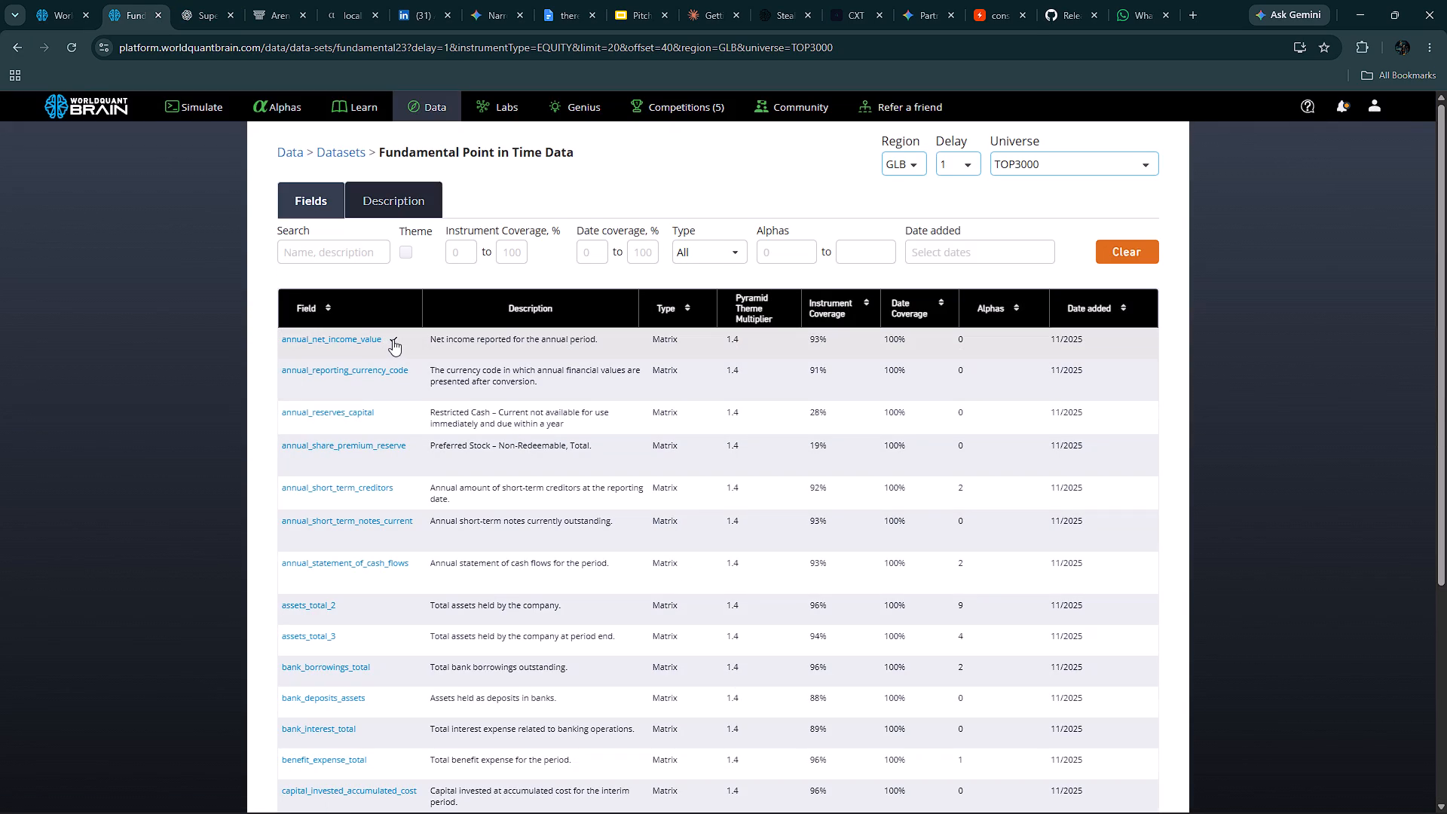
left_click(31, 0)
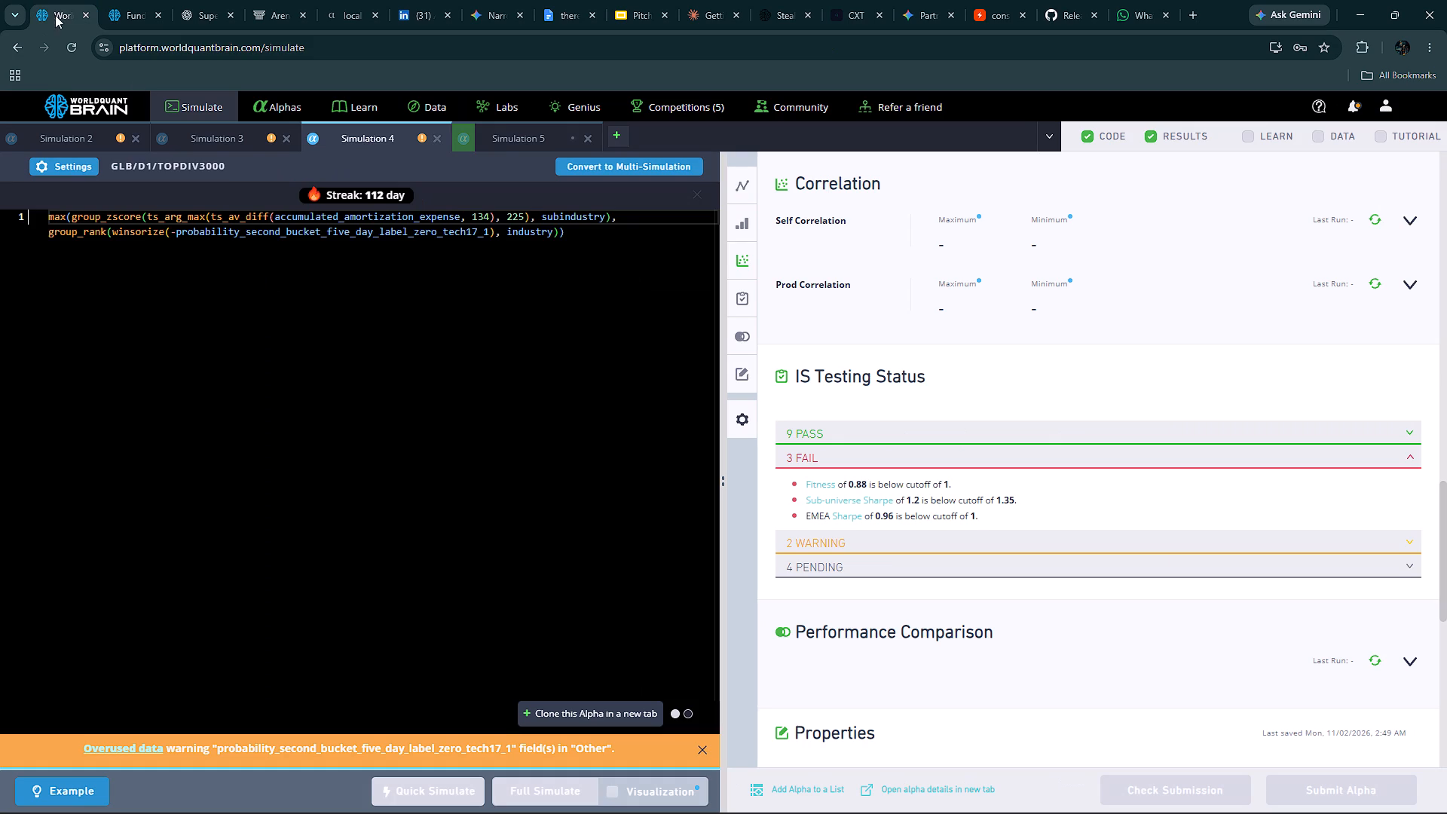
double_click(344, 223)
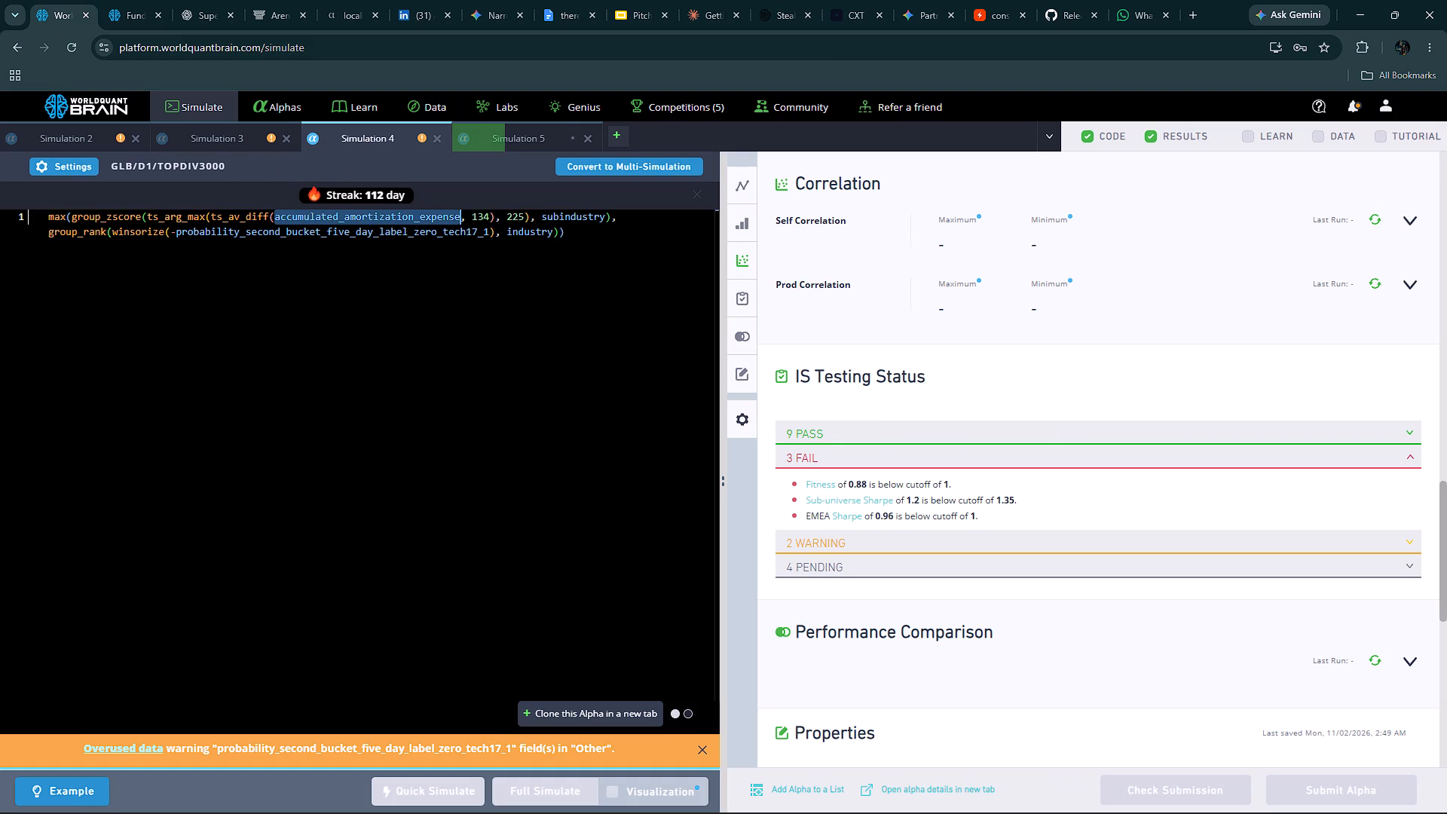
key("ctrl+v")
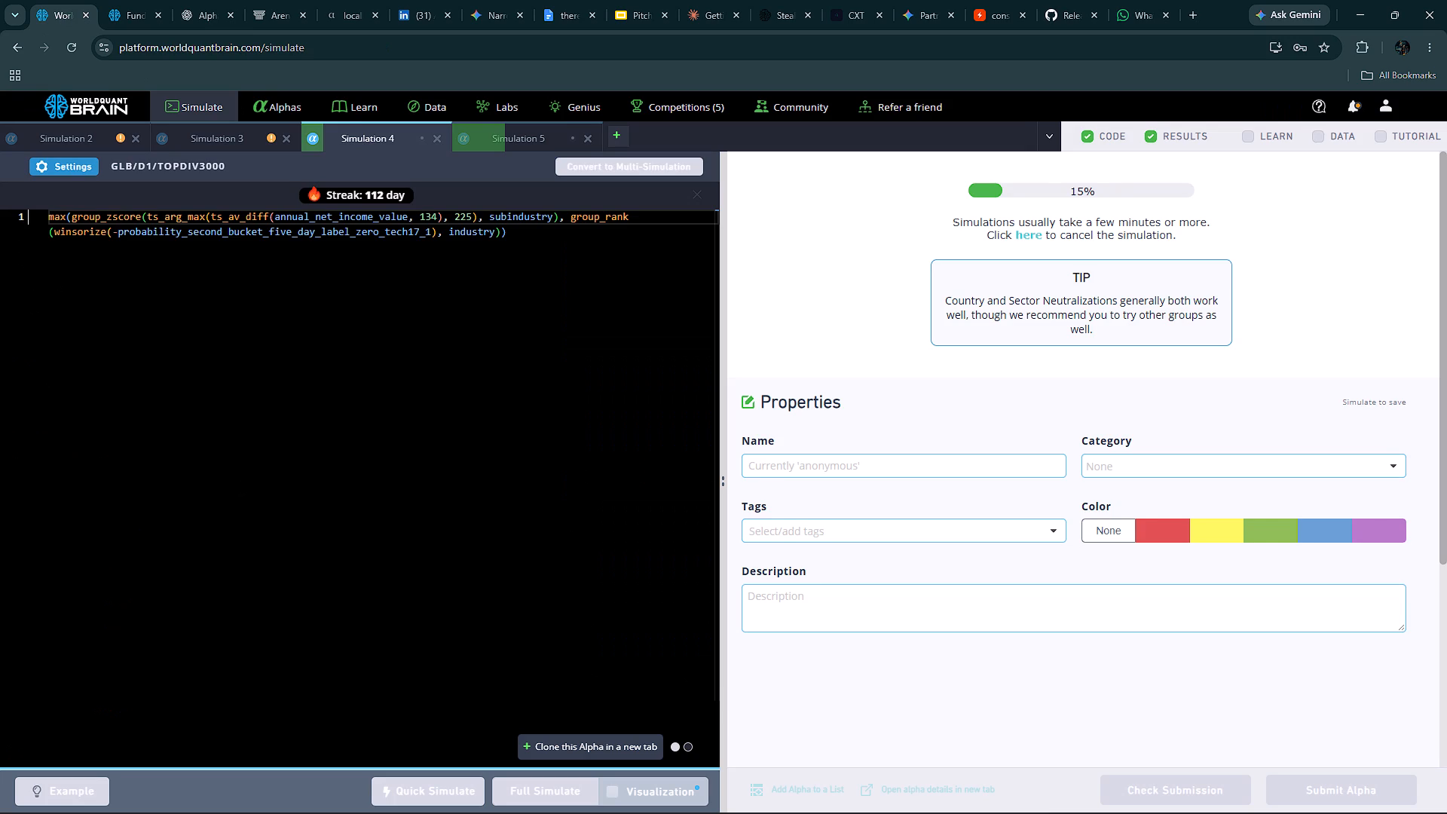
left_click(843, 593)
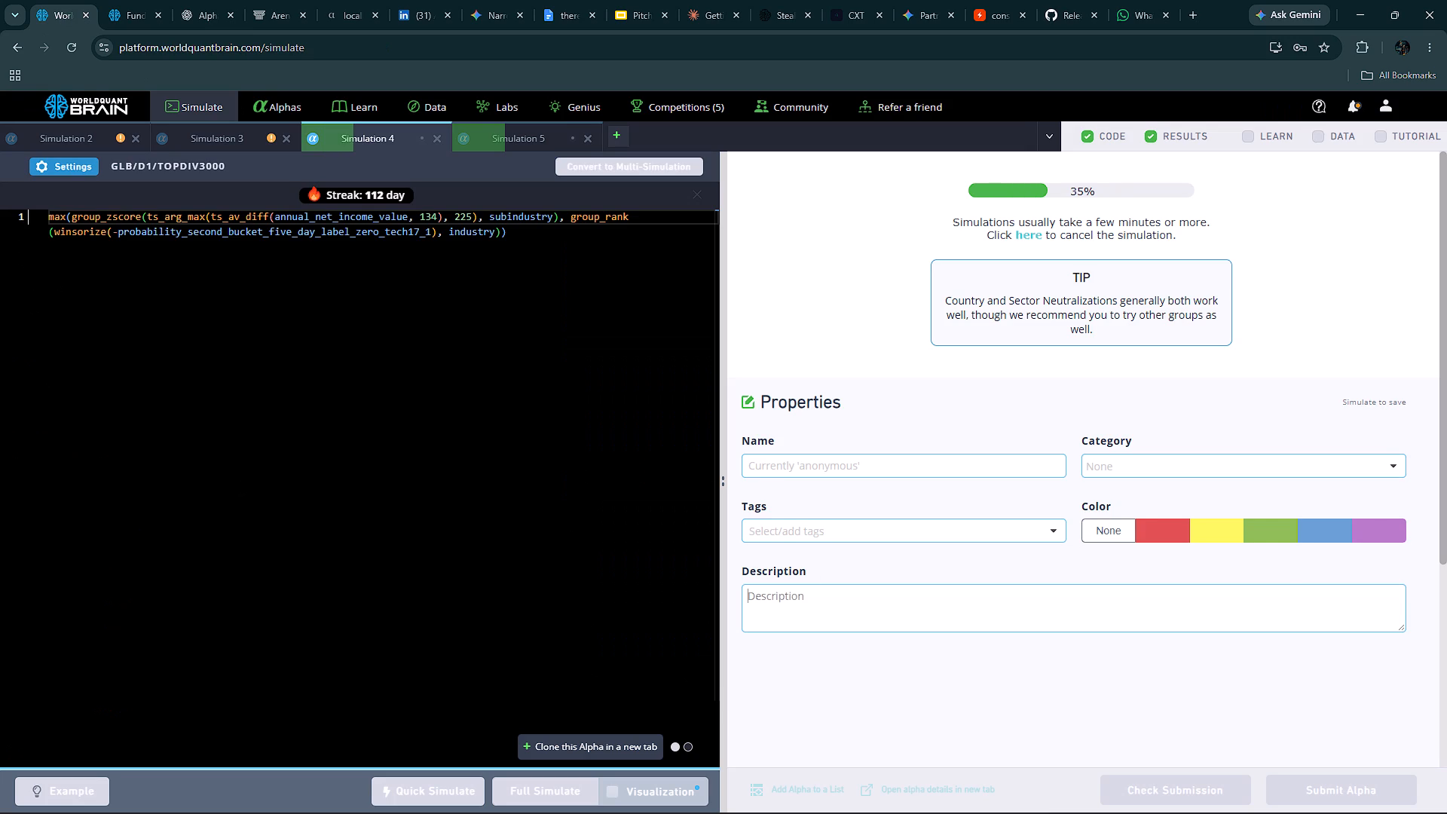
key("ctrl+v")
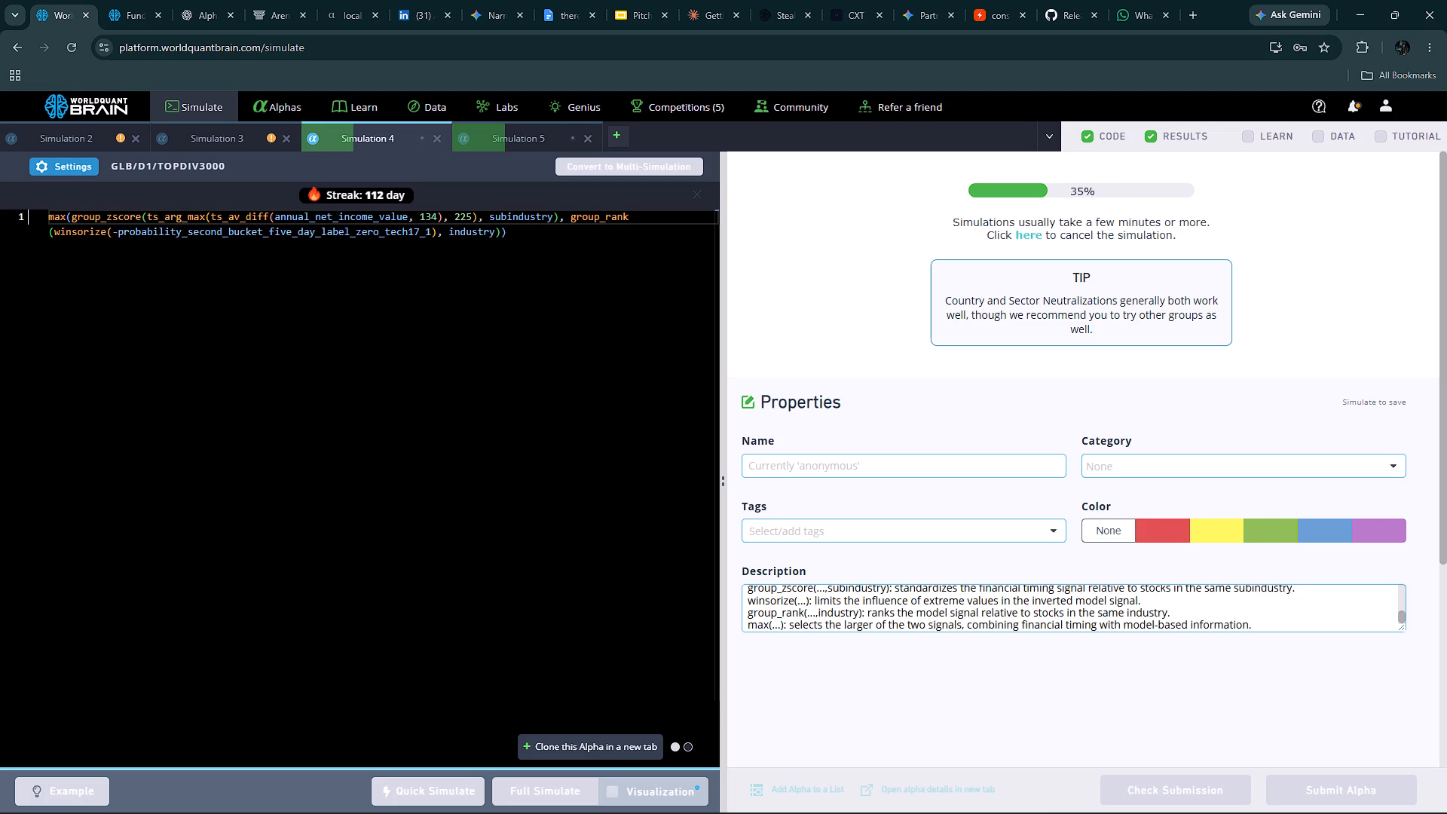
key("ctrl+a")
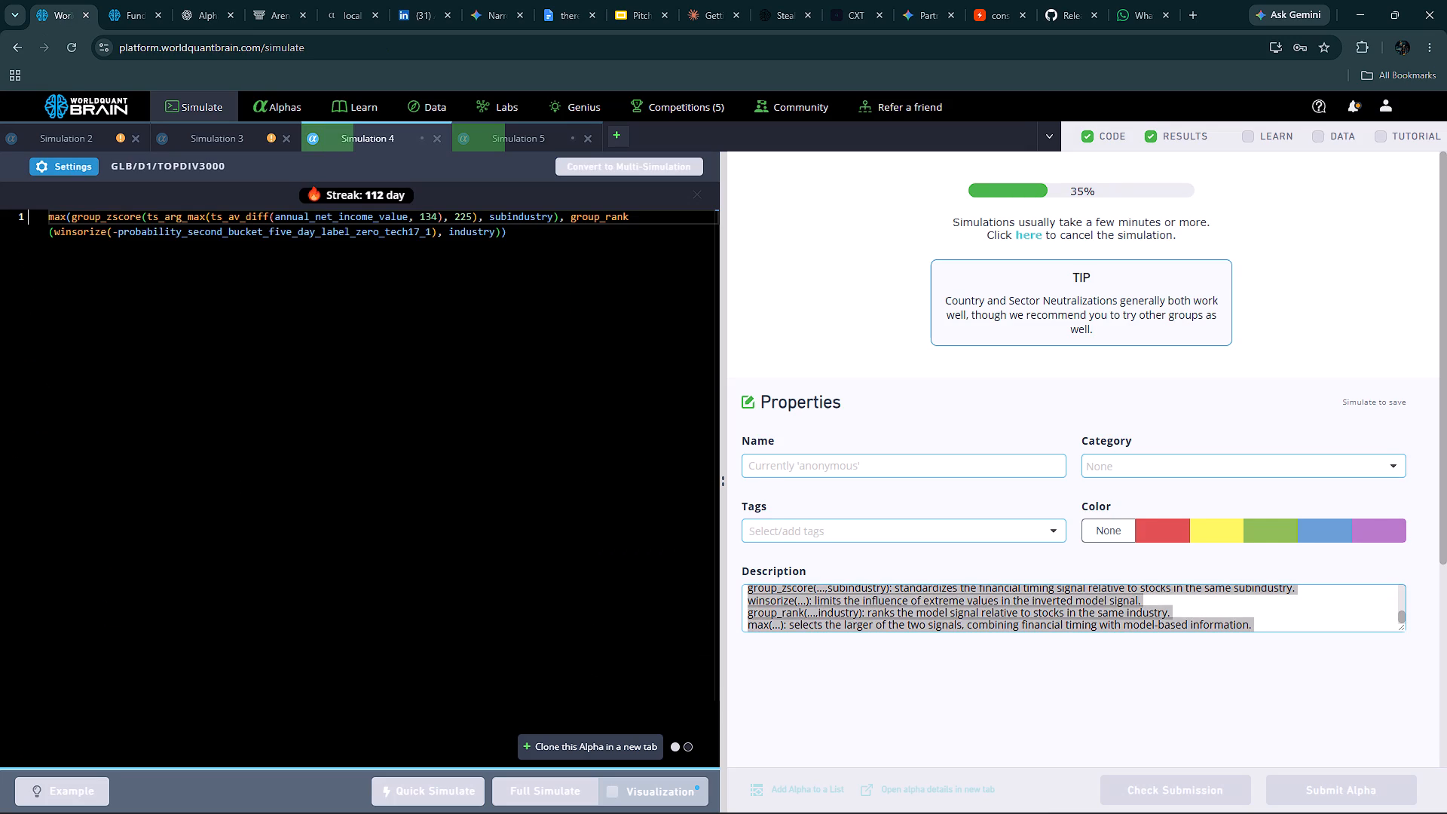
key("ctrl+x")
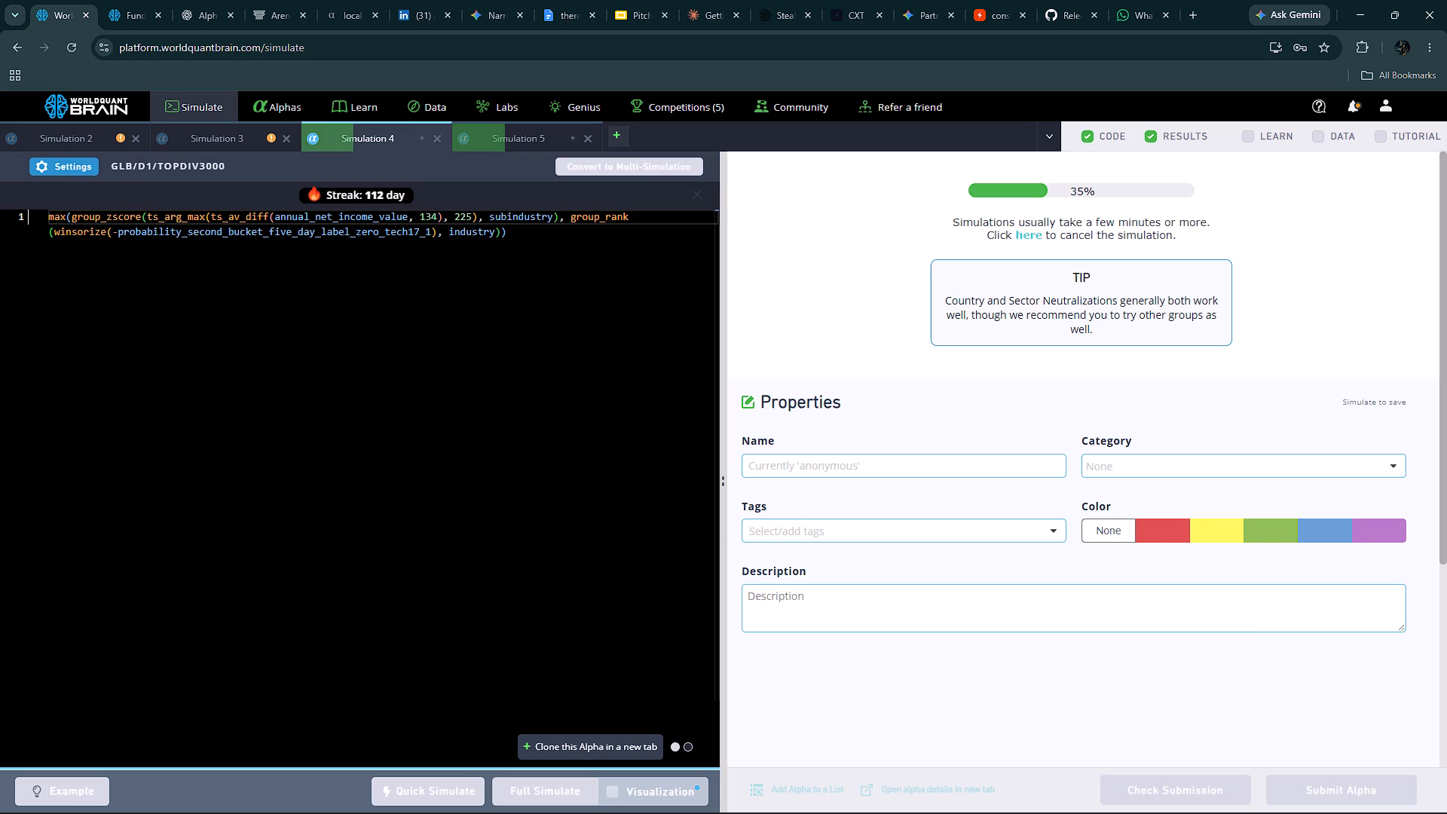
Paste the copied idea and rationale text into the description of Simulation 3's alpha.
left_click(222, 140)
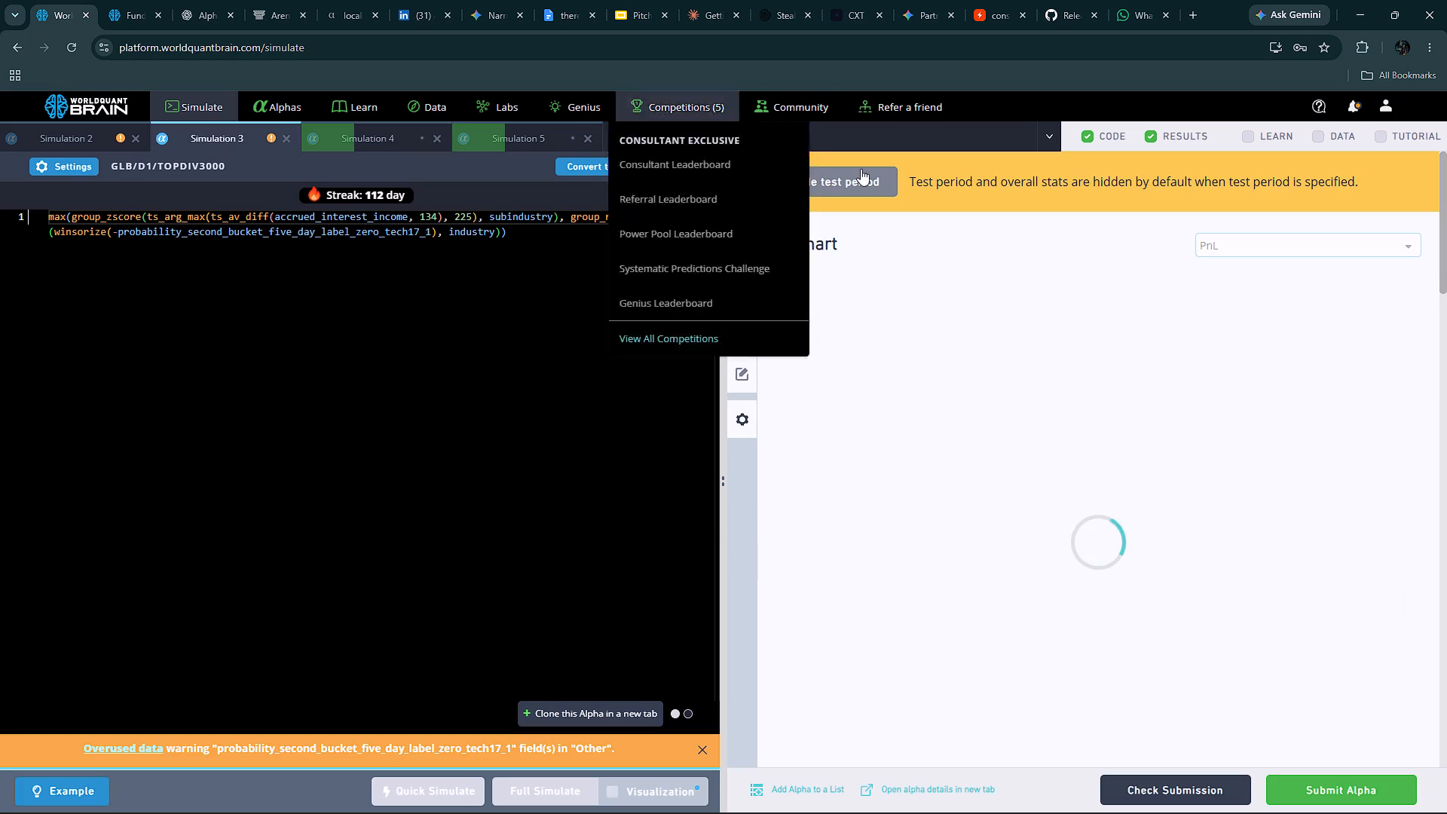
scroll(970, 557, "down", 4)
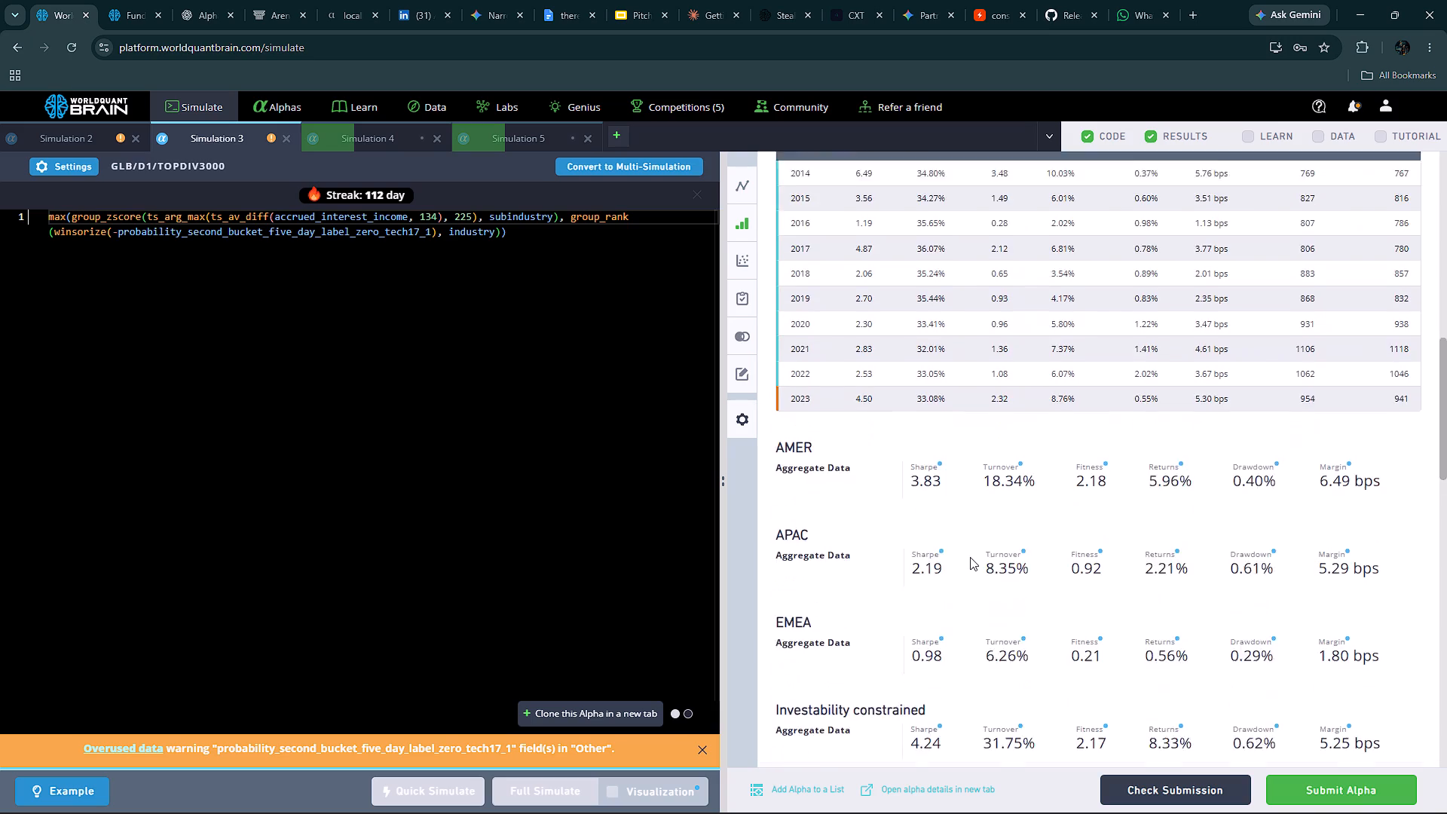
scroll(970, 557, "down", 5)
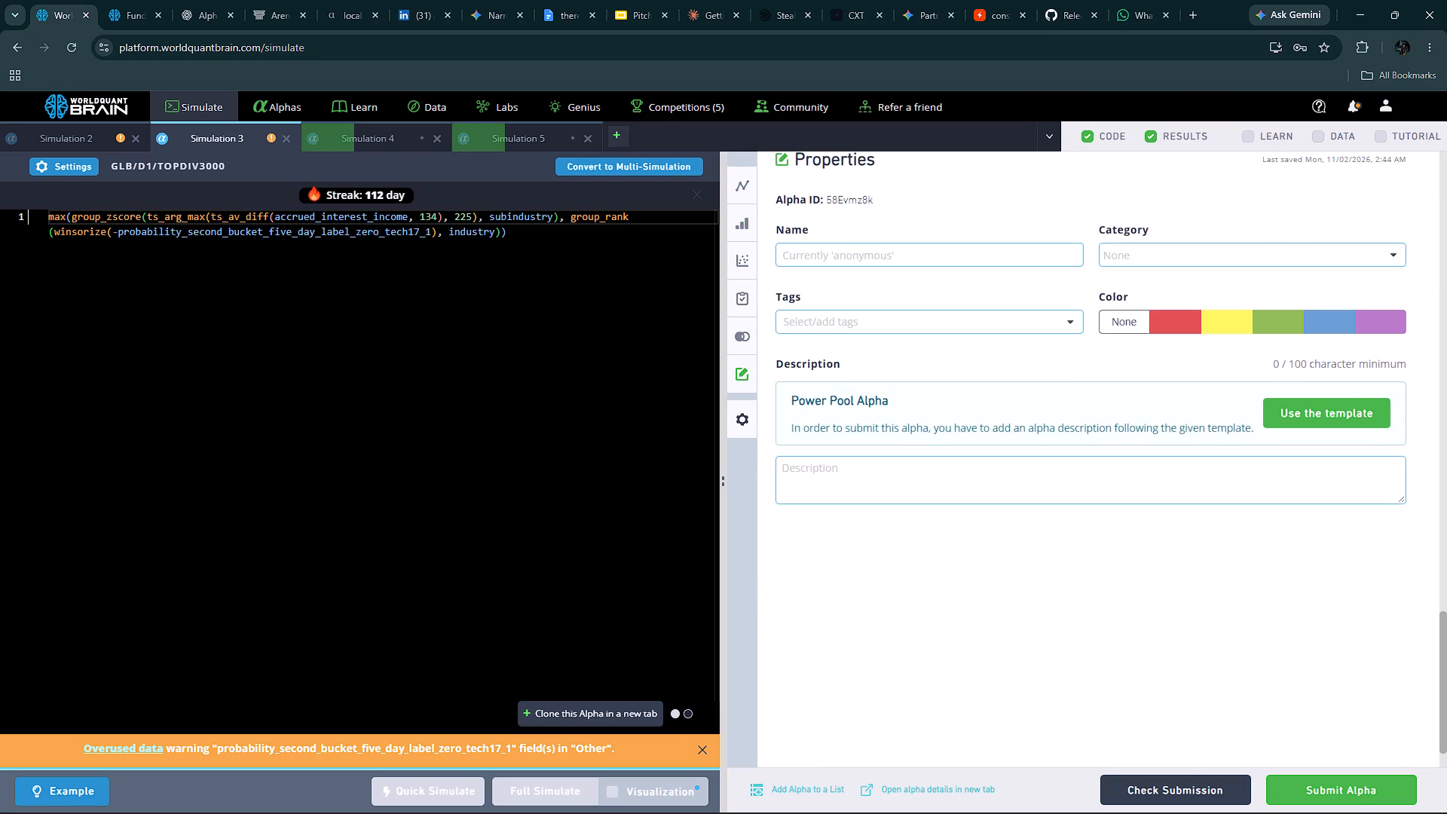
left_click(846, 484)
key("ctrl+v")
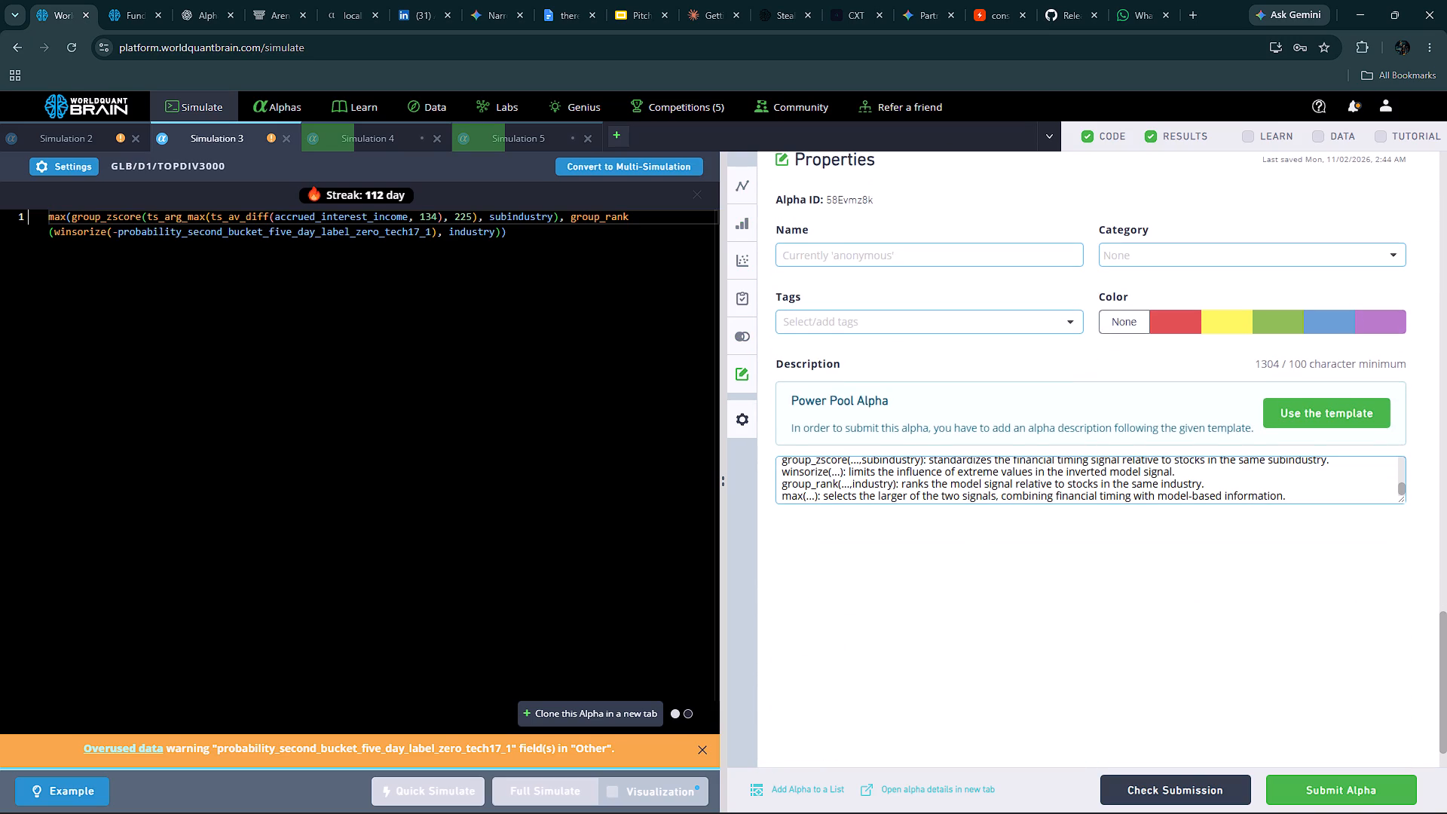
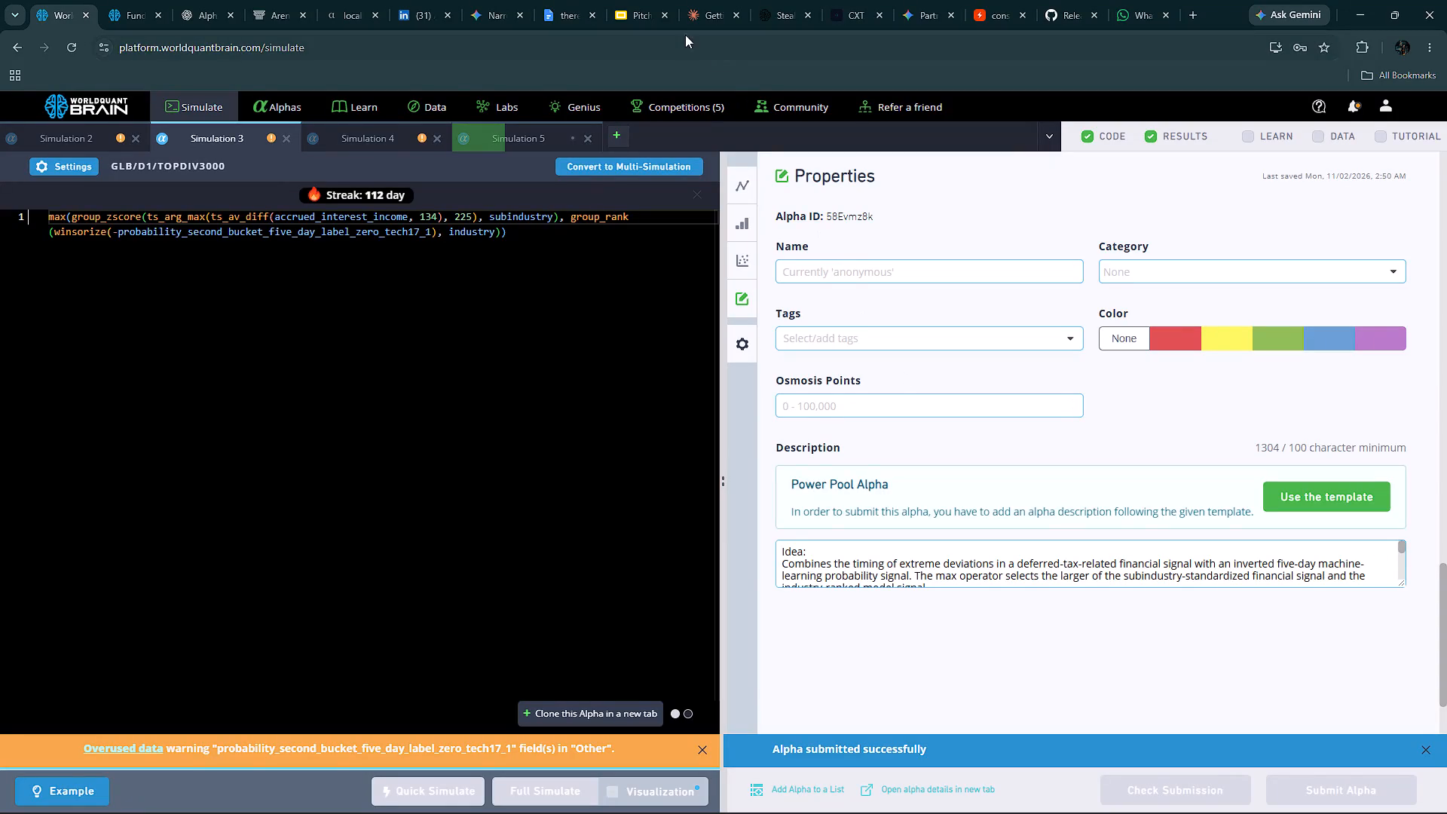
Reveal the test period of Simulation 4's alpha and examine its IS testing warnings.
left_click(372, 132)
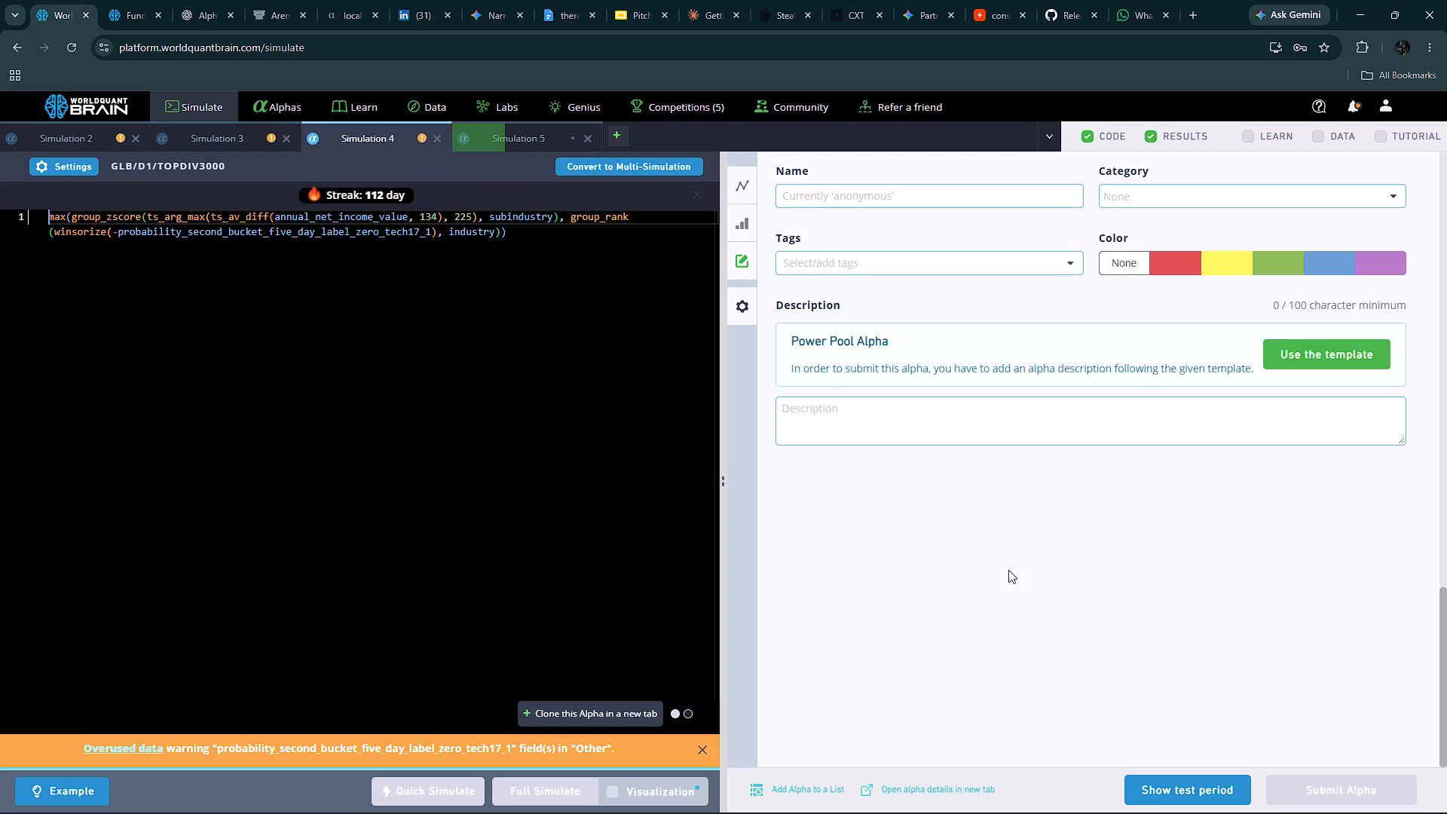
left_click(1158, 781)
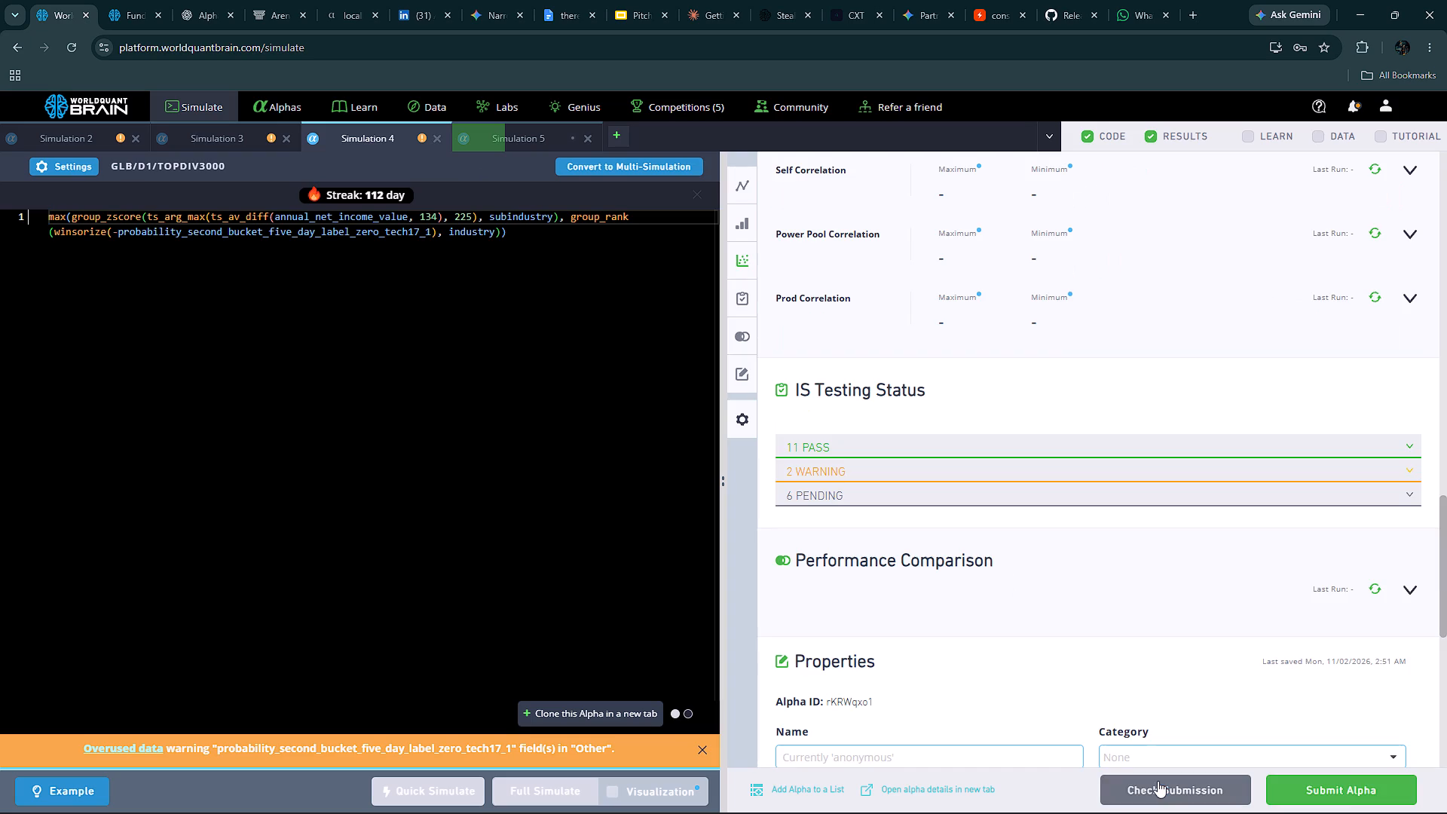
left_click(815, 470)
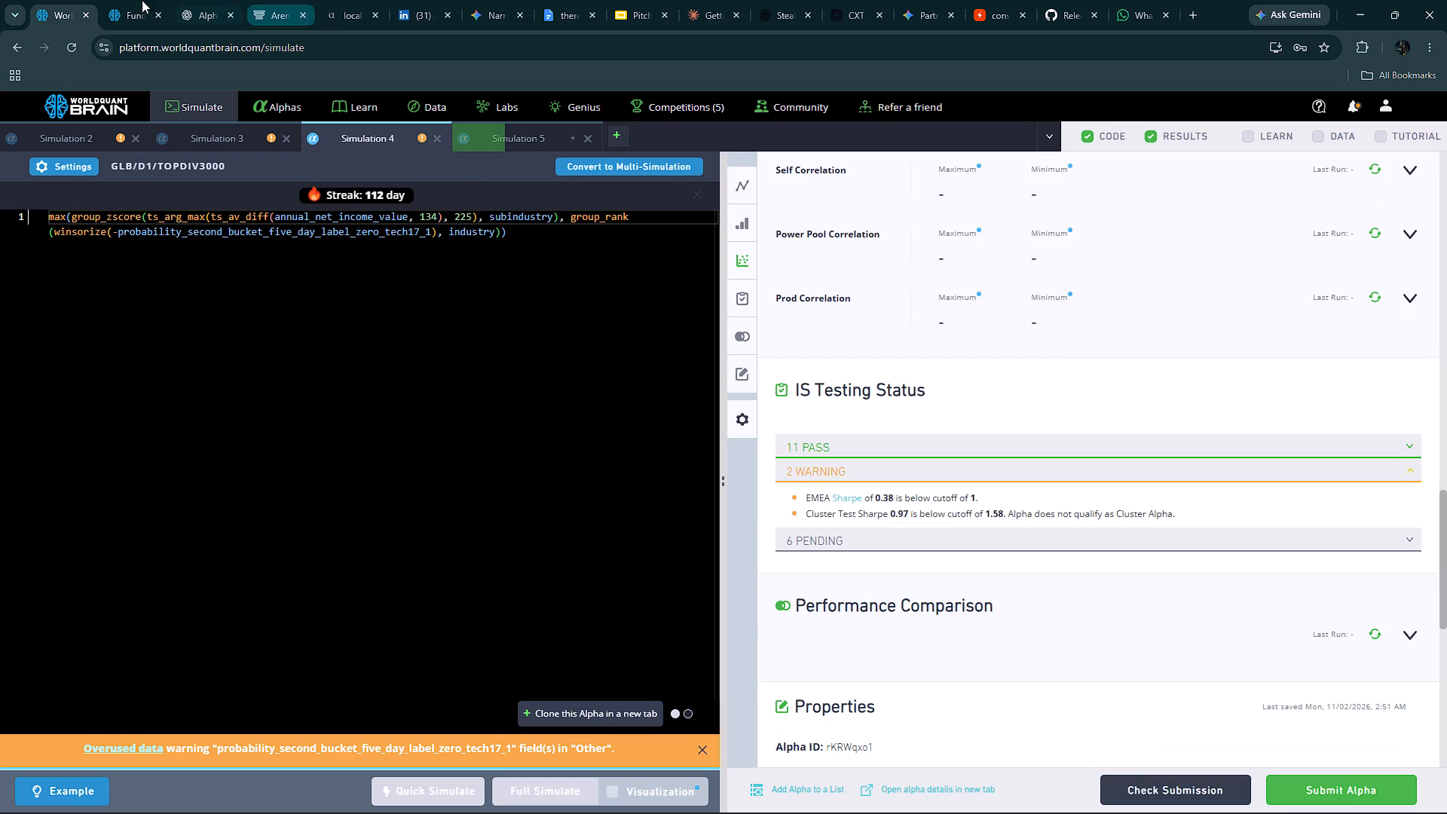
Replace annual_net_income_value in Simulation 4 with annual_share_premium_reserve copied from the dataset's fields, and run a full simulation.
left_click(114, 0)
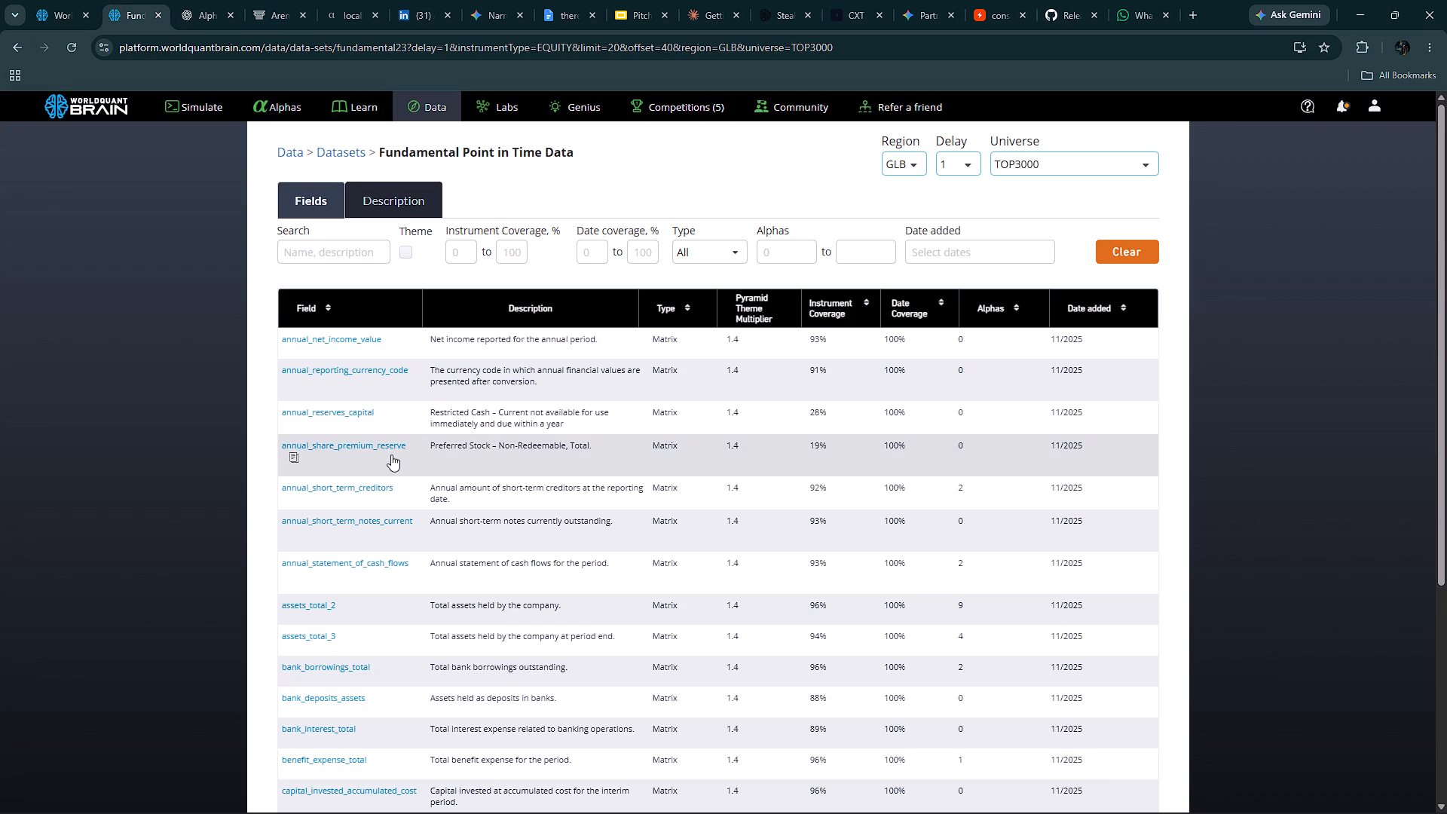
left_click(294, 461)
left_click(51, 2)
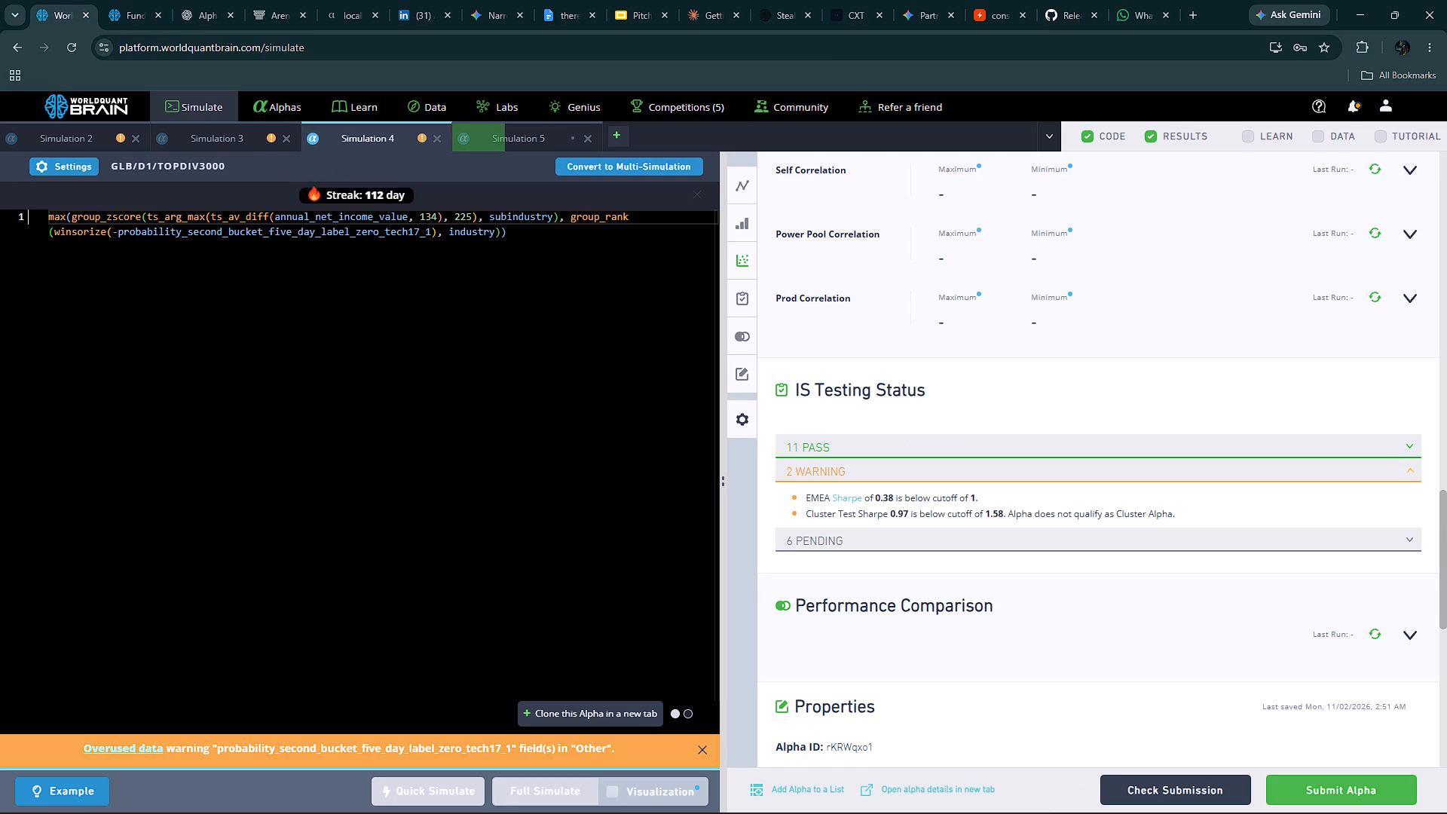
double_click(326, 217)
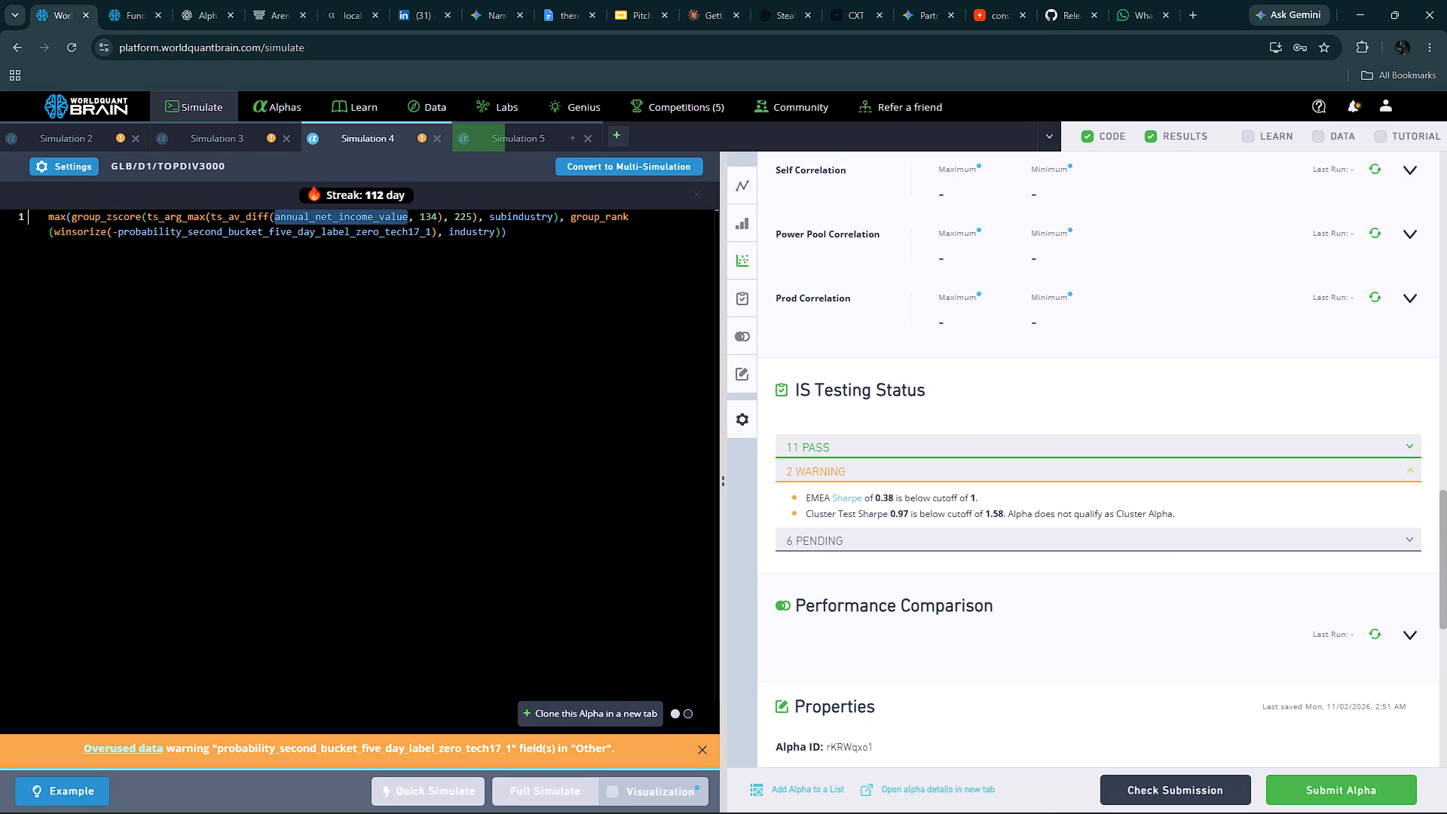
key("ctrl+v")
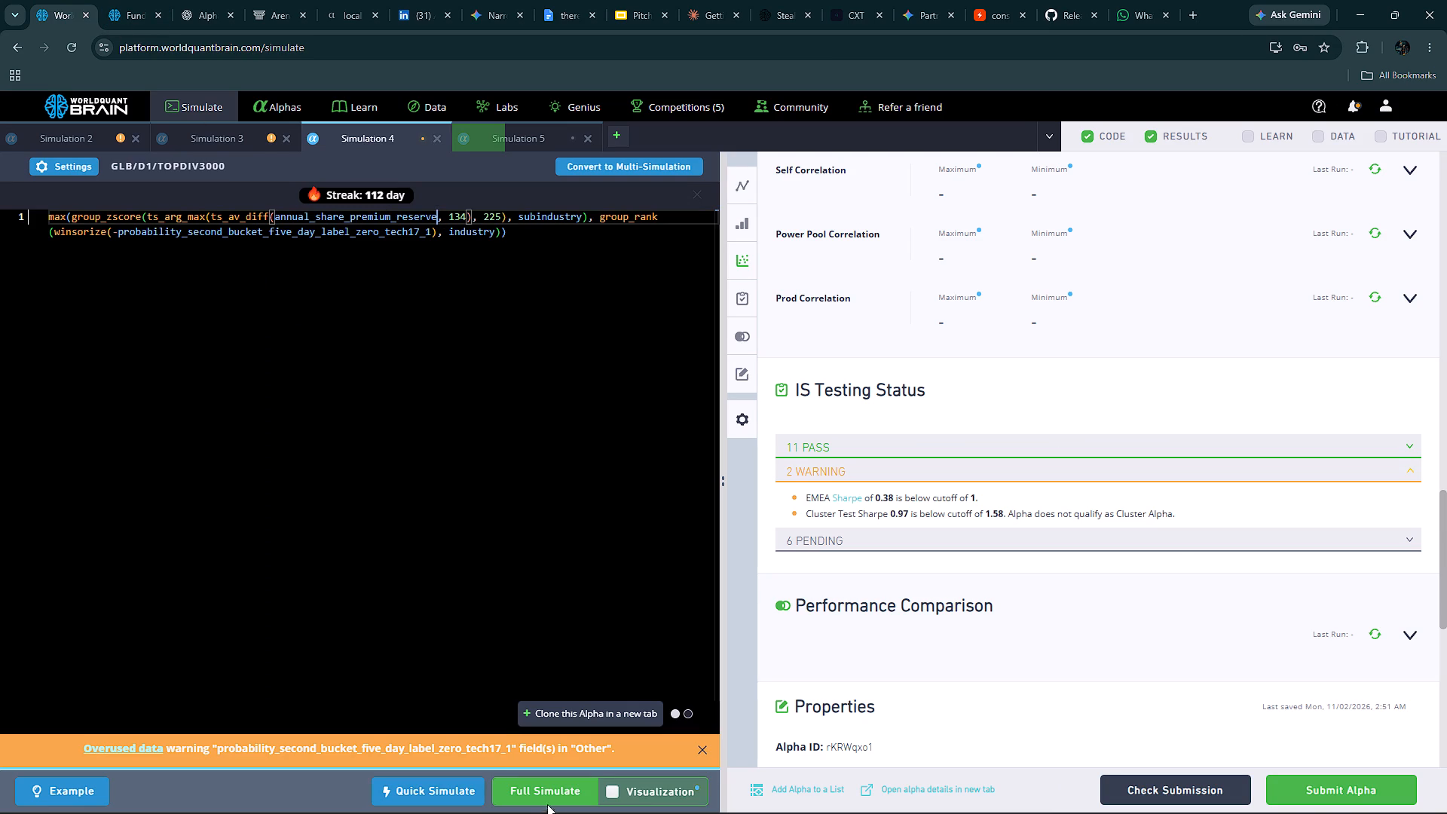
left_click(552, 797)
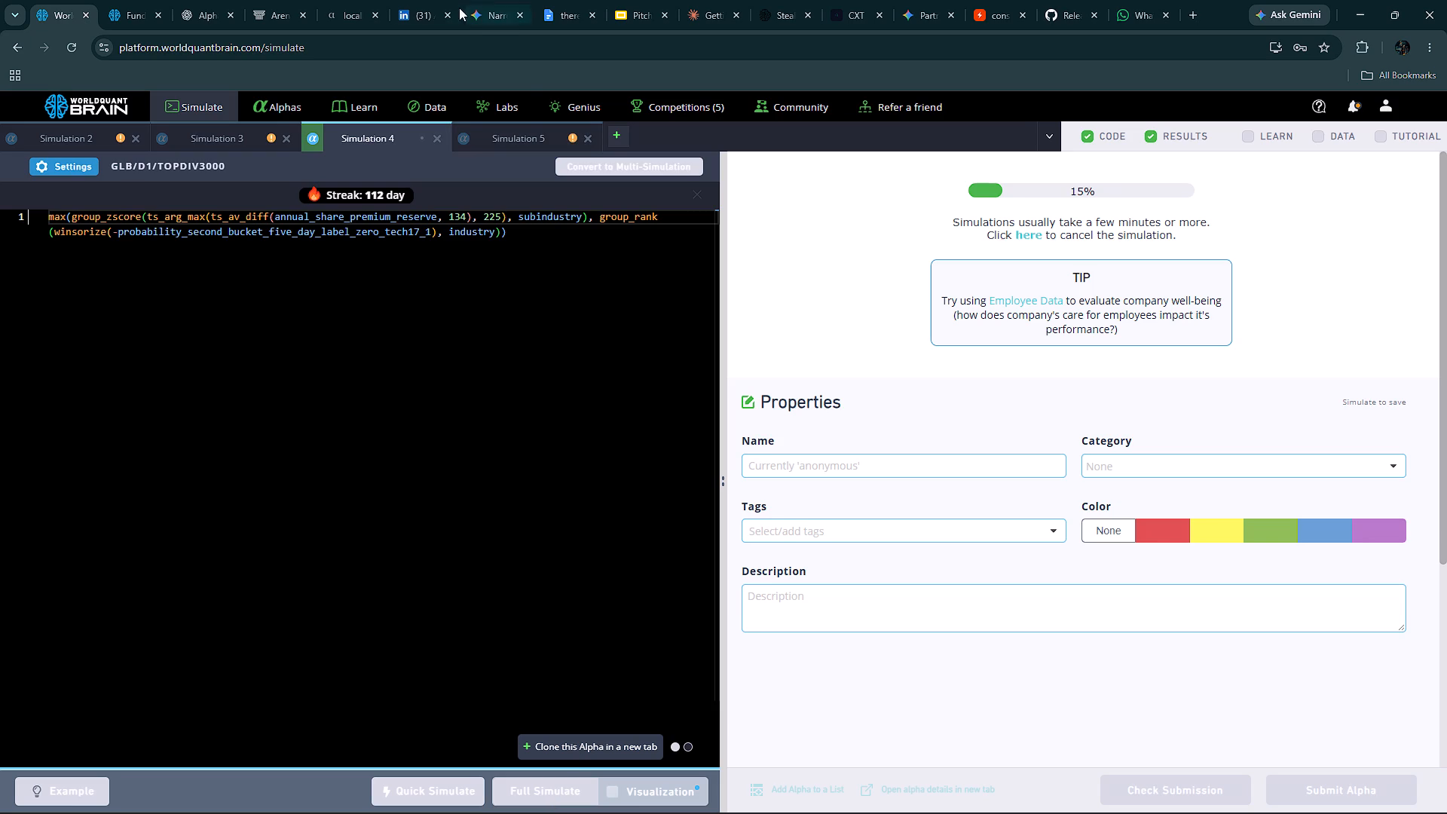
Reveal Simulation 5's test period, and examine its IS testing warning and Prod Correlation.
left_click(503, 134)
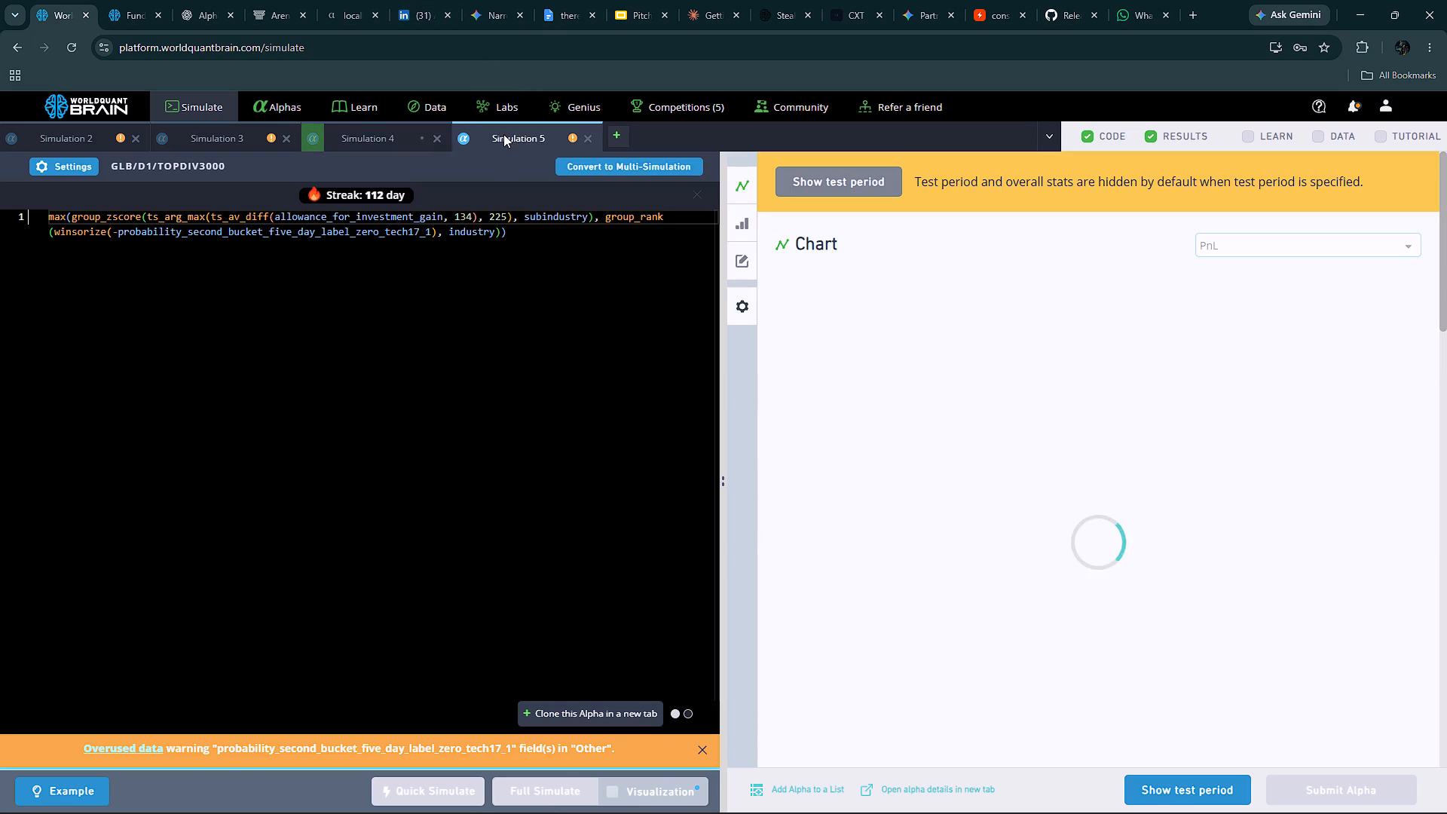
left_click(843, 185)
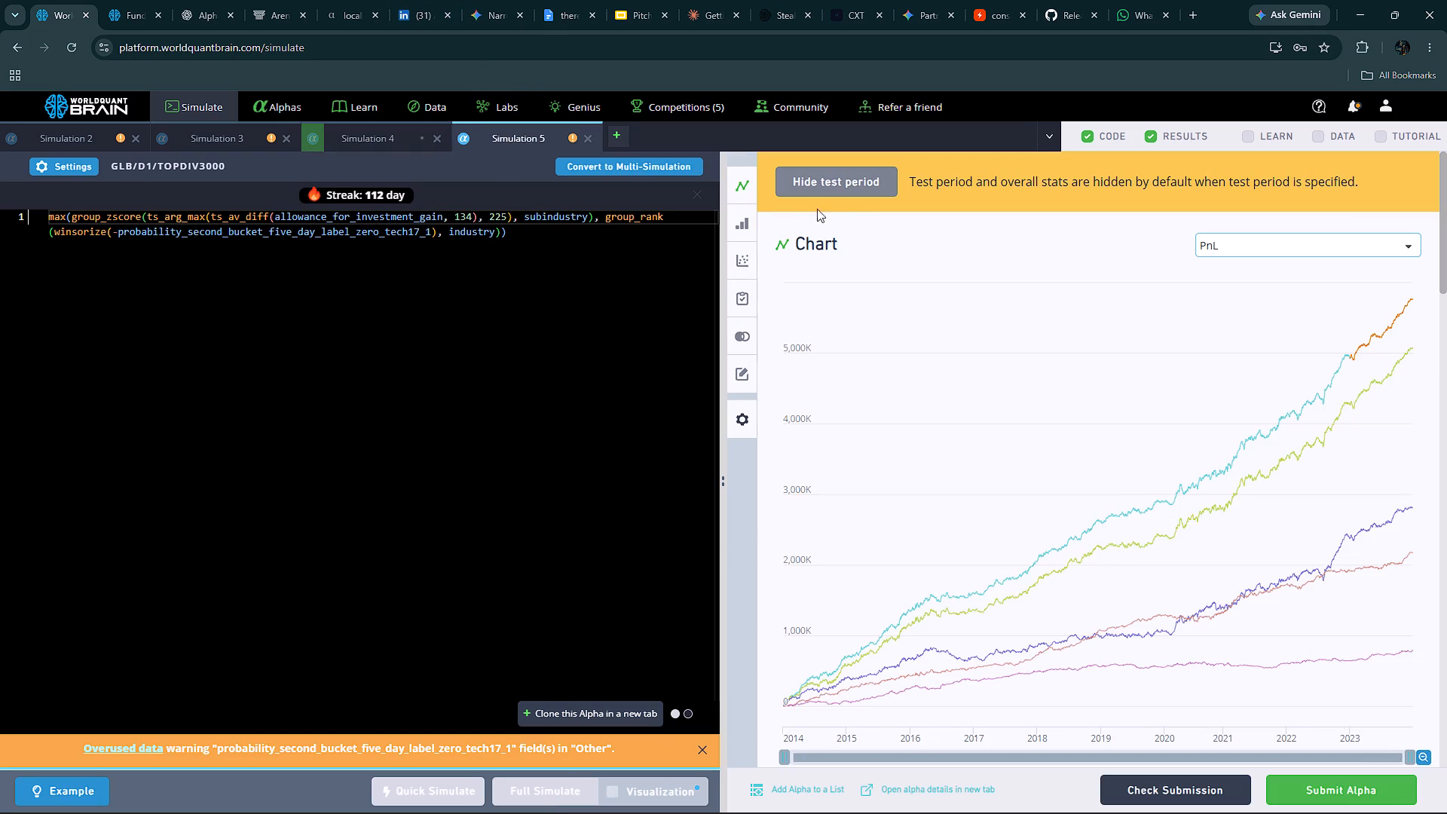
left_click(739, 256)
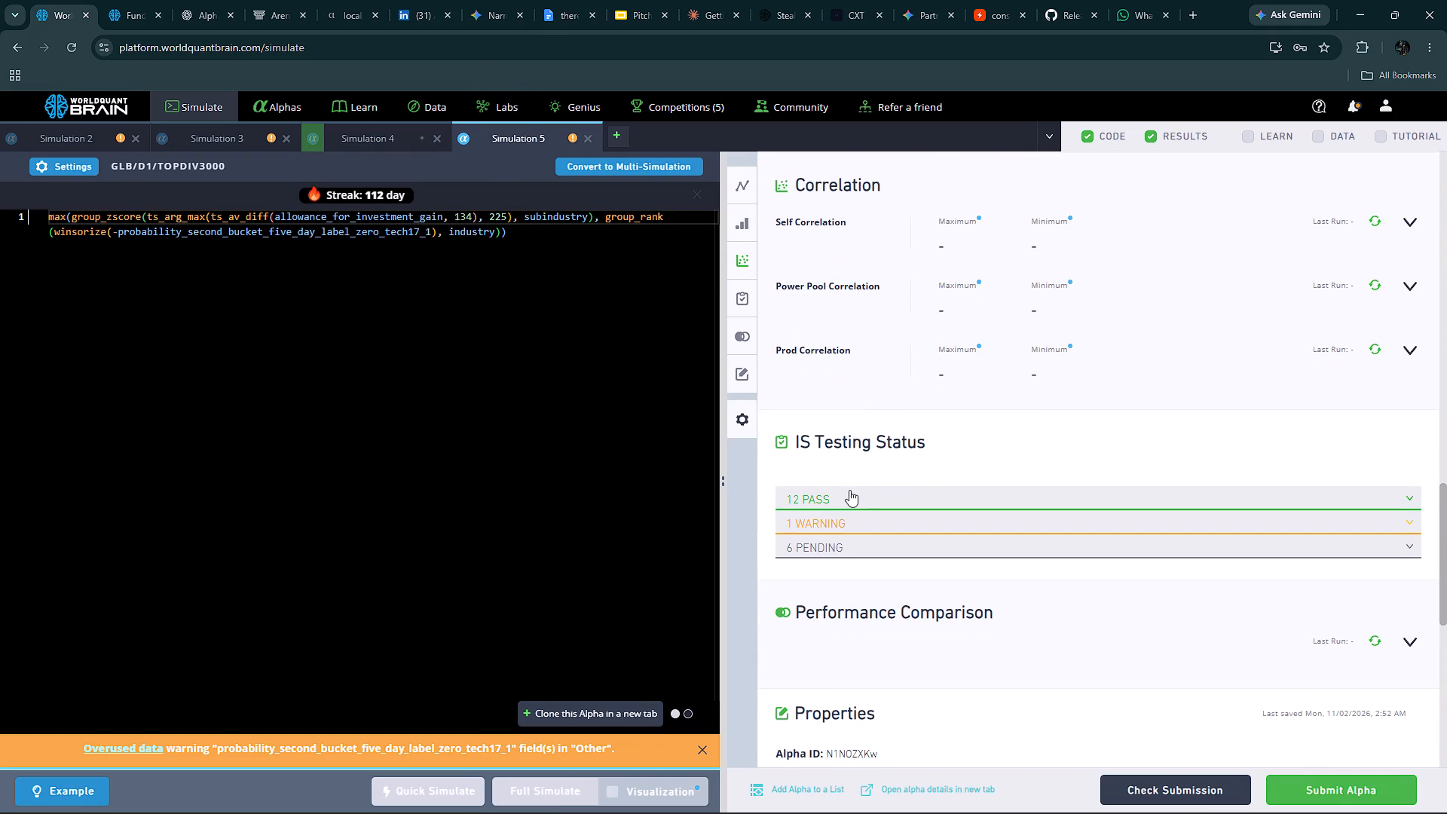
left_click(831, 518)
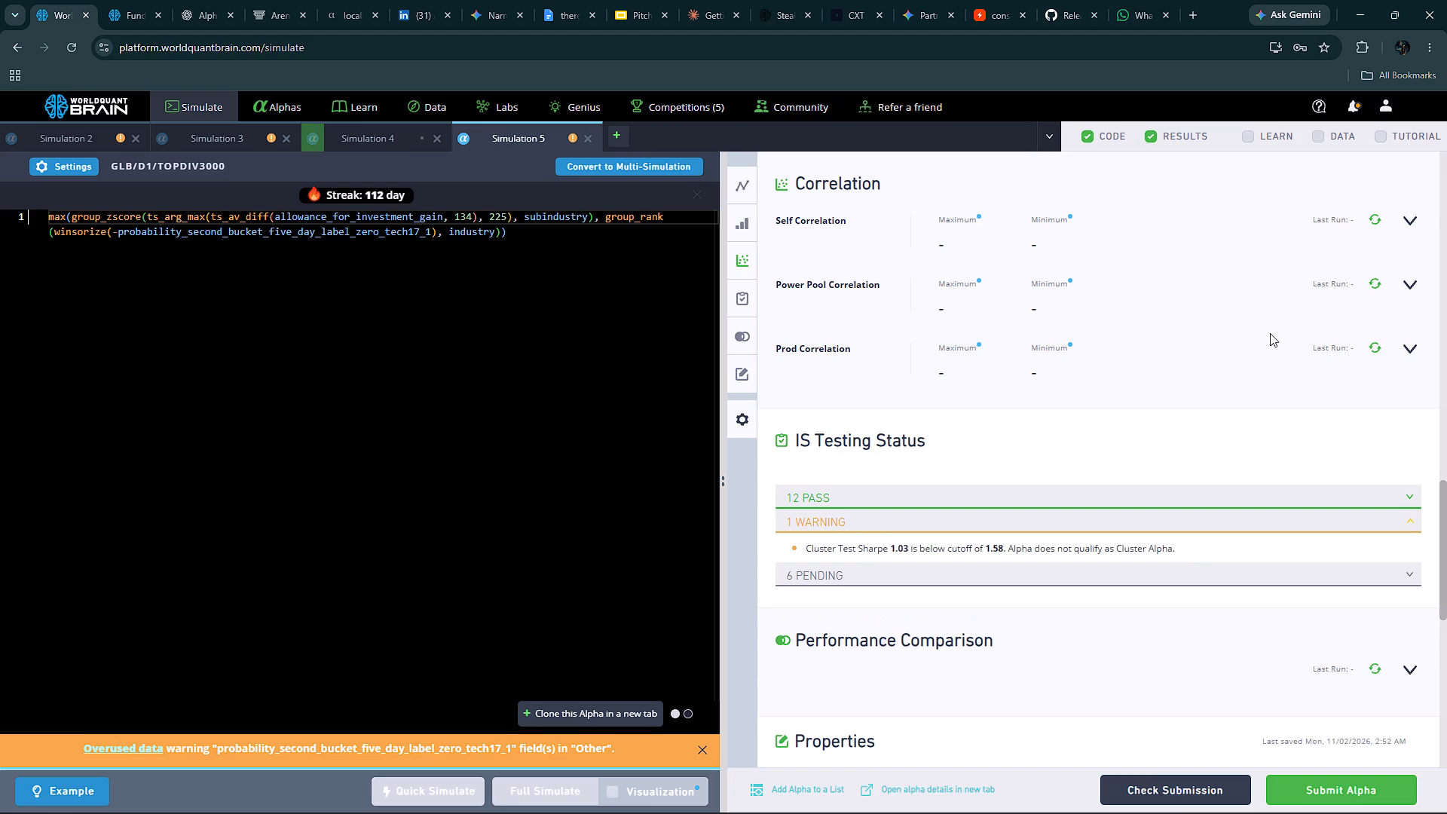
left_click(1409, 344)
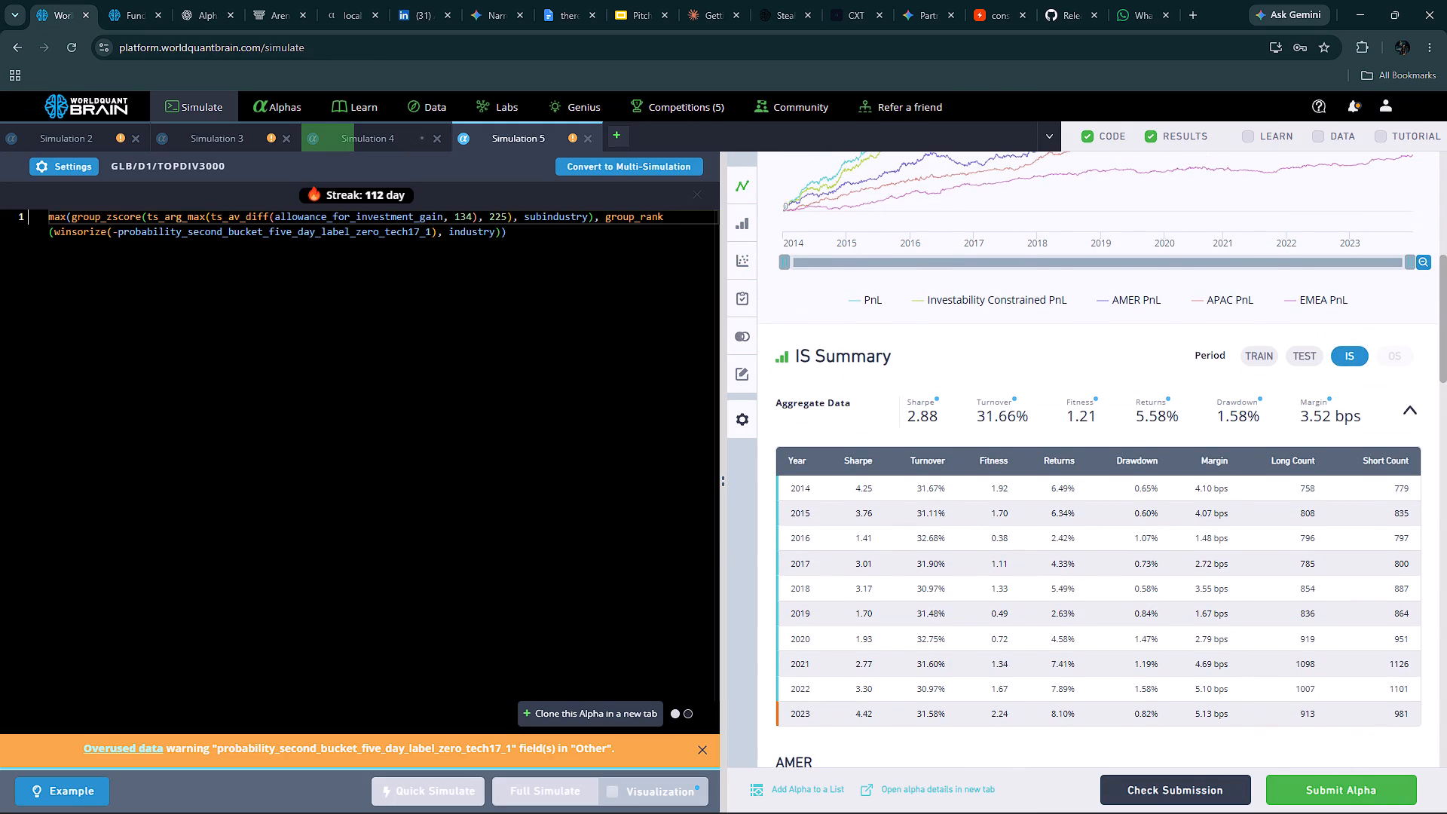
scroll(848, 527, "down", 6)
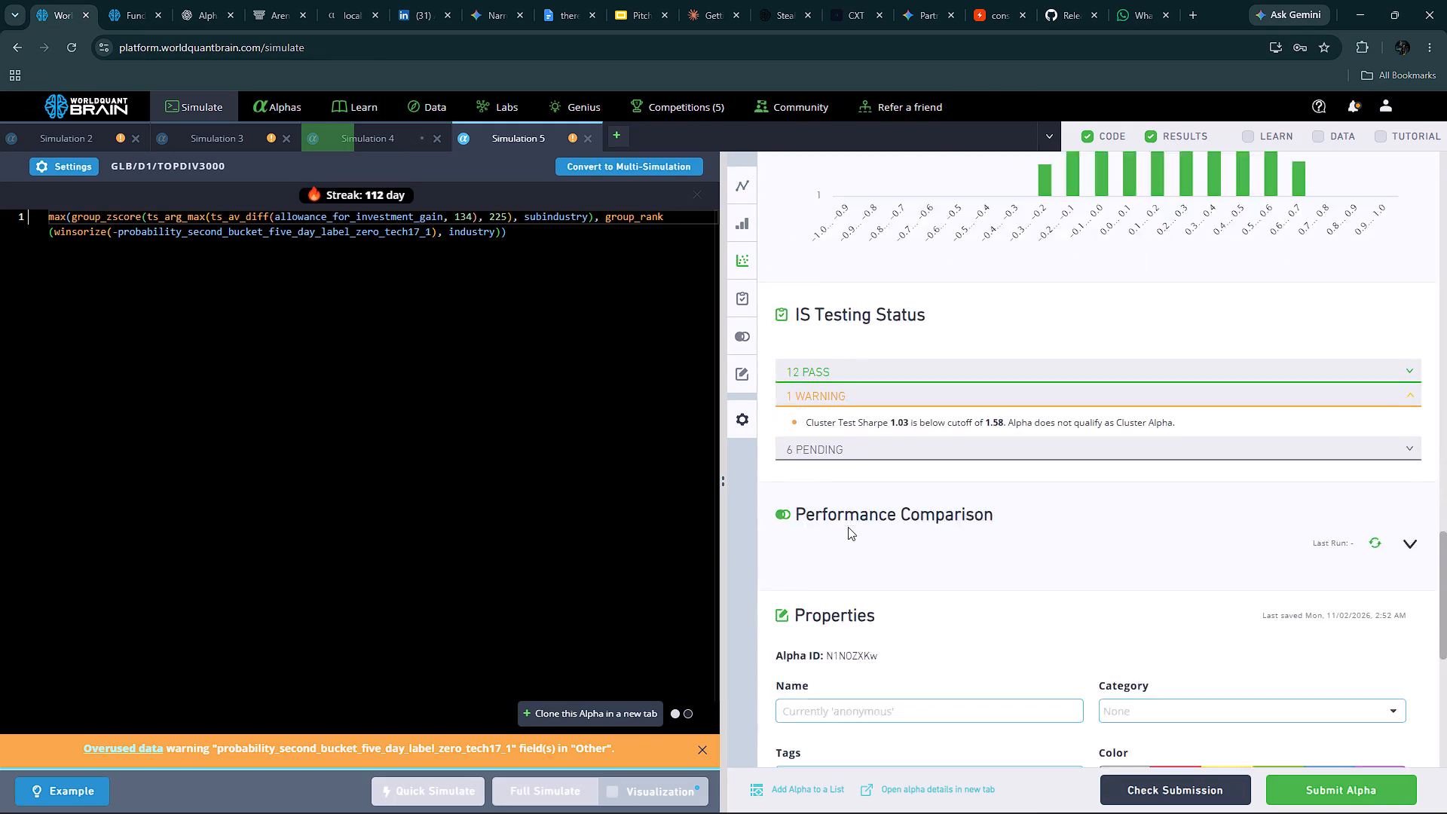
scroll(848, 527, "down", 3)
left_click(832, 439)
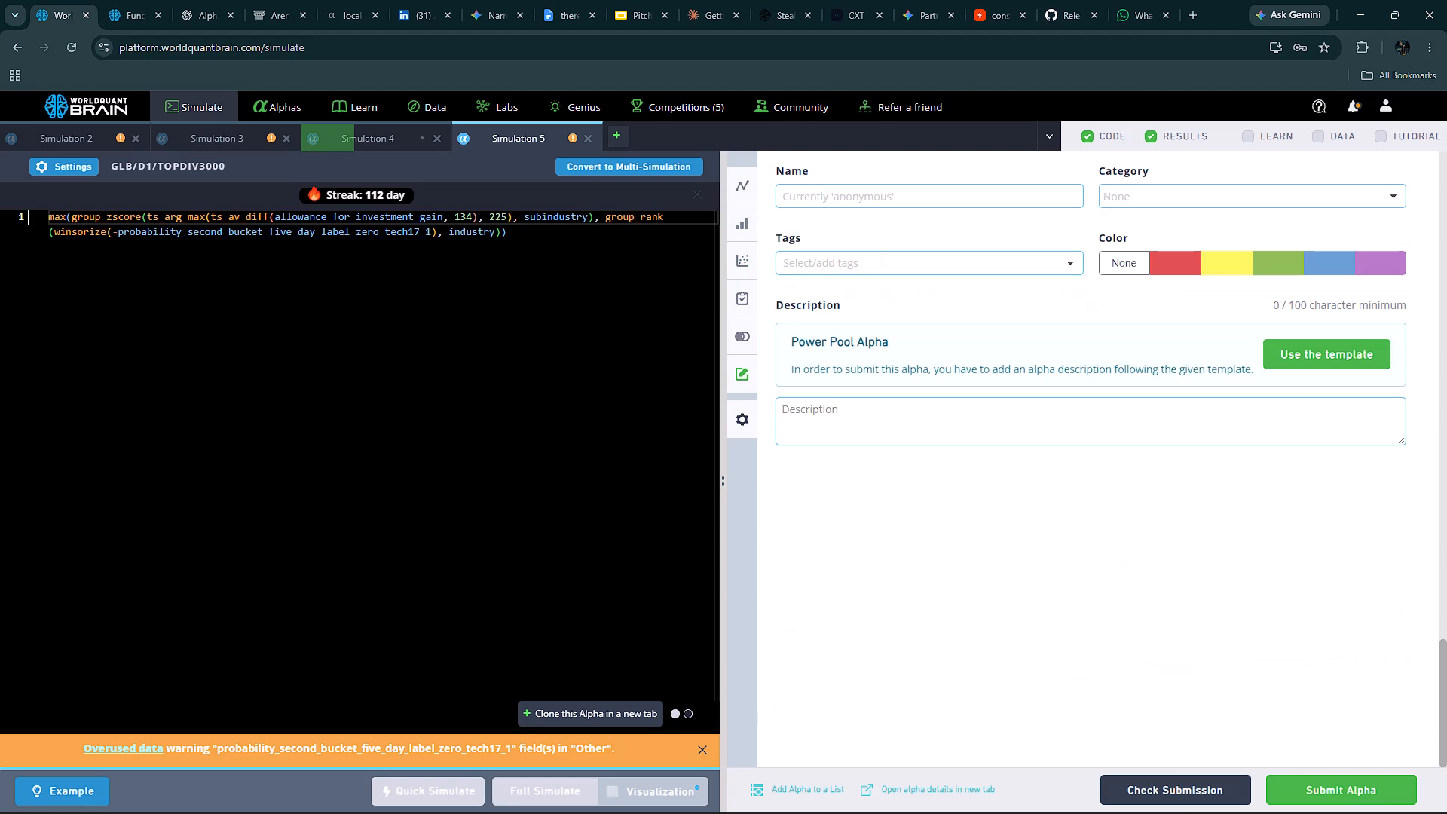
key("ctrl+v")
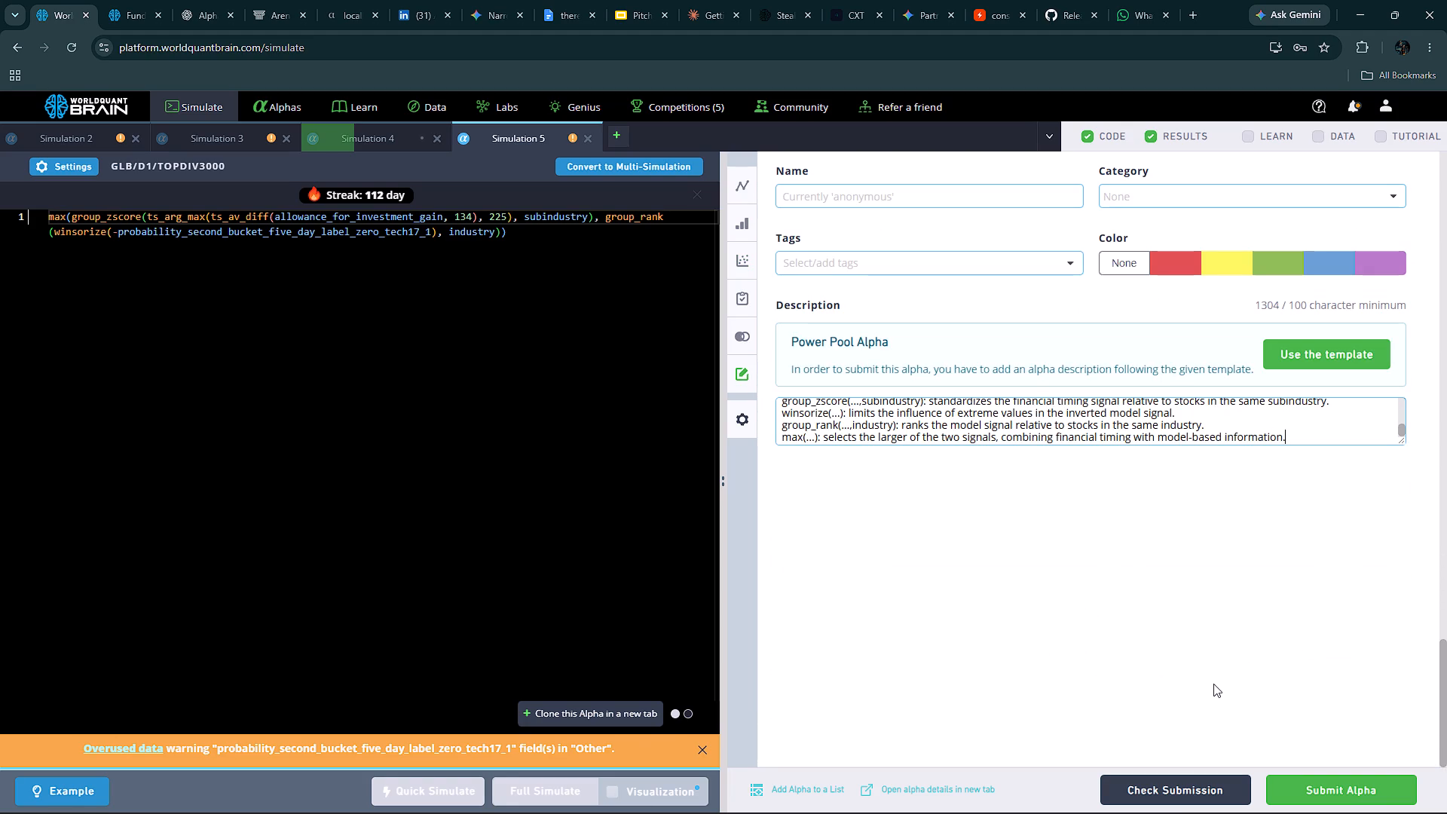
left_click(1340, 788)
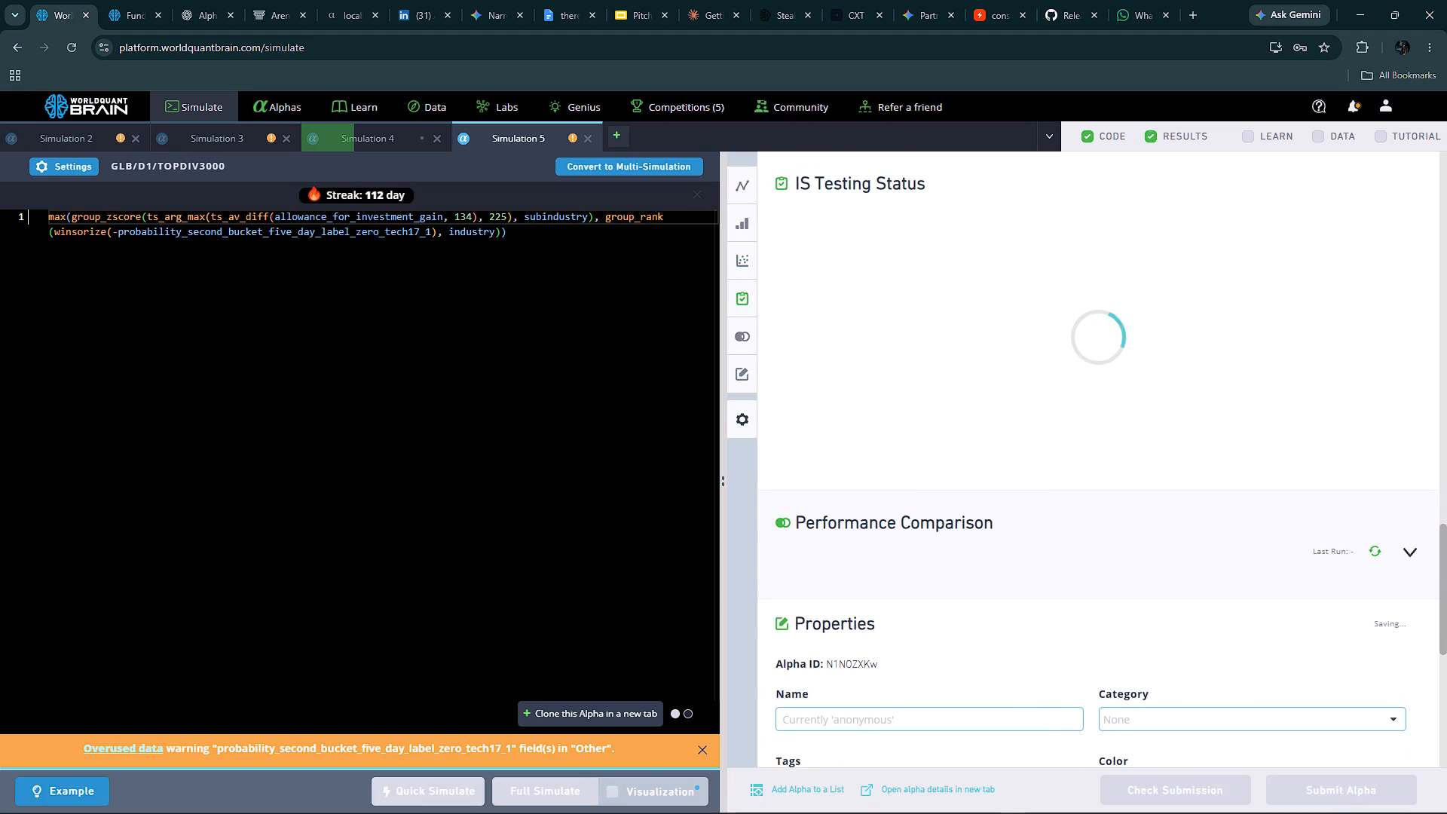
Switch to Proton VPN, disconnect from the current server, and close its window.
left_click(488, 791)
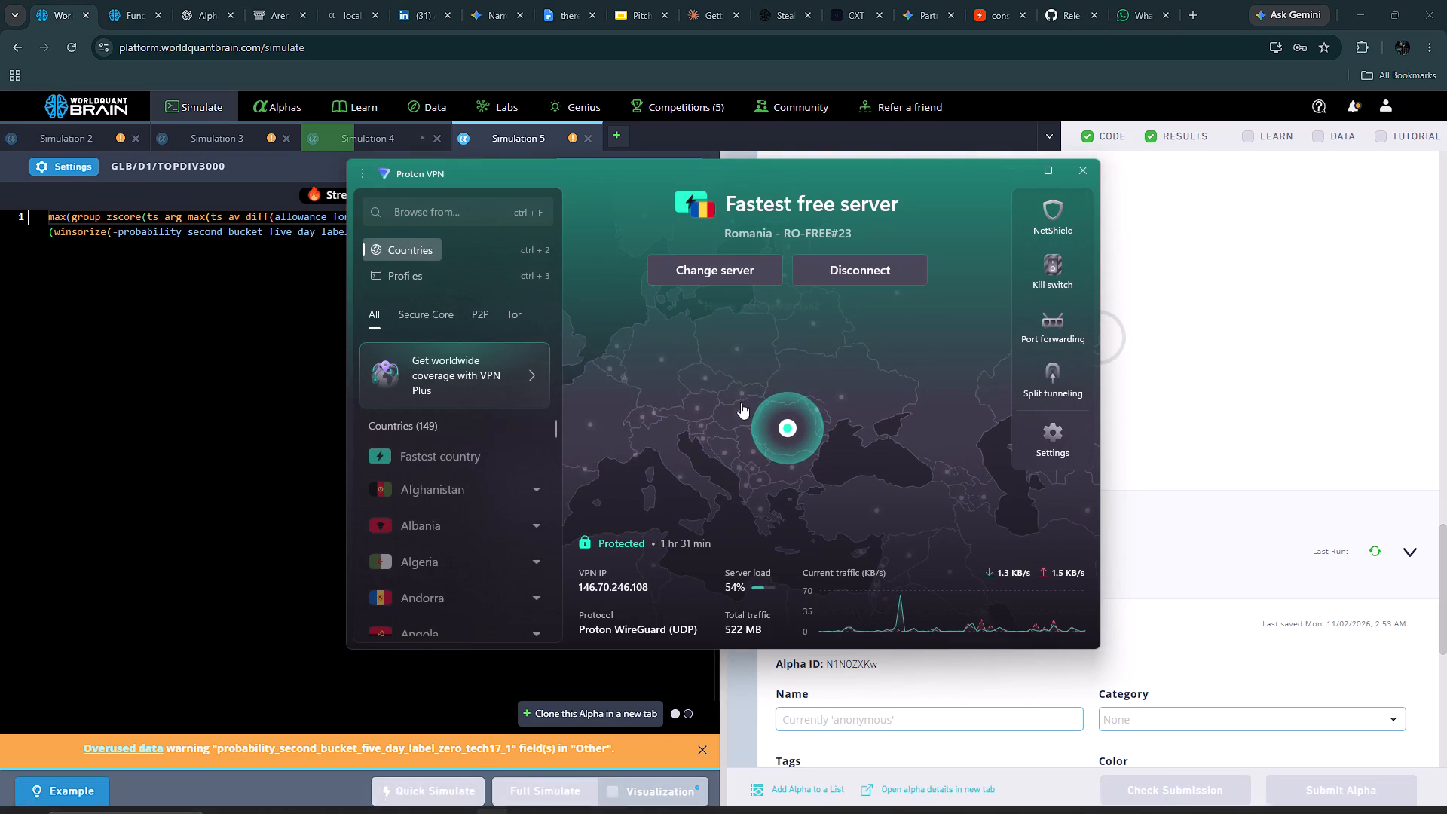
left_click(840, 266)
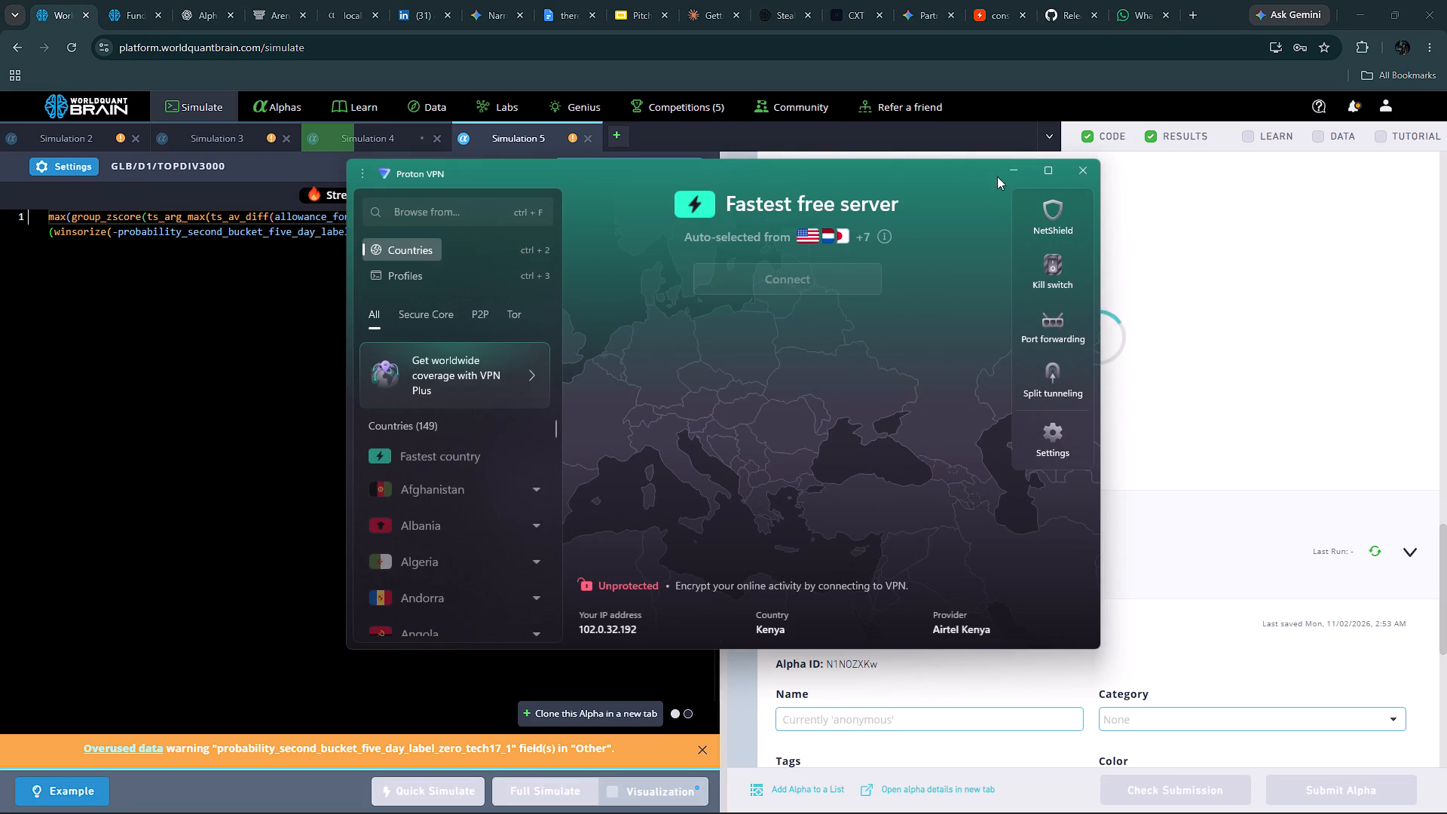
left_click(1078, 179)
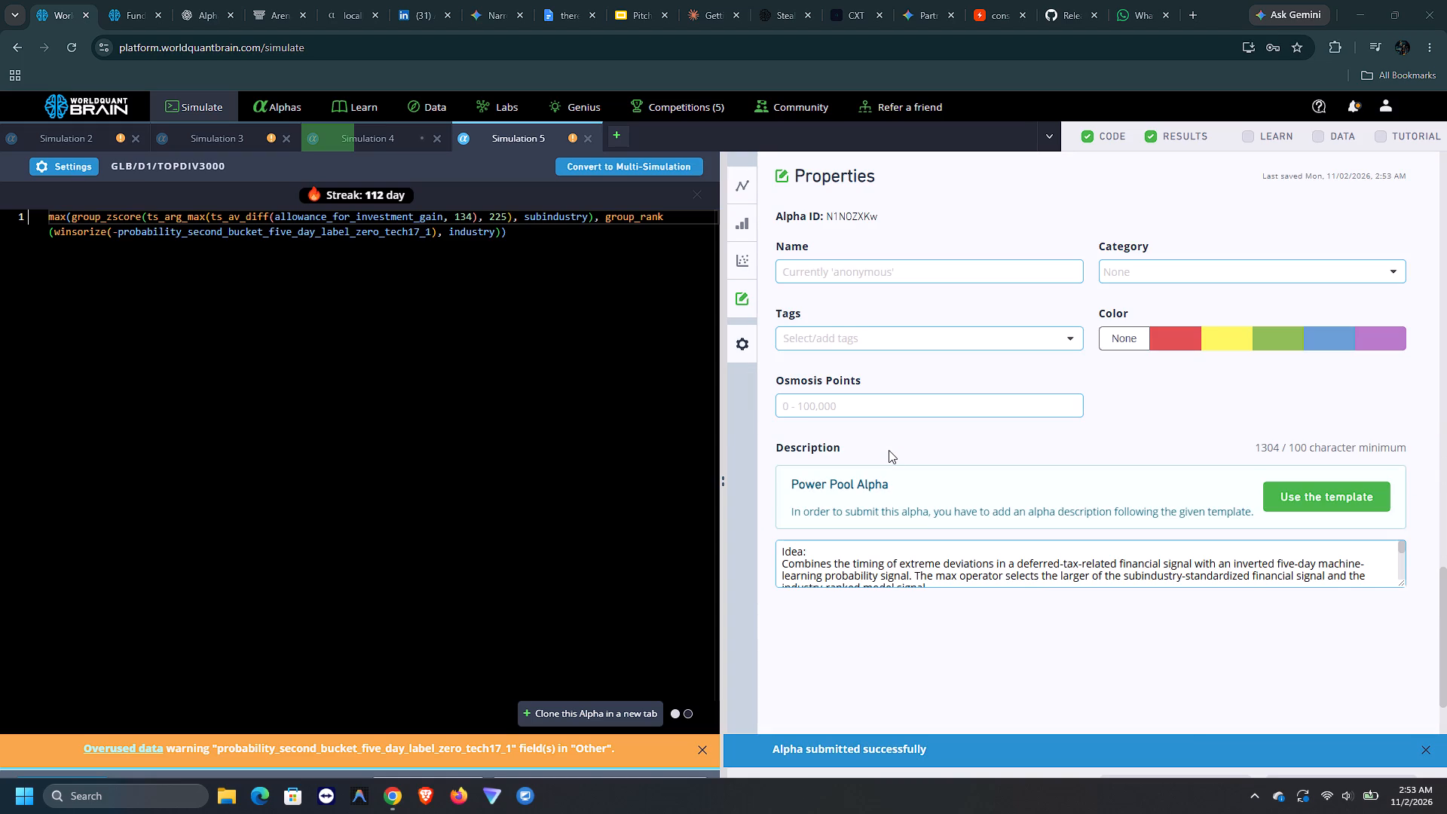
Paste the same idea and rationale text into the description of Simulation 2's alpha, and submit the alpha.
left_click(78, 130)
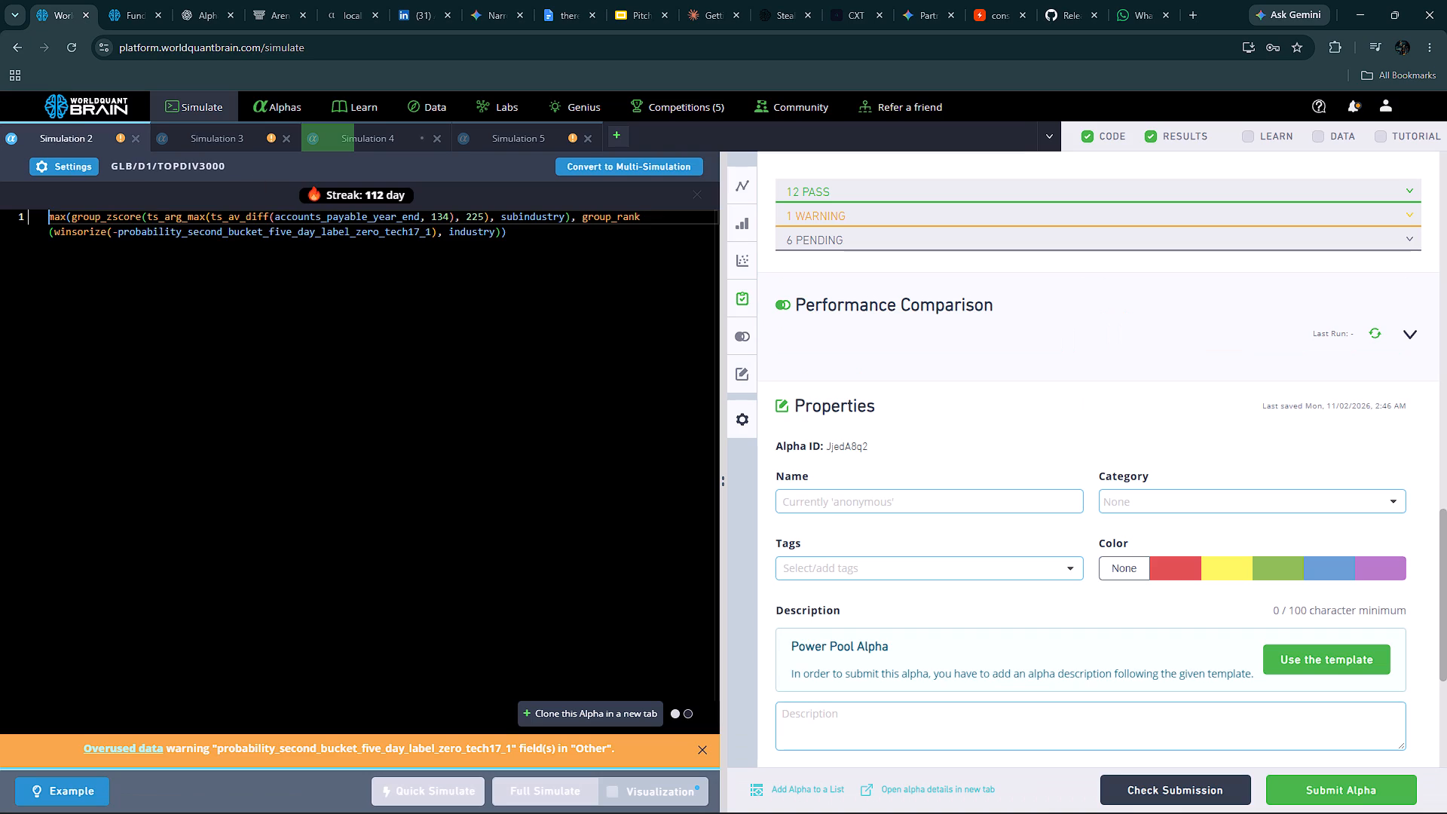
left_click(832, 720)
key("ctrl+v")
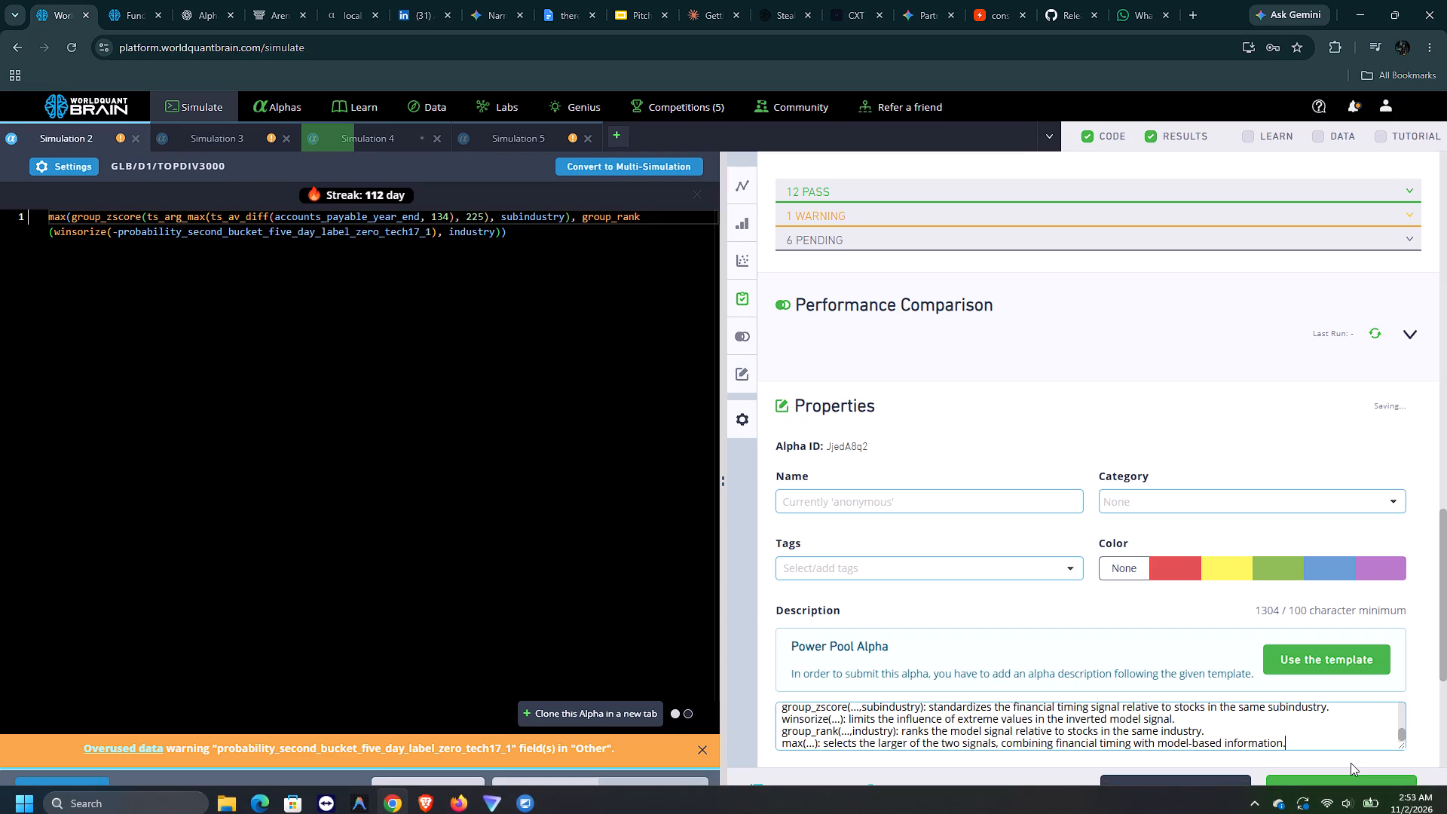
left_click(1340, 785)
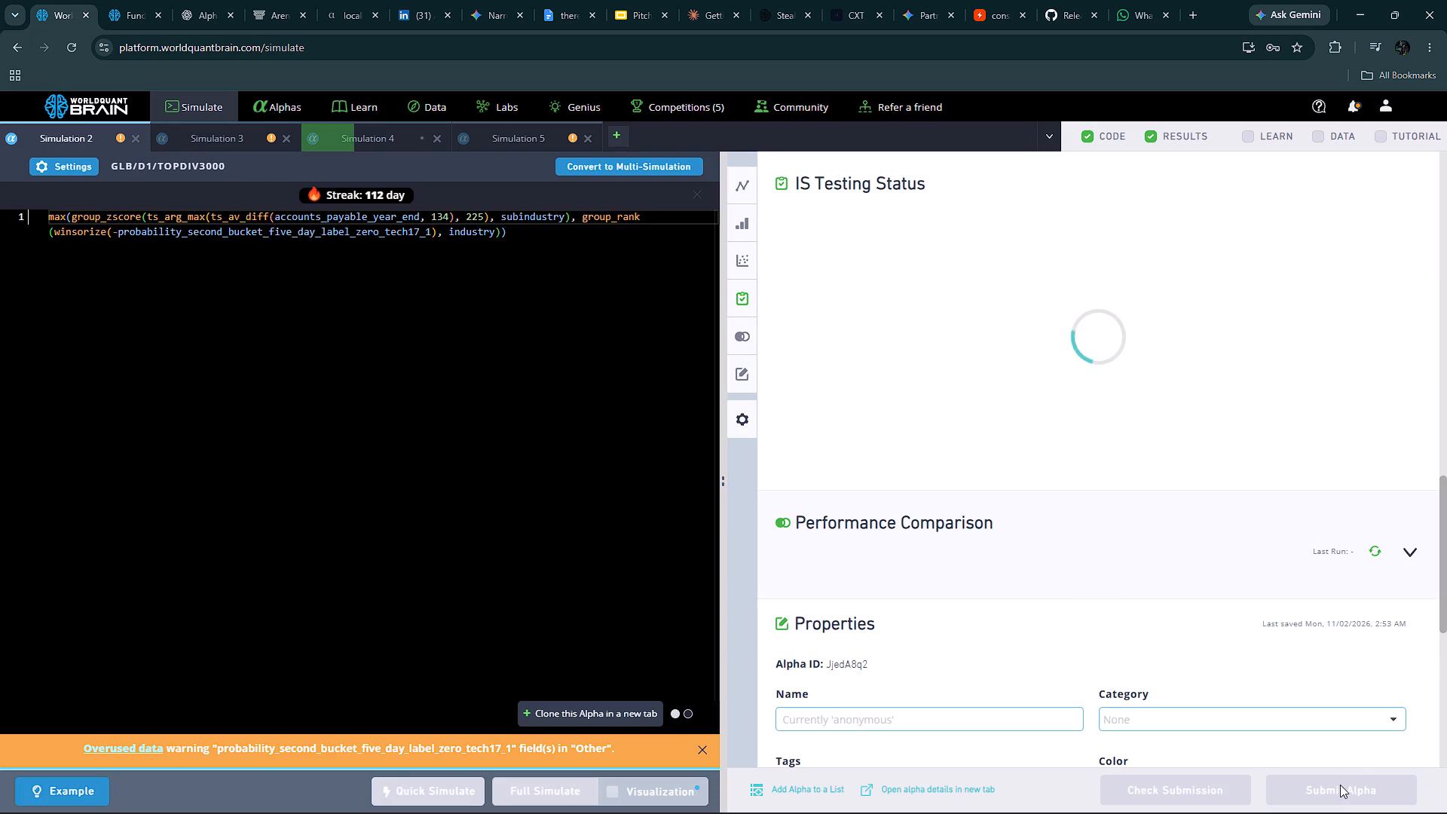
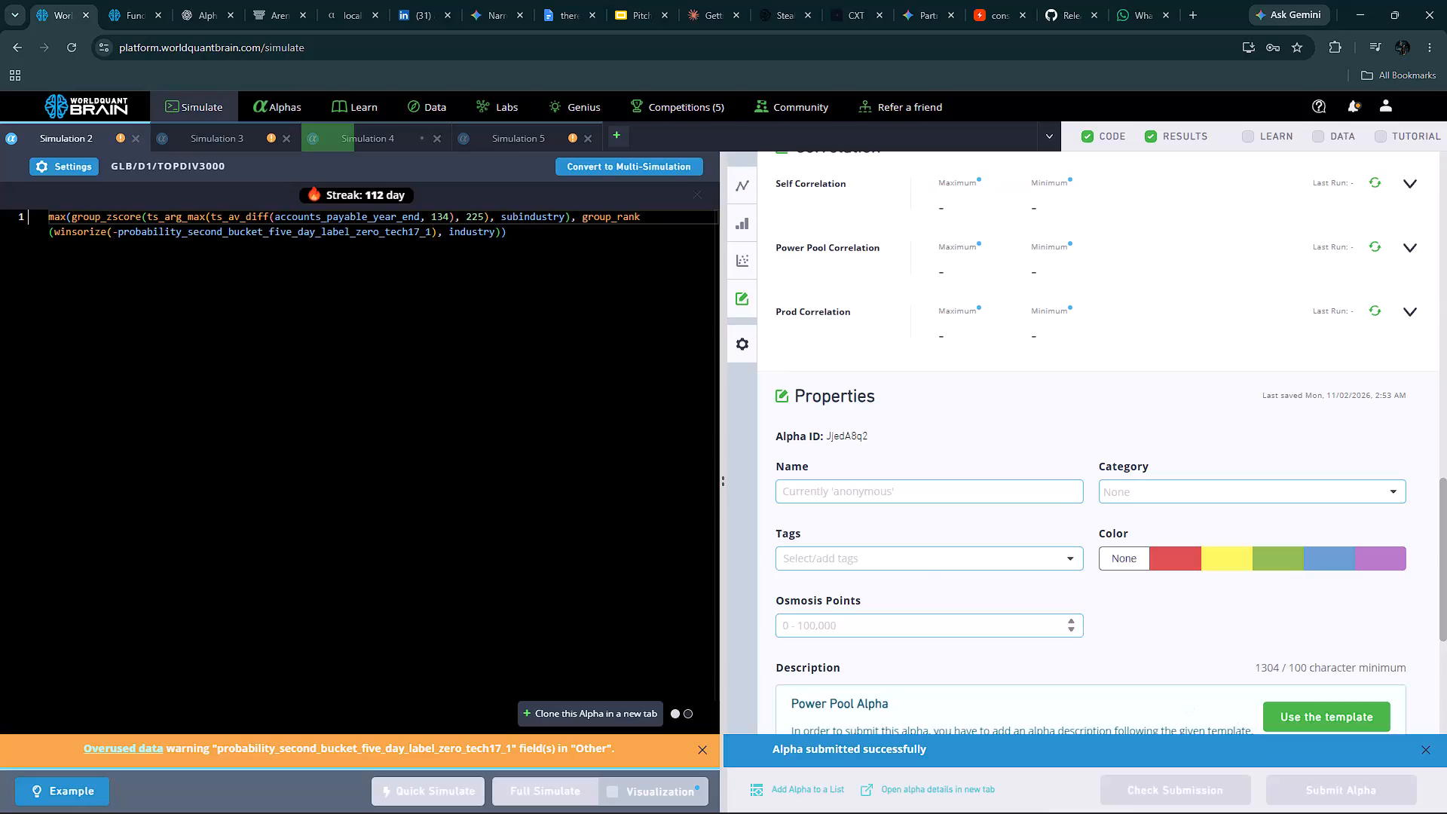
Bring up Simulation 4 and examine its Prod Correlation and IS testing status.
left_click(354, 146)
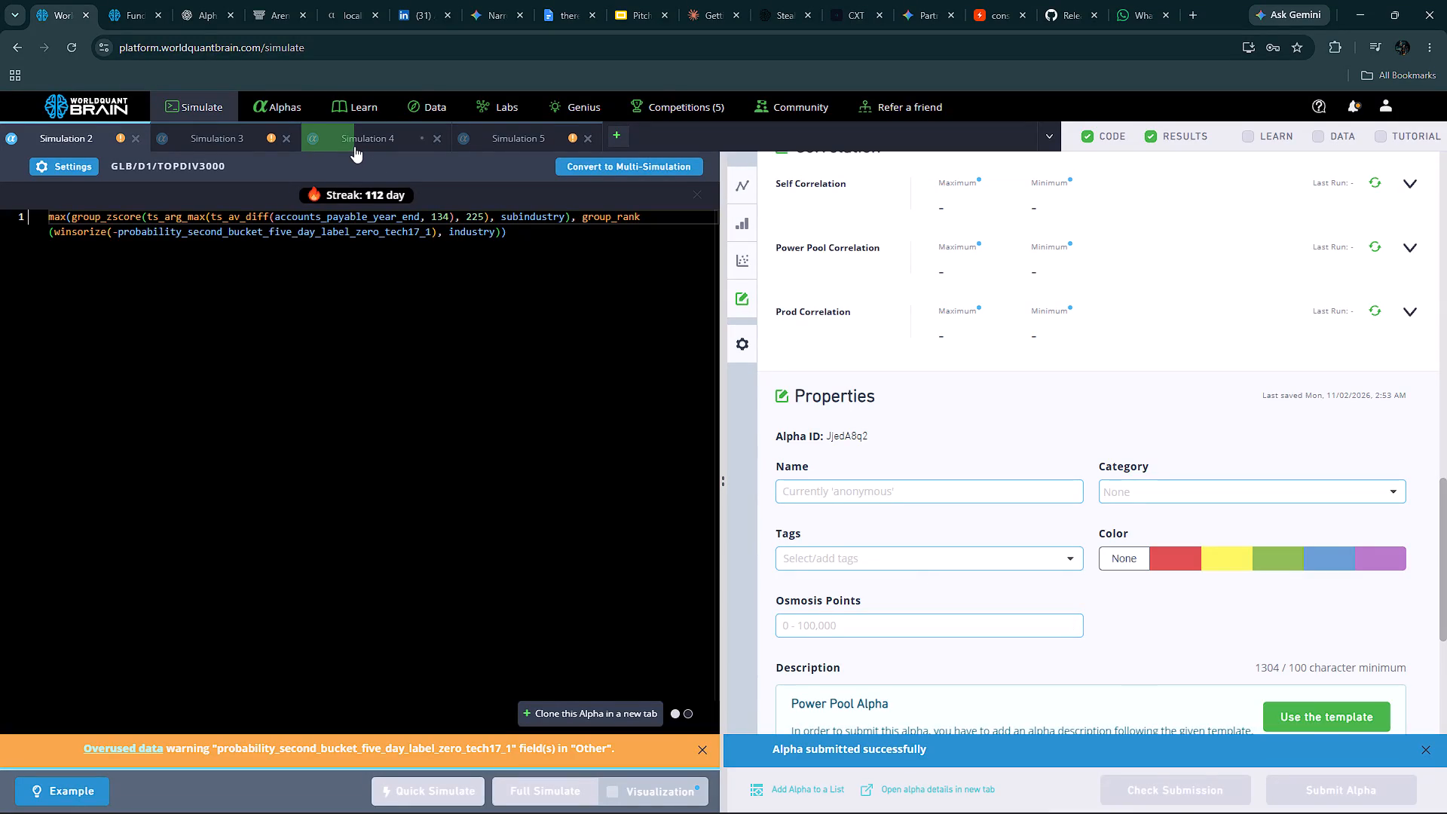
left_click(347, 138)
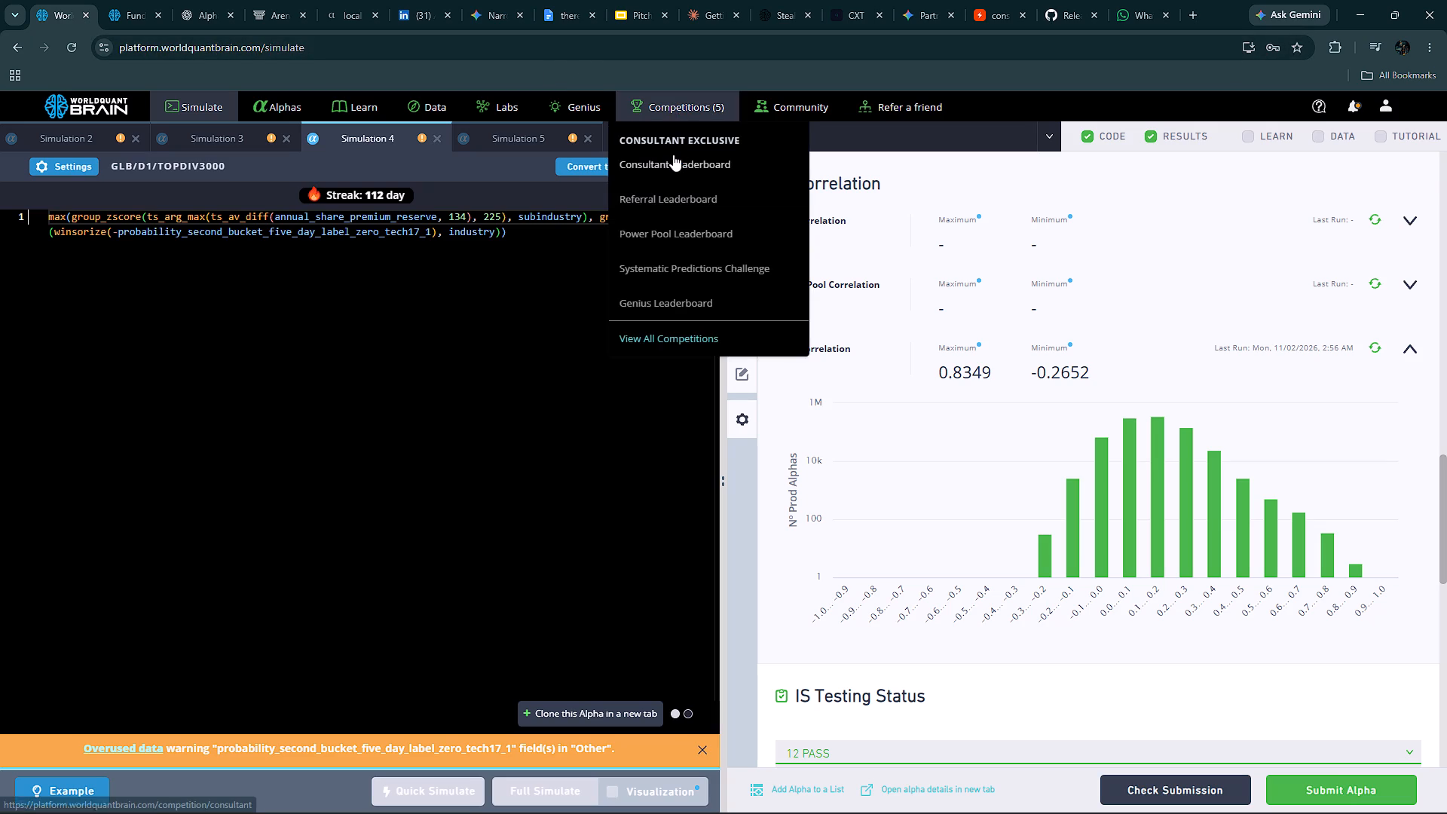
Open the Consultant Leaderboard among the consultant-exclusive competitions.
left_click(673, 155)
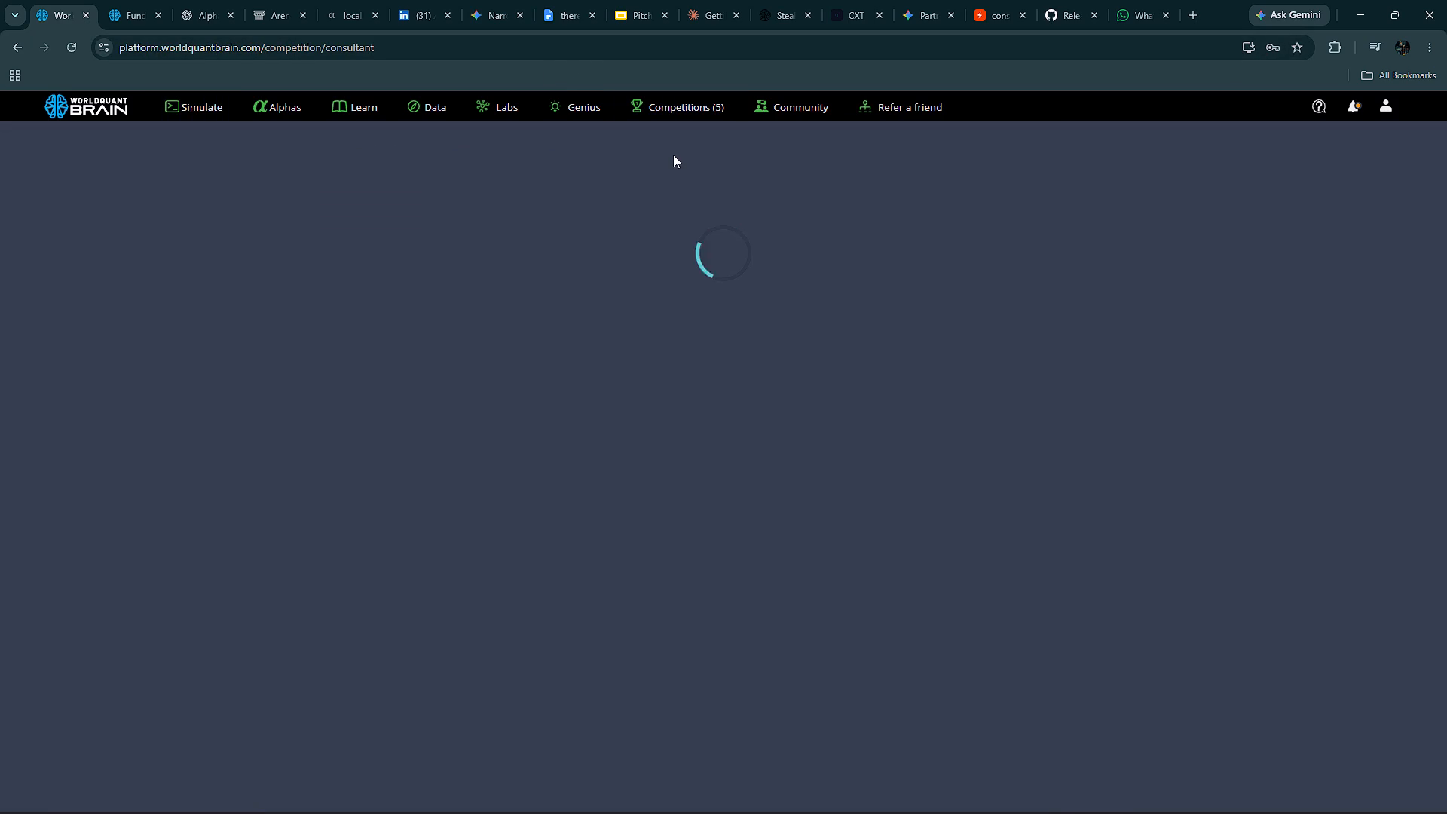
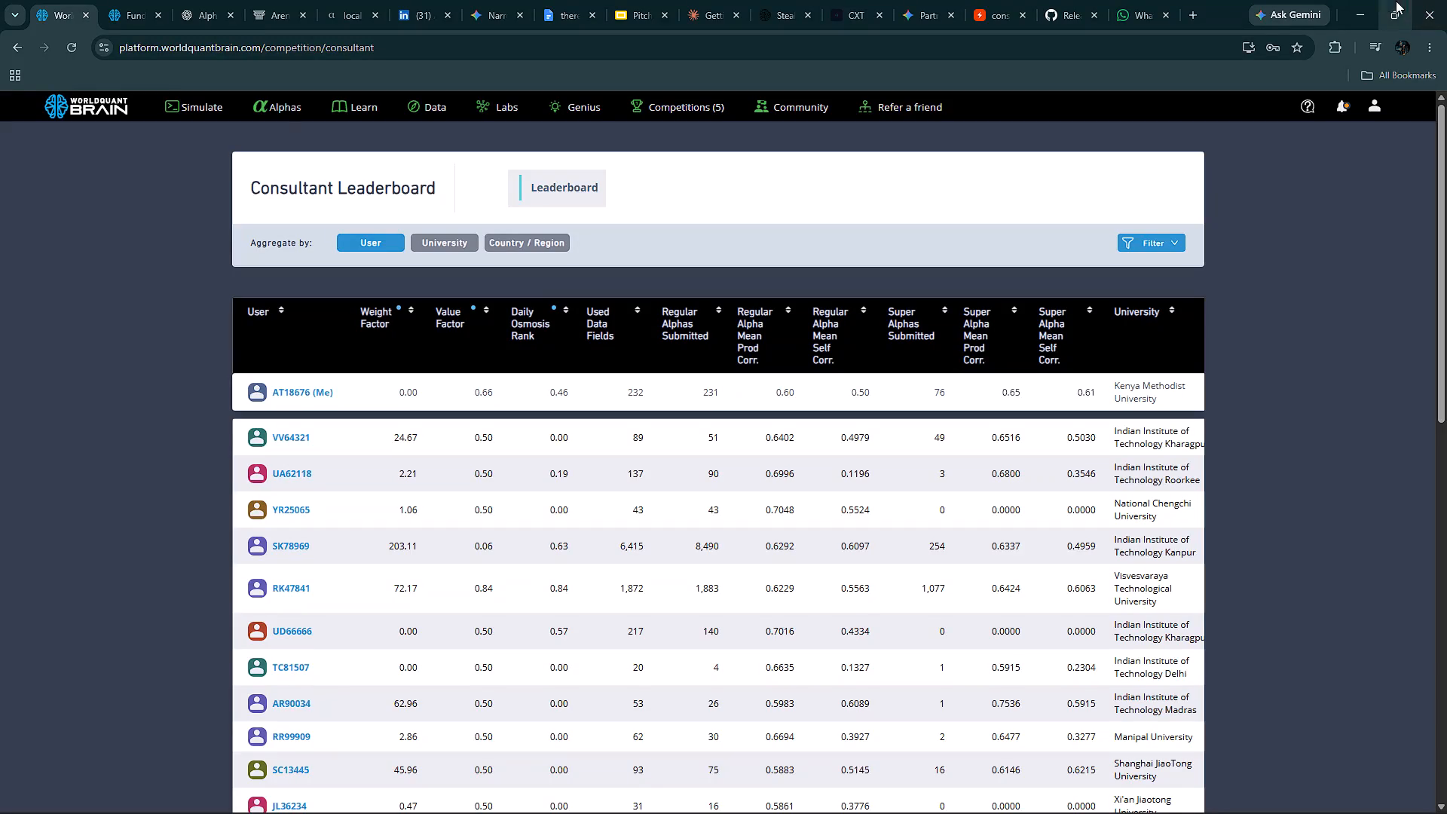
Minimize the browser window to show the desktop and open the computer's power options.
left_click(1358, 0)
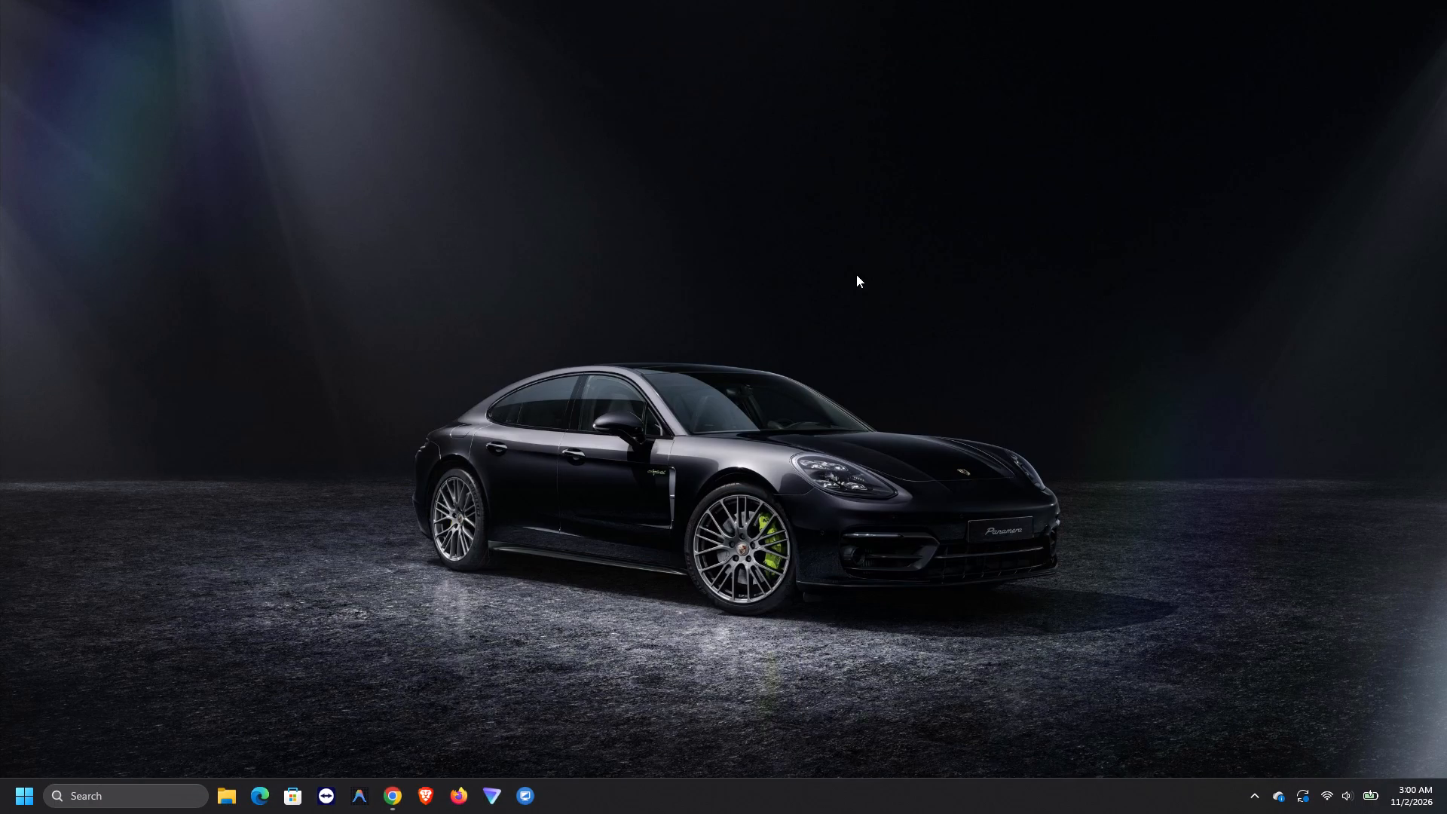
left_click(32, 803)
left_click(568, 740)
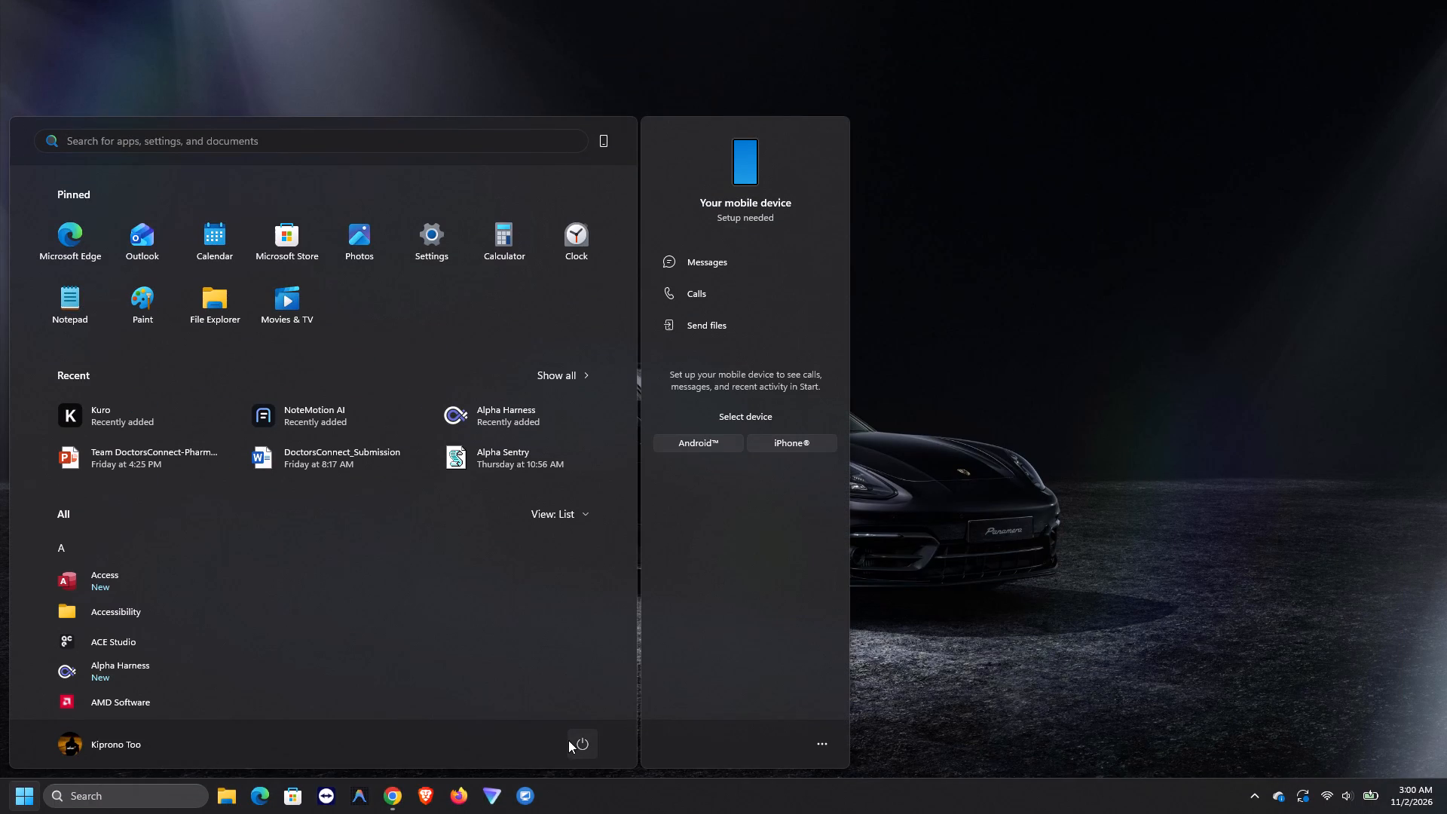